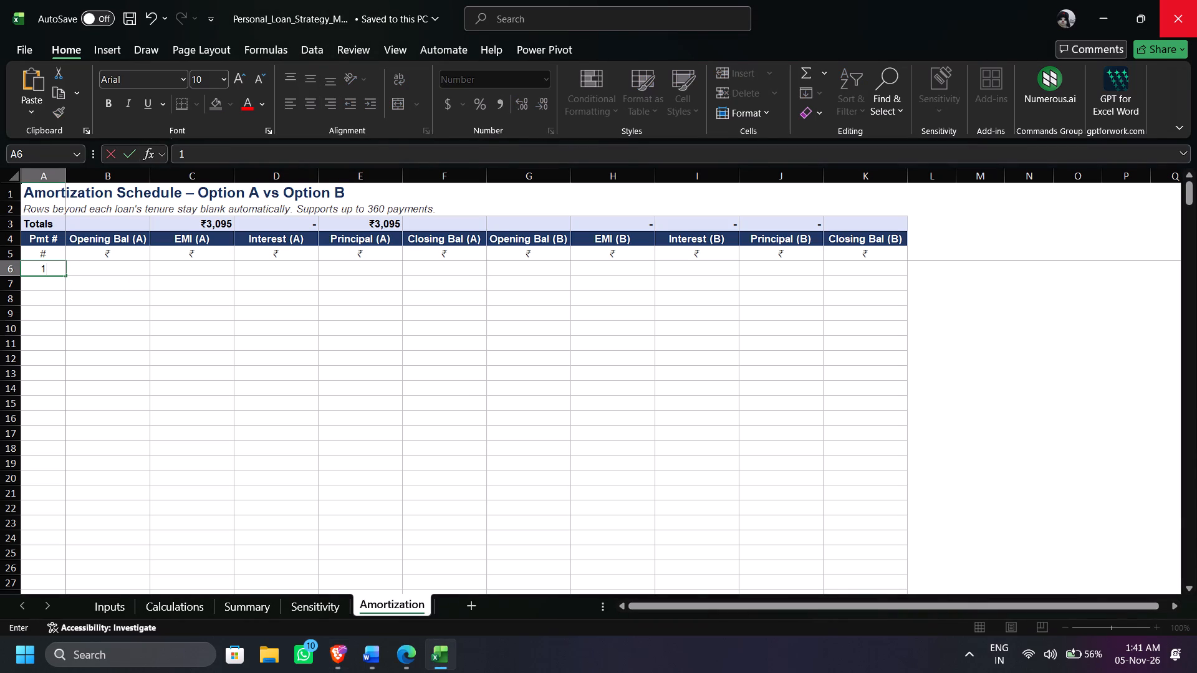
{"action": "key", "text": "Return"}
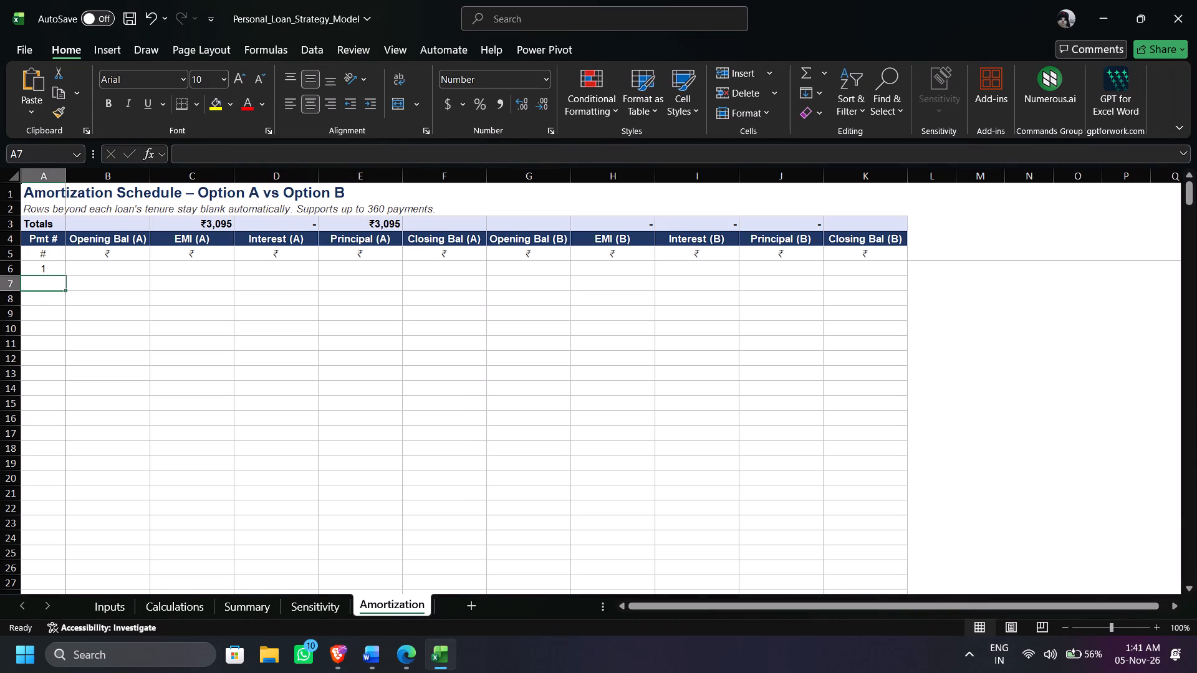
{"action": "key", "text": "2"}
{"action": "key", "text": "Return"}
Recheck the Claude chat's numbering instruction, and fill the payment number series from A6:A7 down to 156 in A161.
{"action": "key", "text": "alt+Tab"}
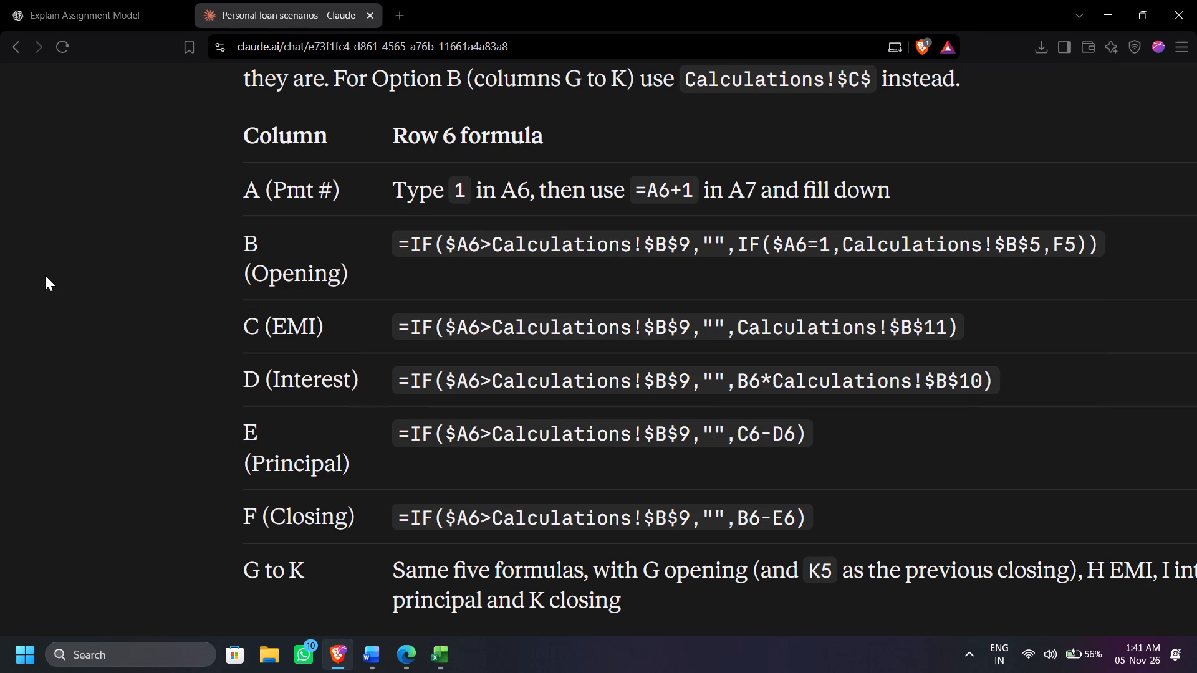
{"action": "key", "text": "alt+Tab"}
{"action": "left_click", "coordinate": [48, 271]}
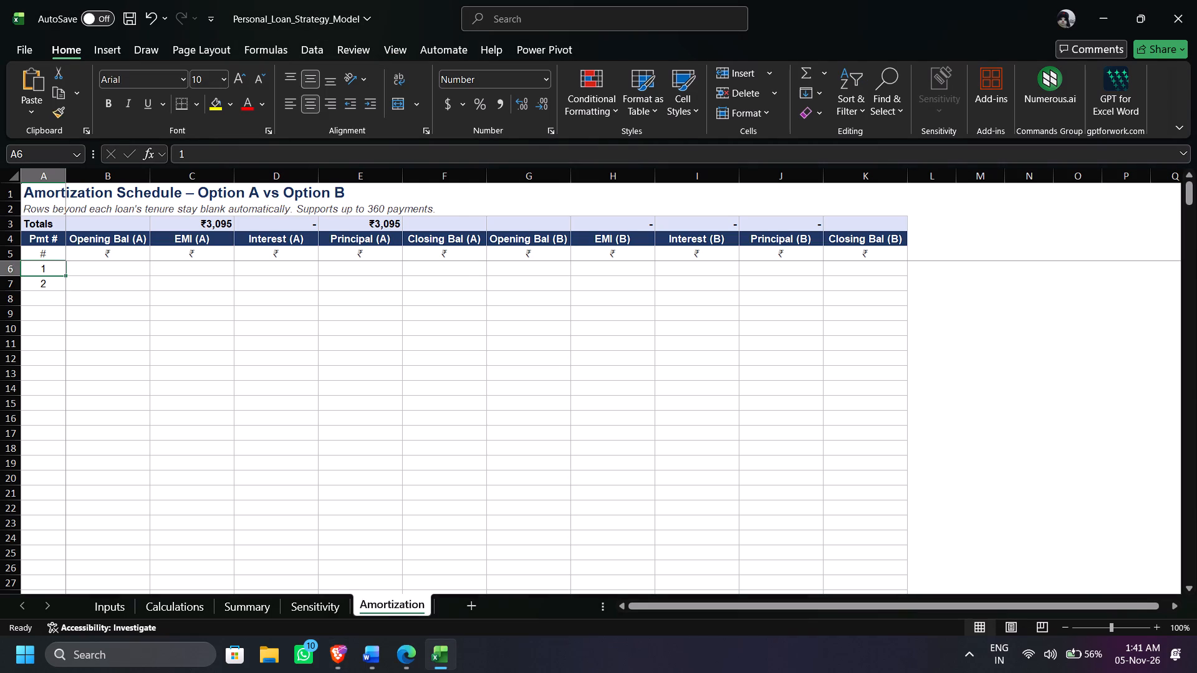
{"action": "left_click_drag", "start_coordinate": [59, 267], "coordinate": [59, 289]}
{"action": "left_click_drag", "start_coordinate": [62, 289], "coordinate": [62, 570]}
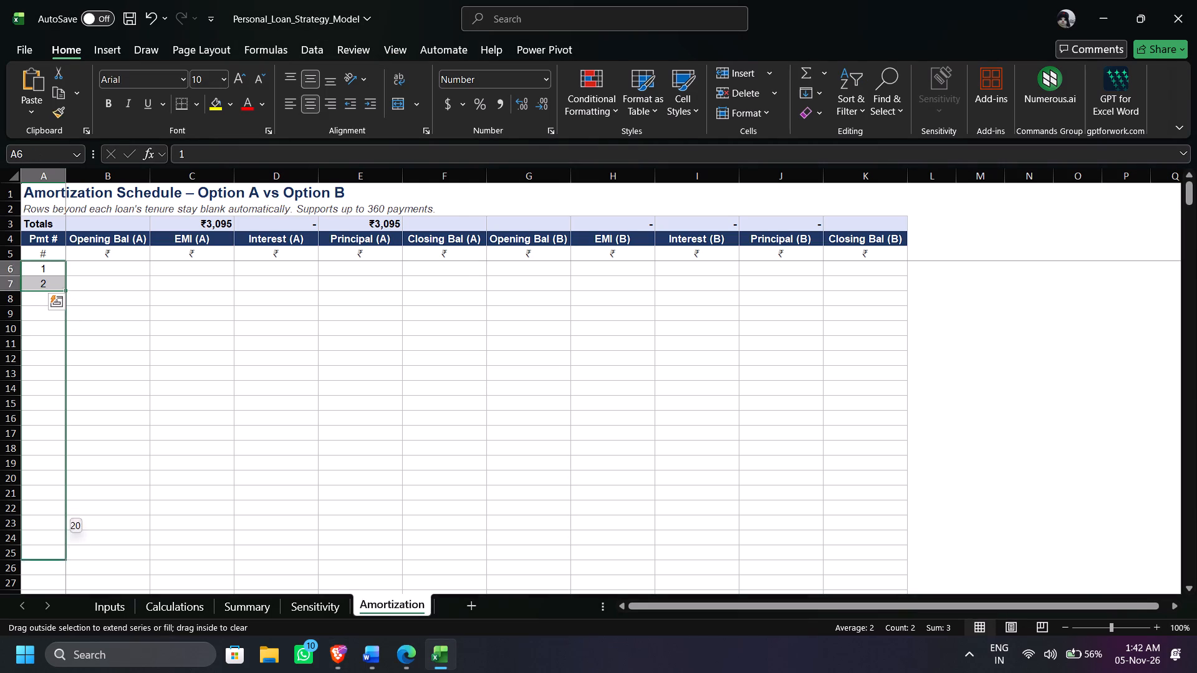
{"action": "left_click_drag", "start_coordinate": [62, 570], "coordinate": [59, 635]}
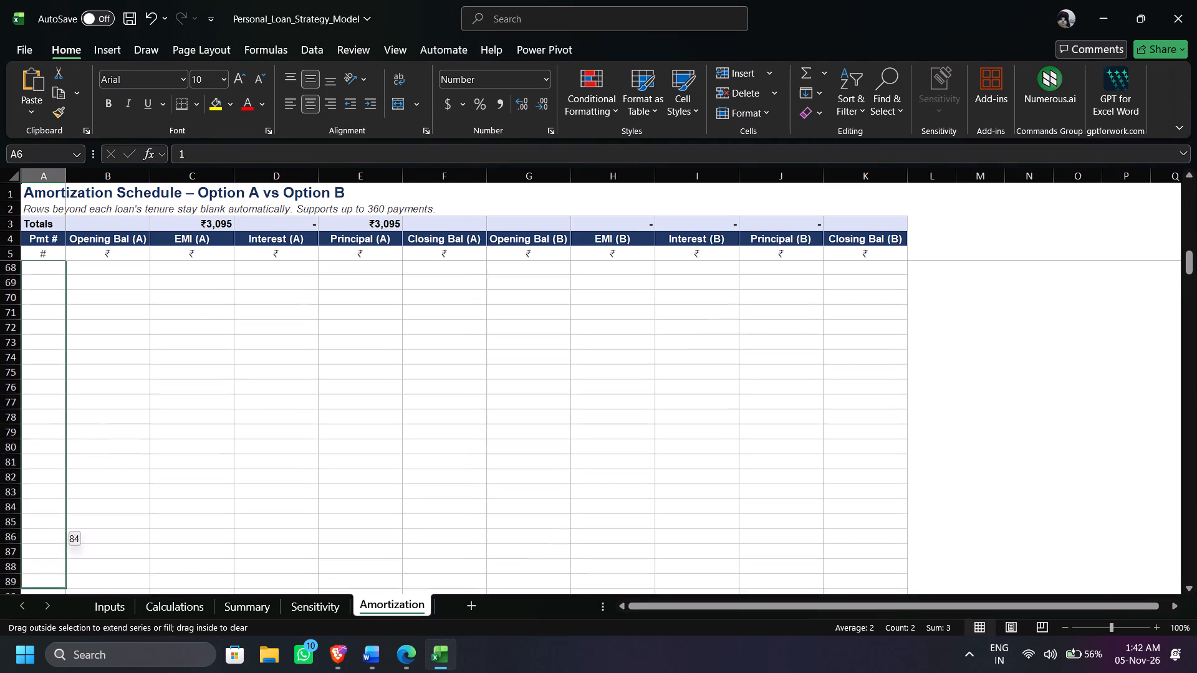
{"action": "left_click_drag", "start_coordinate": [59, 635], "coordinate": [61, 595]}
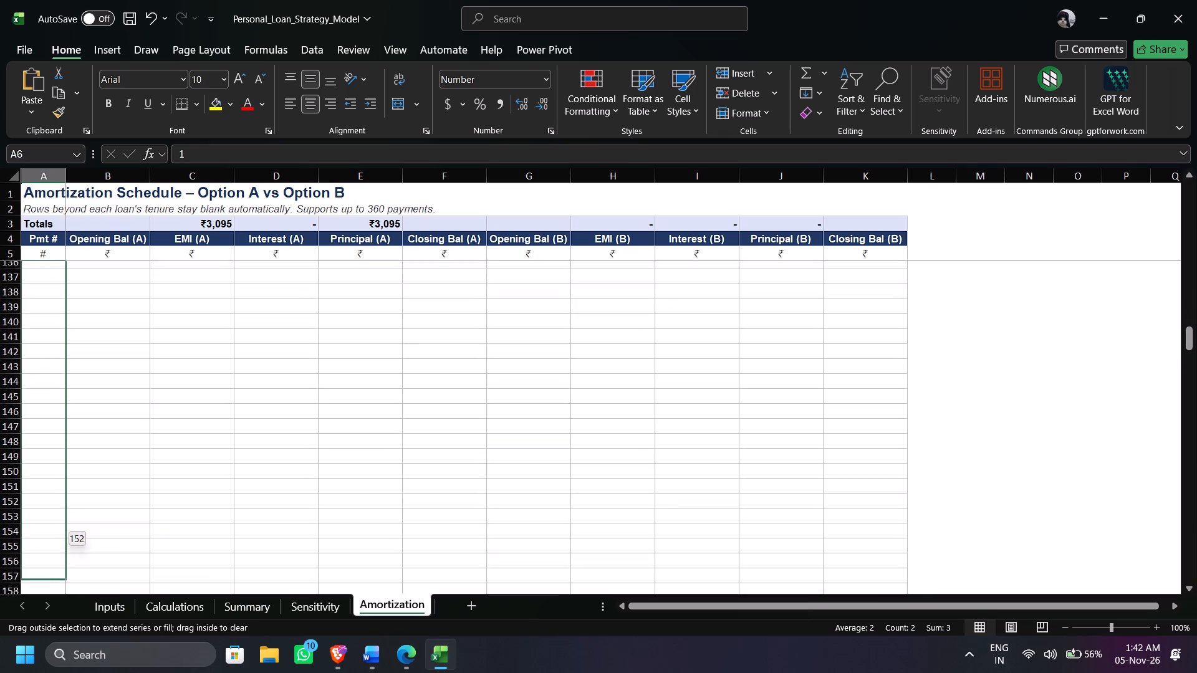
{"action": "left_click_drag", "start_coordinate": [61, 595], "coordinate": [61, 594]}
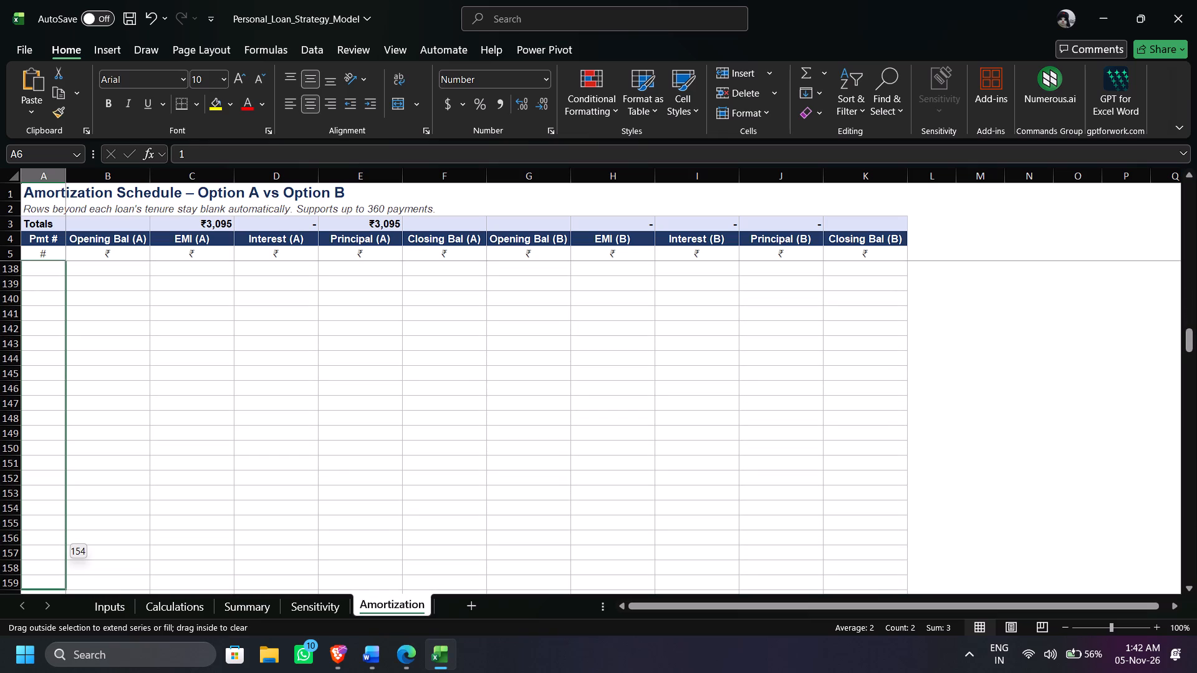
{"action": "left_click_drag", "start_coordinate": [61, 594], "coordinate": [64, 555]}
Clear the leftover payment numbers and Option A cells in A163:F364 of the Amortization sheet.
{"action": "scroll", "coordinate": [64, 555], "scroll_direction": "down", "scroll_amount": 2}
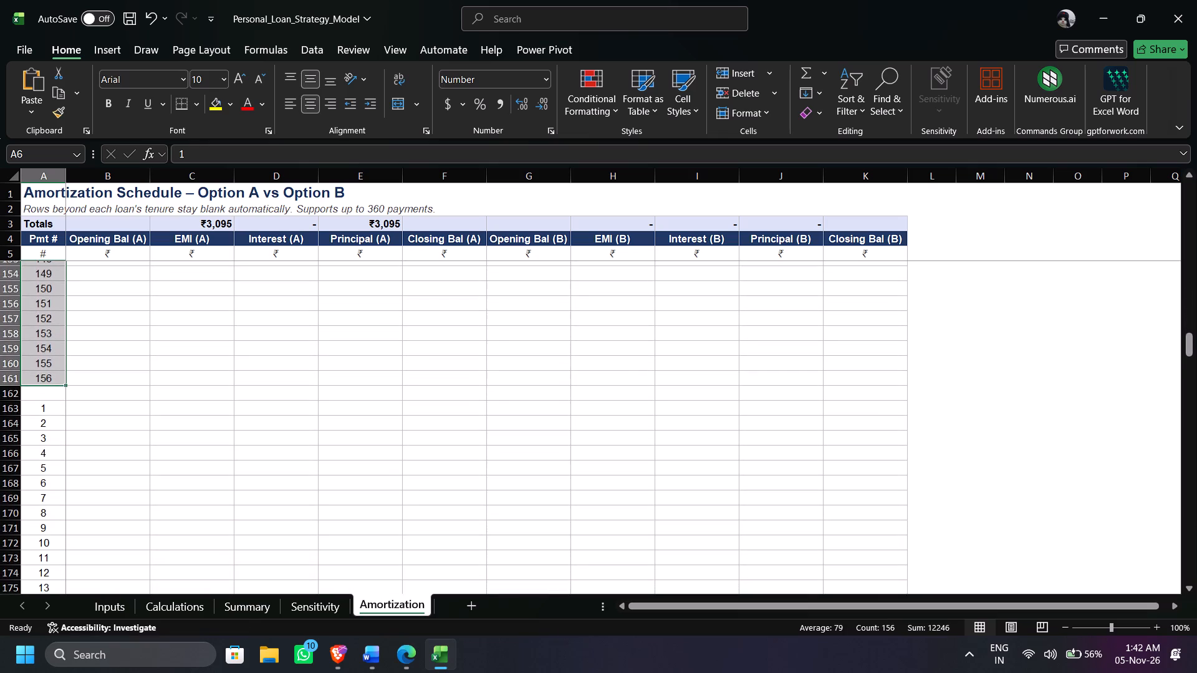
{"action": "scroll", "coordinate": [87, 457], "scroll_direction": "down", "scroll_amount": 3}
{"action": "scroll", "coordinate": [87, 457], "scroll_direction": "up", "scroll_amount": 3}
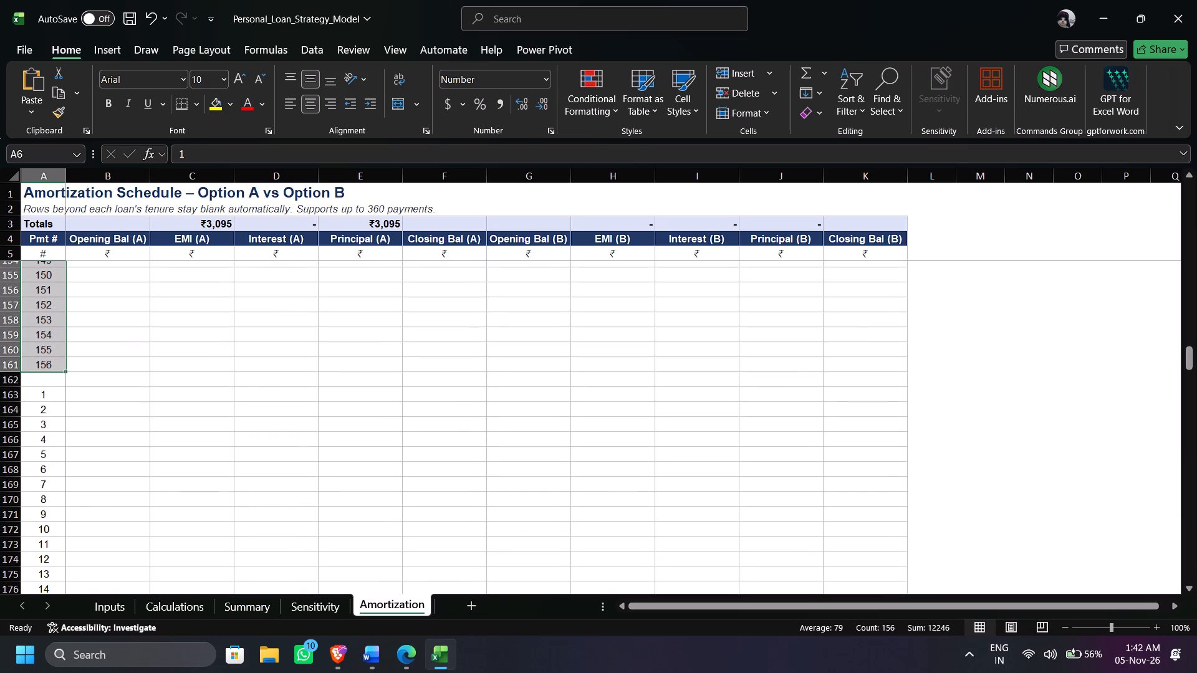
{"action": "left_click_drag", "start_coordinate": [57, 392], "coordinate": [59, 672]}
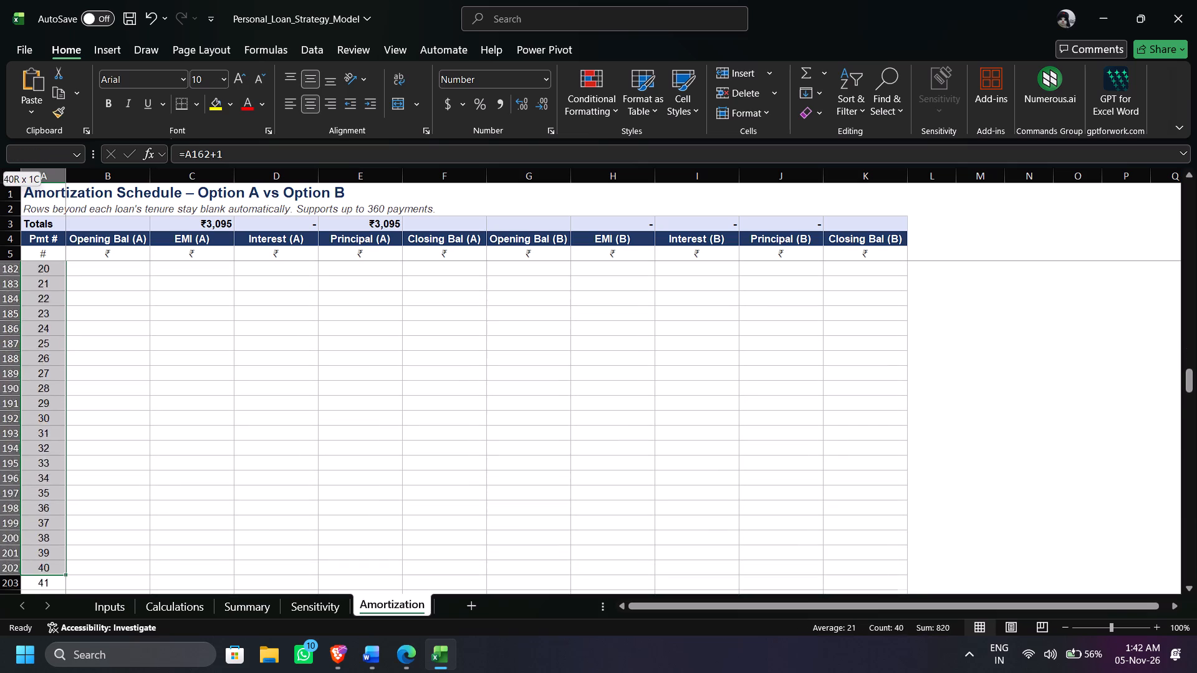
{"action": "left_click_drag", "start_coordinate": [59, 672], "coordinate": [75, 646]}
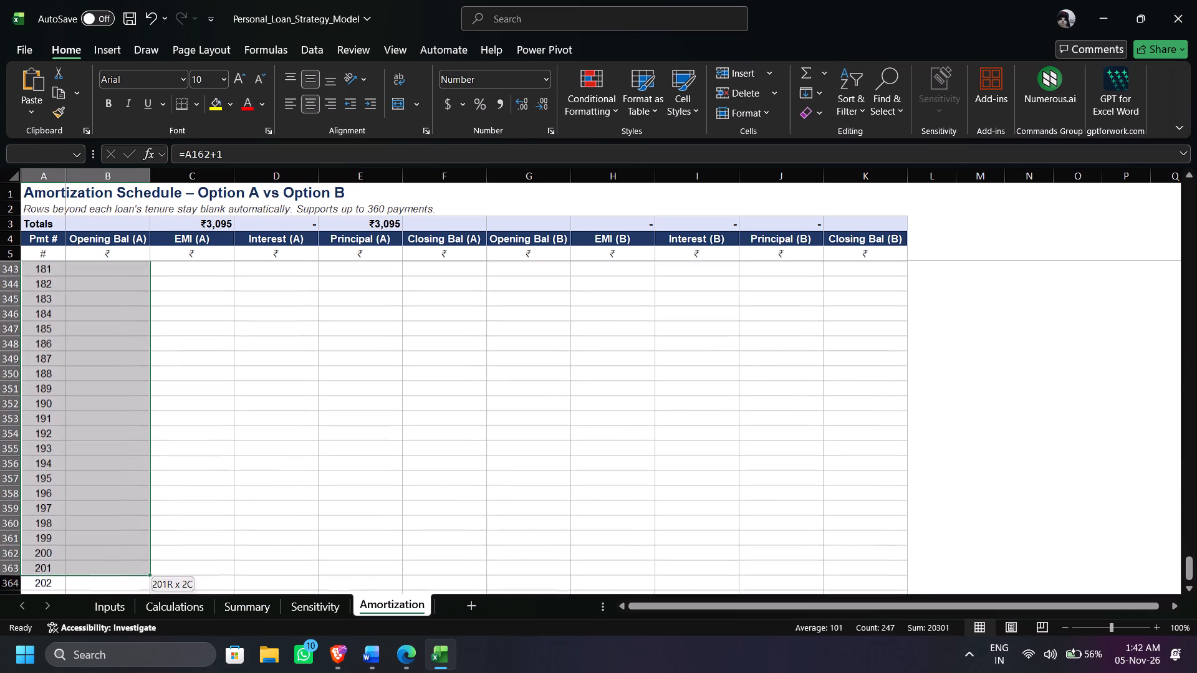
{"action": "left_click_drag", "start_coordinate": [75, 646], "coordinate": [382, 543]}
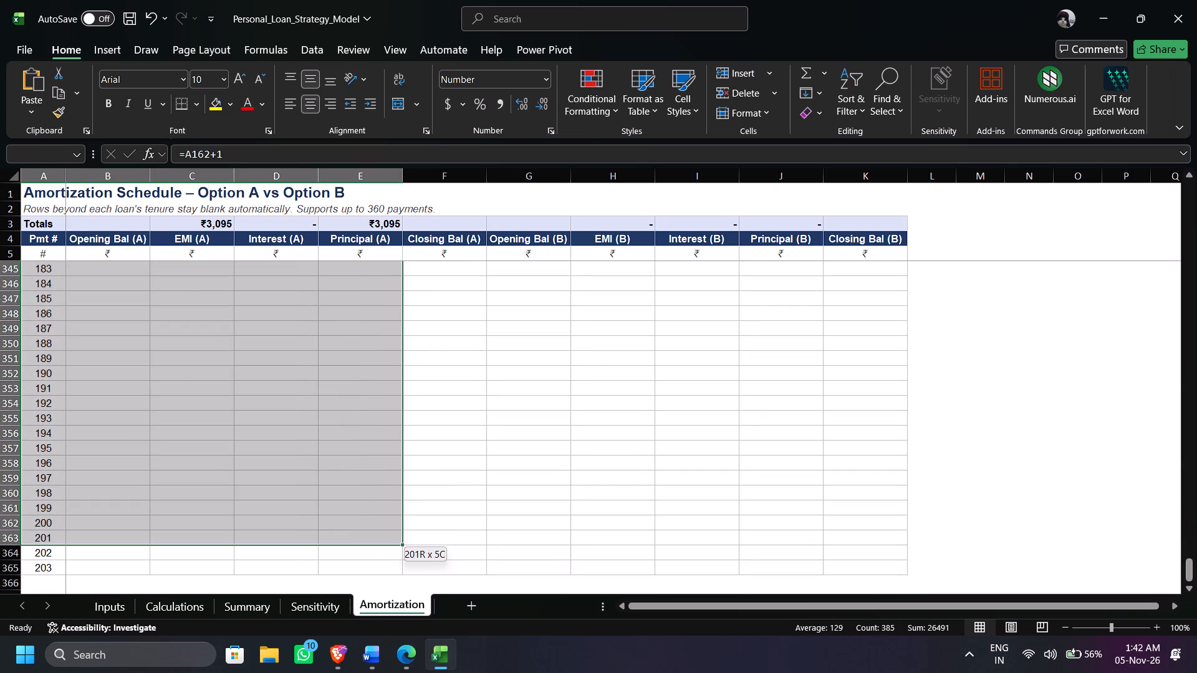
{"action": "left_click_drag", "start_coordinate": [382, 543], "coordinate": [474, 560]}
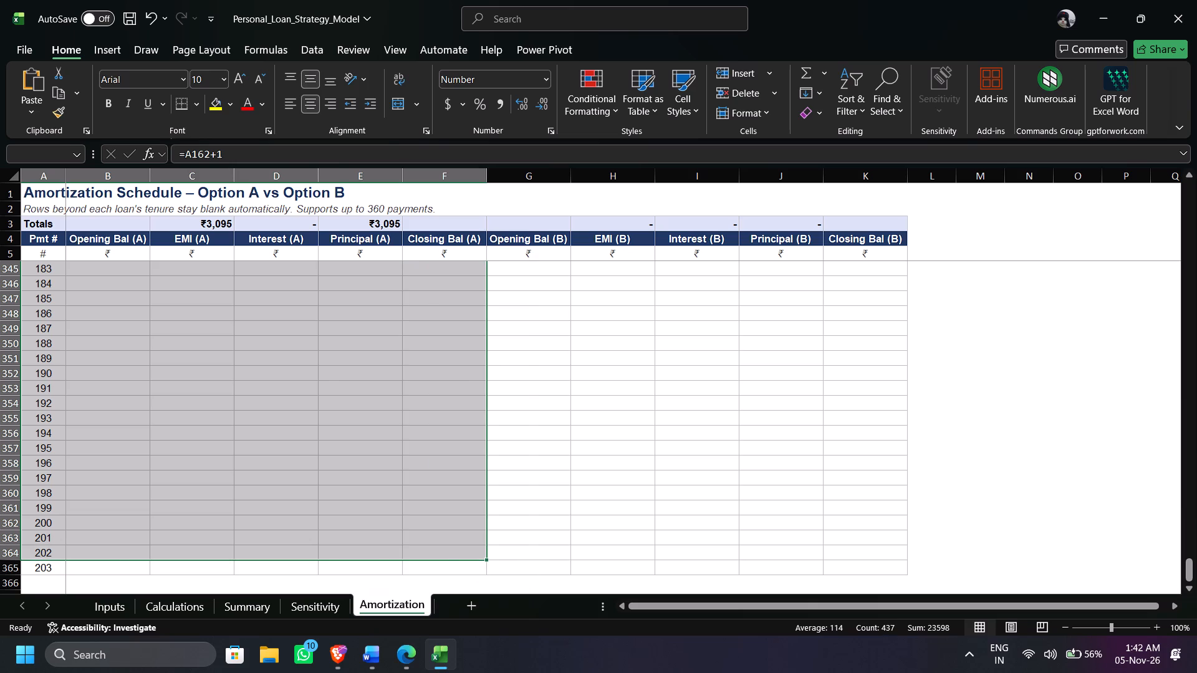
{"action": "key", "text": "Delete"}
Clear the leftover Option B schedule entries in G318:K365 of the Amortization sheet.
{"action": "scroll", "coordinate": [528, 523], "scroll_direction": "up", "scroll_amount": 12}
{"action": "left_click", "coordinate": [619, 397]}
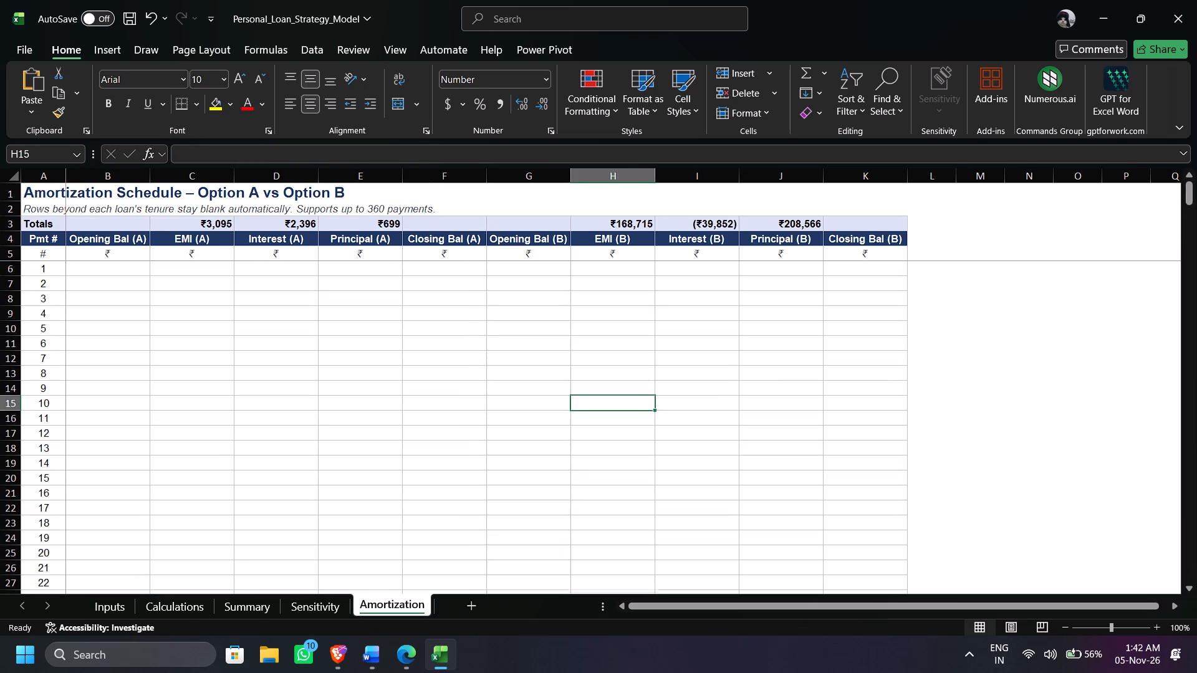
{"action": "double_click", "coordinate": [619, 397]}
{"action": "triple_click", "coordinate": [605, 277]}
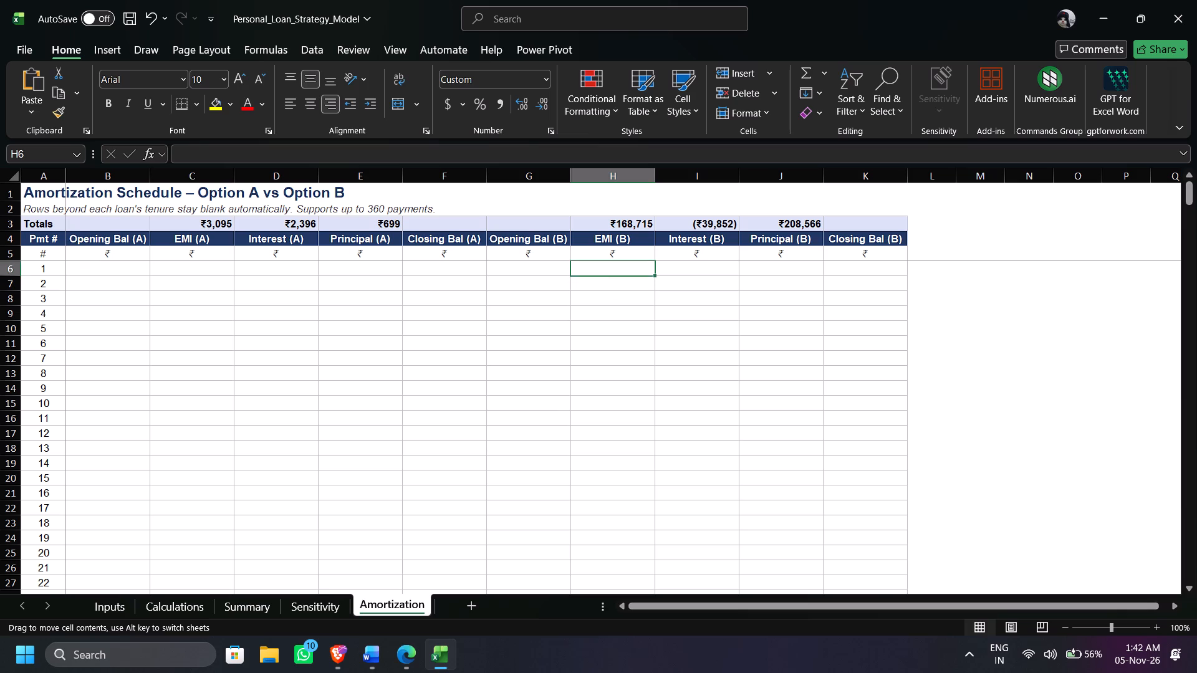
{"action": "scroll", "coordinate": [637, 330], "scroll_direction": "down", "scroll_amount": 13}
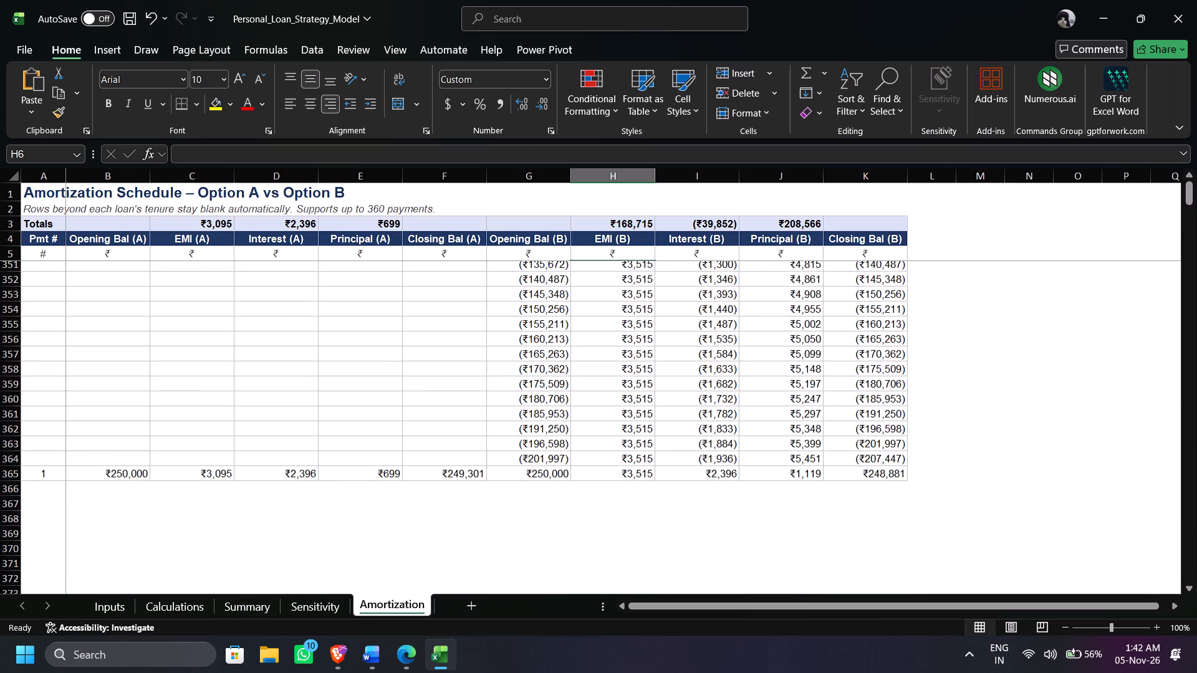
{"action": "left_click", "coordinate": [589, 325]}
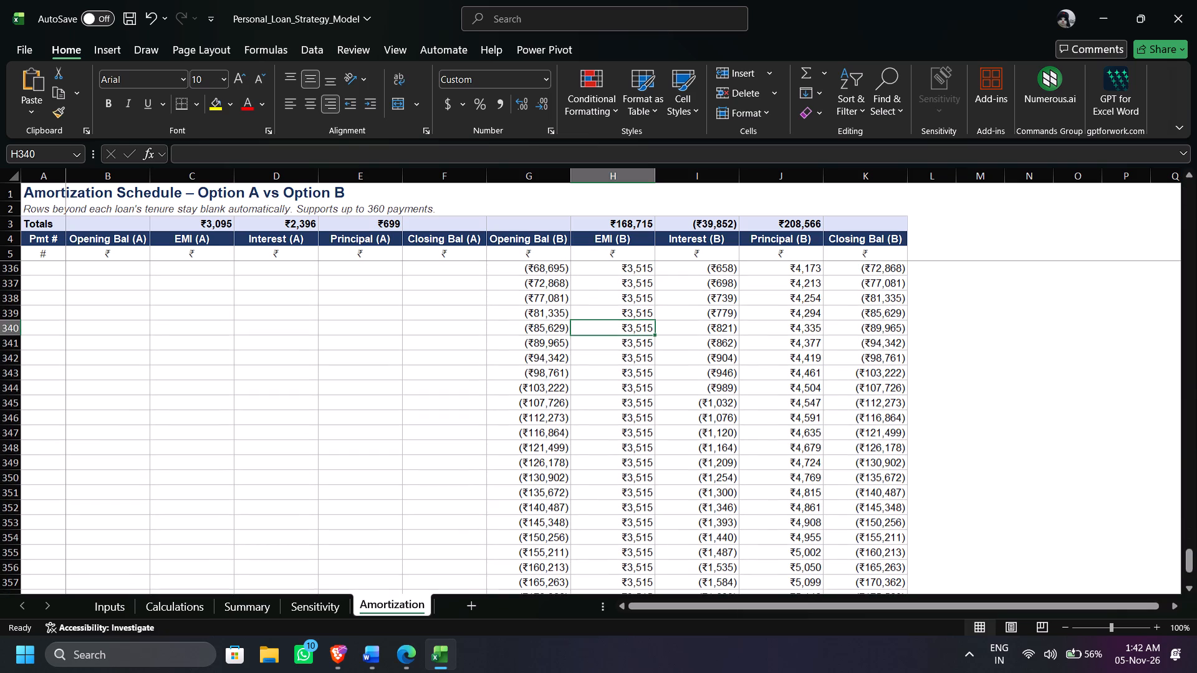
{"action": "scroll", "coordinate": [585, 361], "scroll_direction": "up", "scroll_amount": 3}
{"action": "scroll", "coordinate": [585, 361], "scroll_direction": "down", "scroll_amount": 1}
{"action": "left_click_drag", "start_coordinate": [545, 464], "coordinate": [777, 494]}
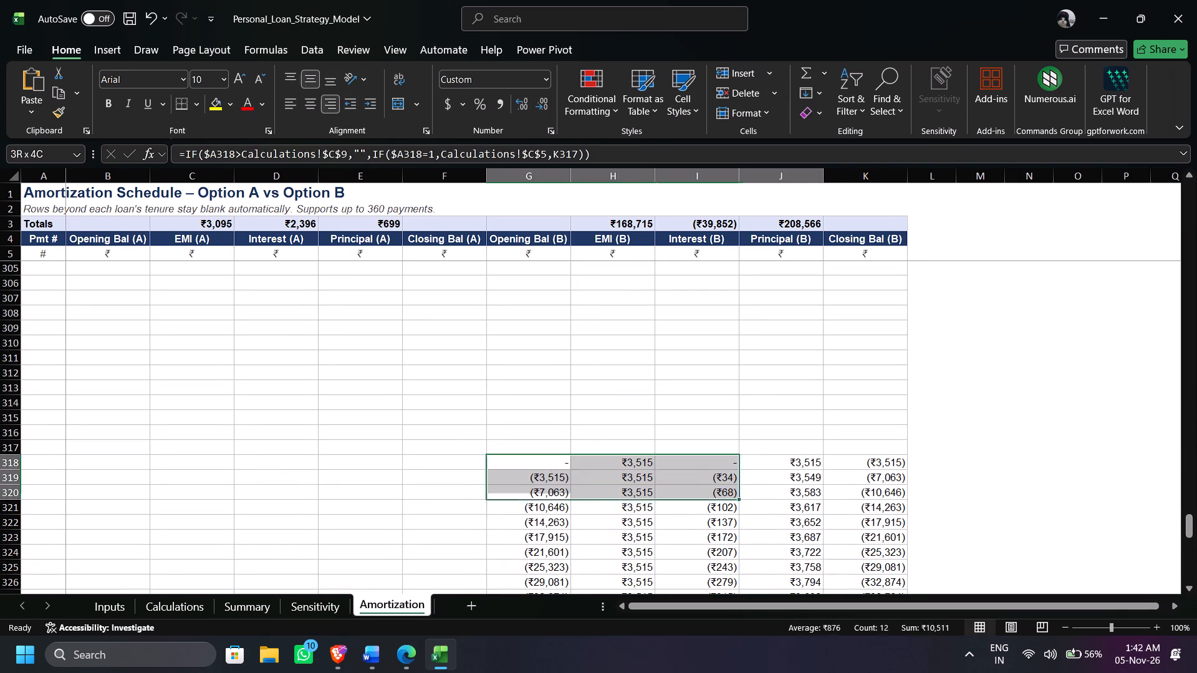
{"action": "left_click_drag", "start_coordinate": [777, 494], "coordinate": [911, 672]}
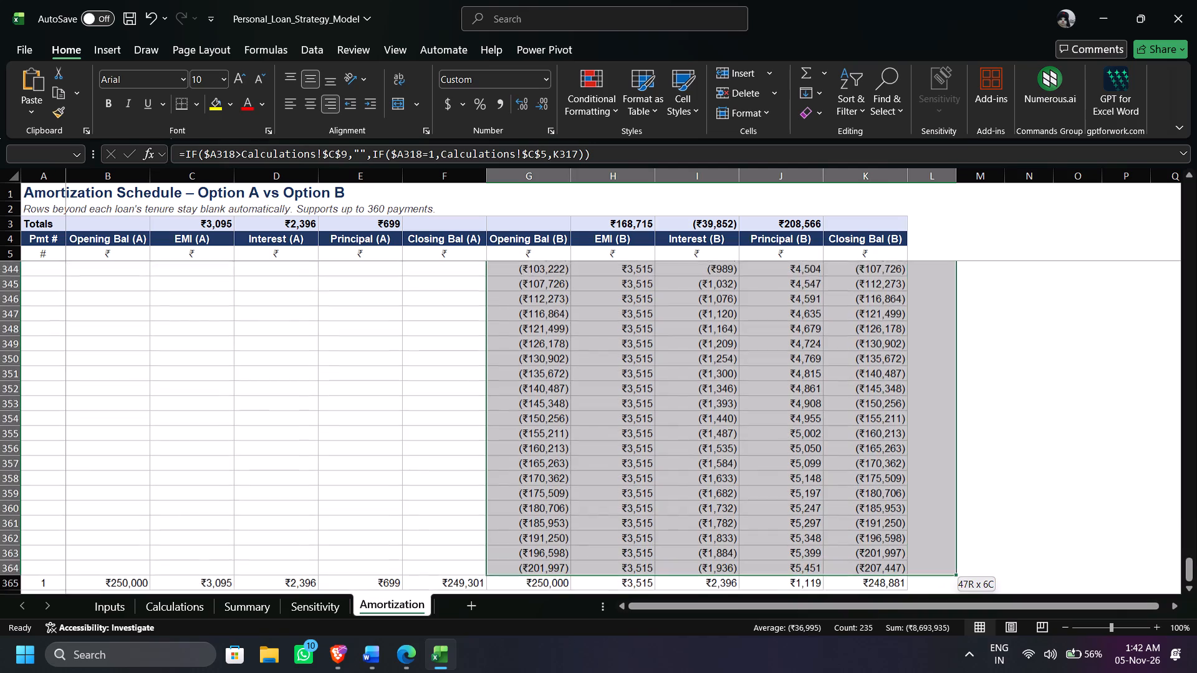
{"action": "left_click_drag", "start_coordinate": [911, 672], "coordinate": [709, 514]}
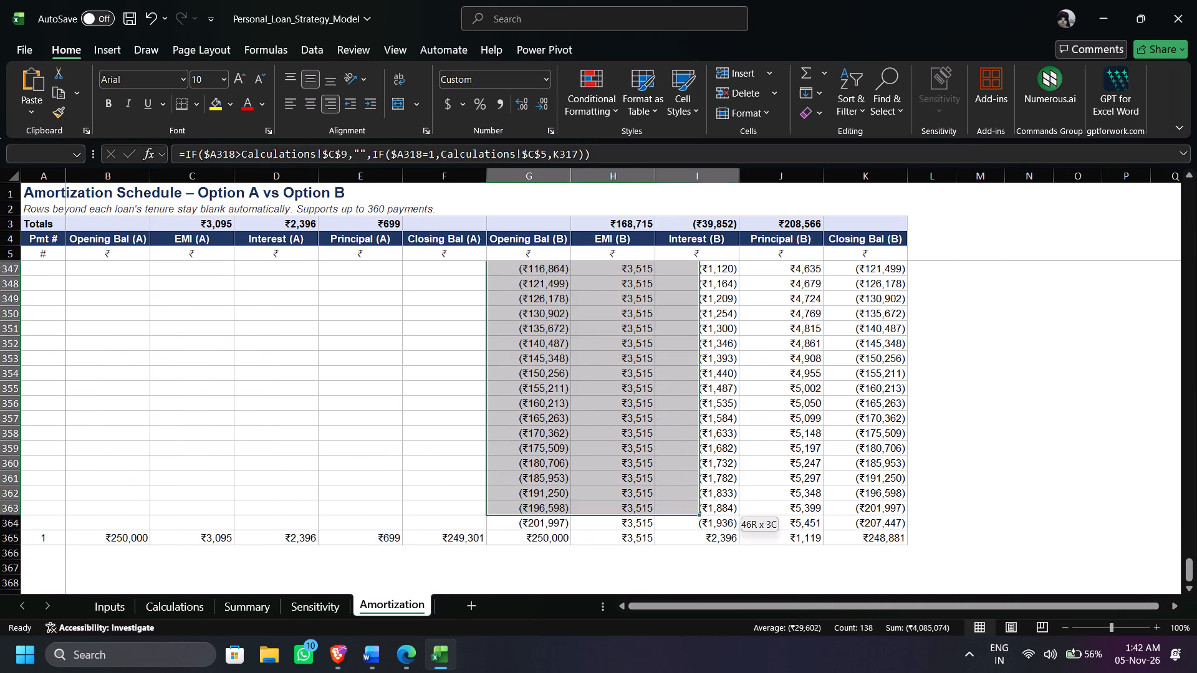
{"action": "left_click_drag", "start_coordinate": [709, 514], "coordinate": [860, 538]}
{"action": "key", "text": "Delete"}
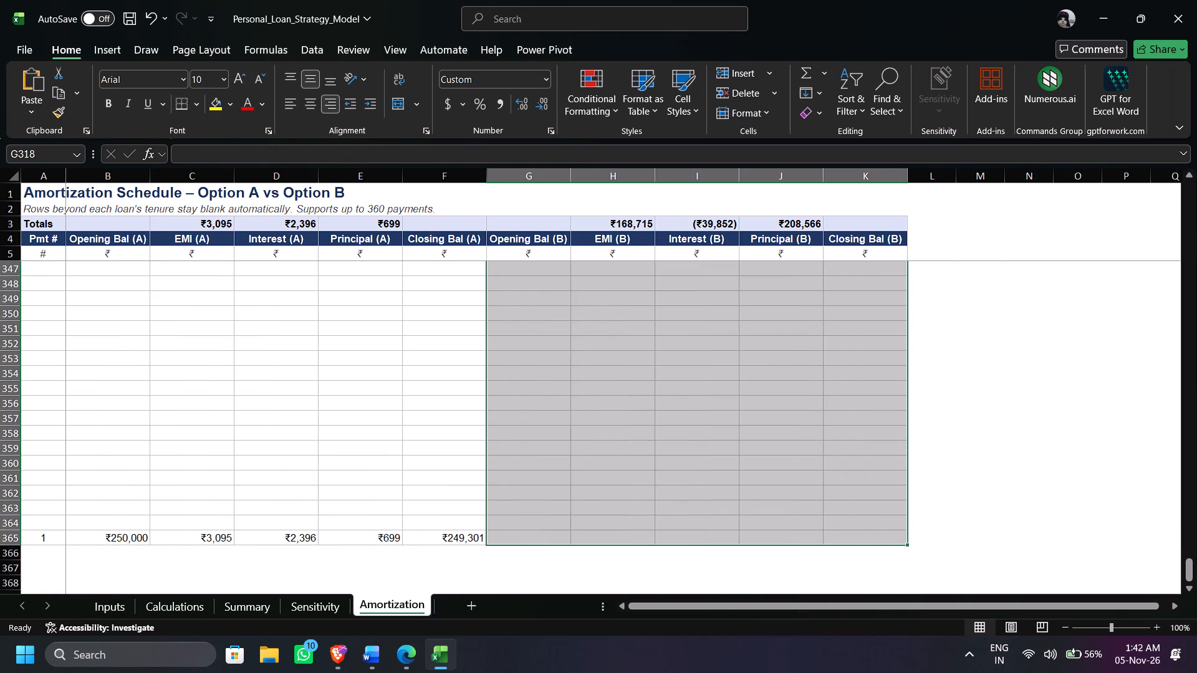
Clear the leftover payment number and Option A entries in A365:F365.
{"action": "left_click_drag", "start_coordinate": [30, 542], "coordinate": [423, 518]}
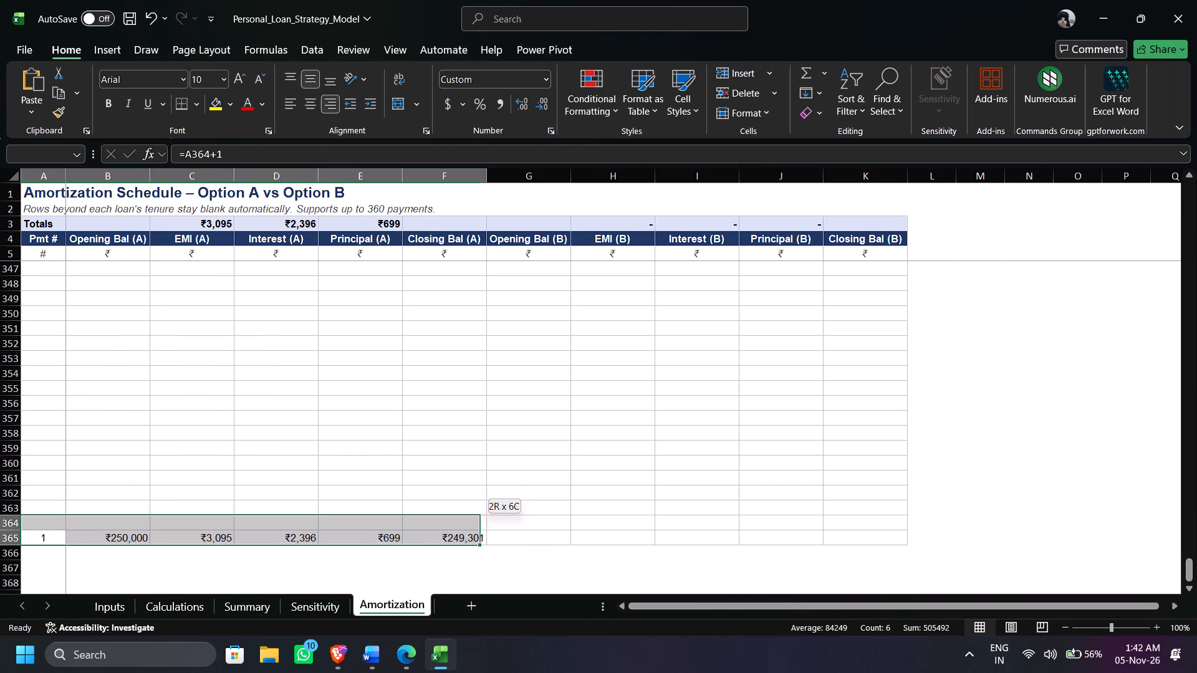
{"action": "left_click_drag", "start_coordinate": [423, 518], "coordinate": [437, 538]}
{"action": "scroll", "coordinate": [437, 538], "scroll_direction": "up", "scroll_amount": 8}
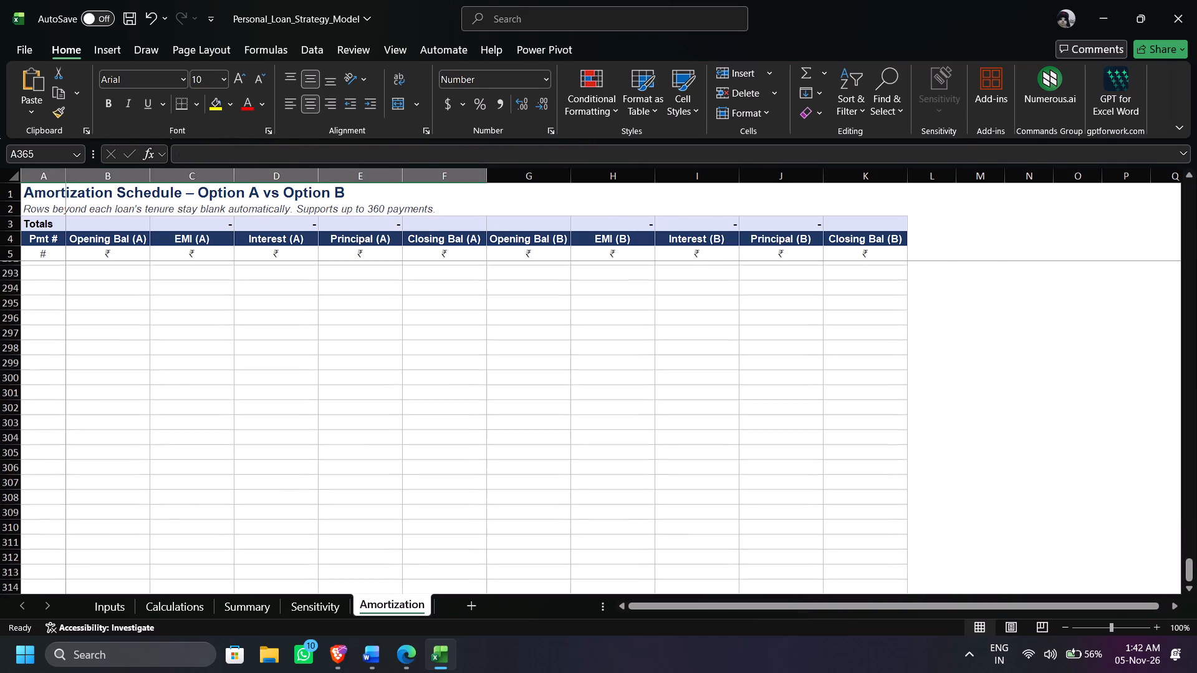
{"action": "scroll", "coordinate": [437, 538], "scroll_direction": "up", "scroll_amount": 19}
{"action": "scroll", "coordinate": [437, 538], "scroll_direction": "down", "scroll_amount": 15}
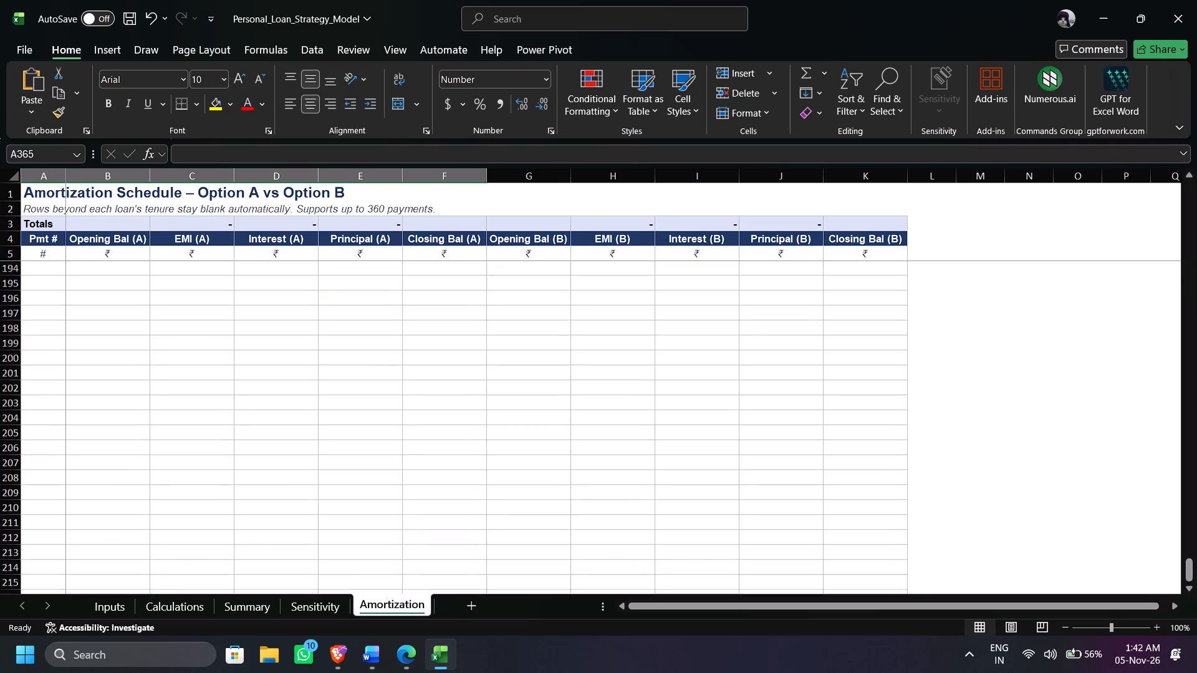
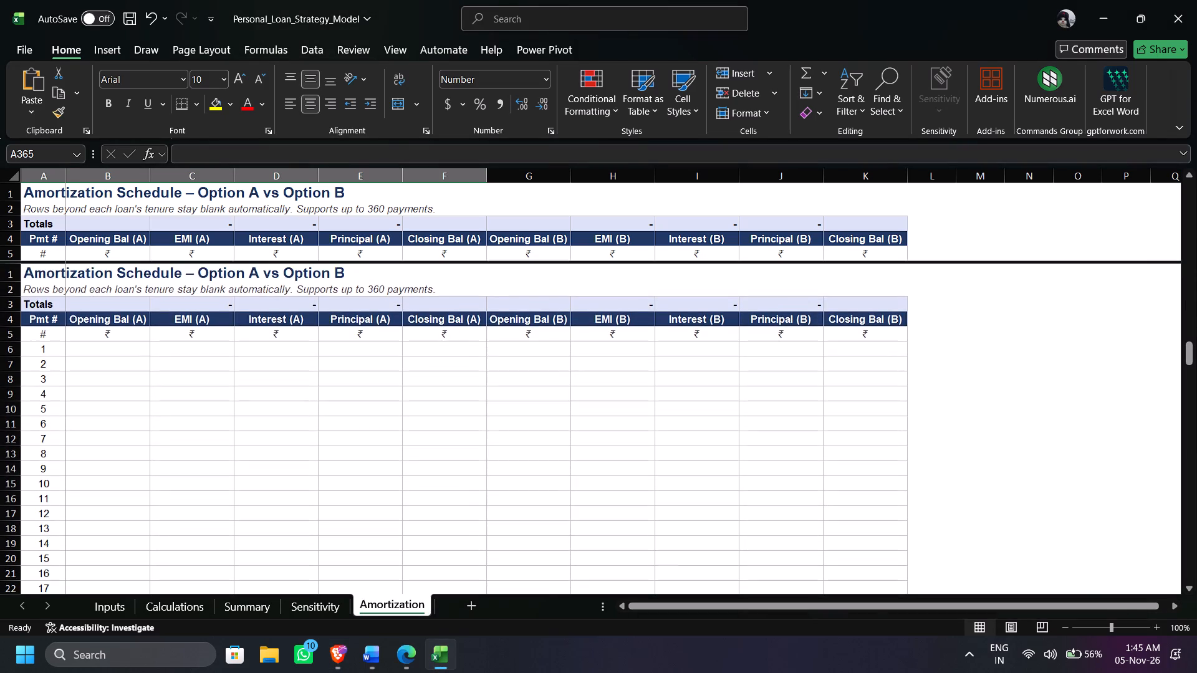
{"action": "scroll", "coordinate": [125, 313], "scroll_direction": "up", "scroll_amount": 1}
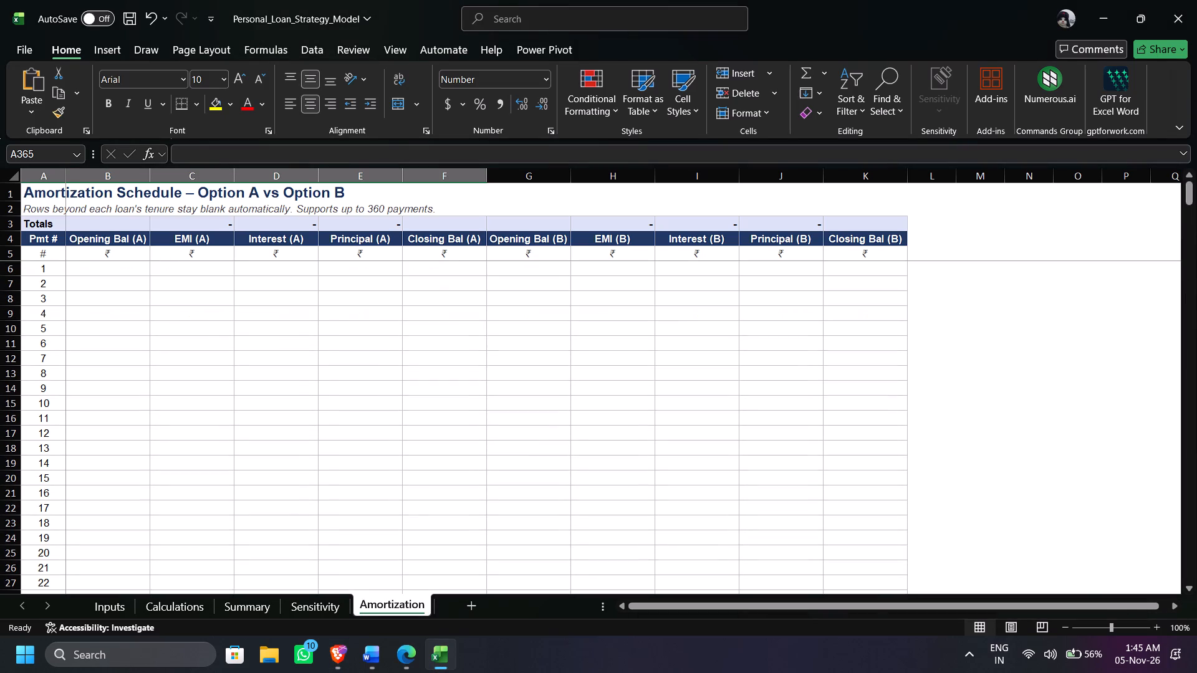
{"action": "left_click", "coordinate": [109, 267]}
{"action": "key", "text": "alt+Tab"}
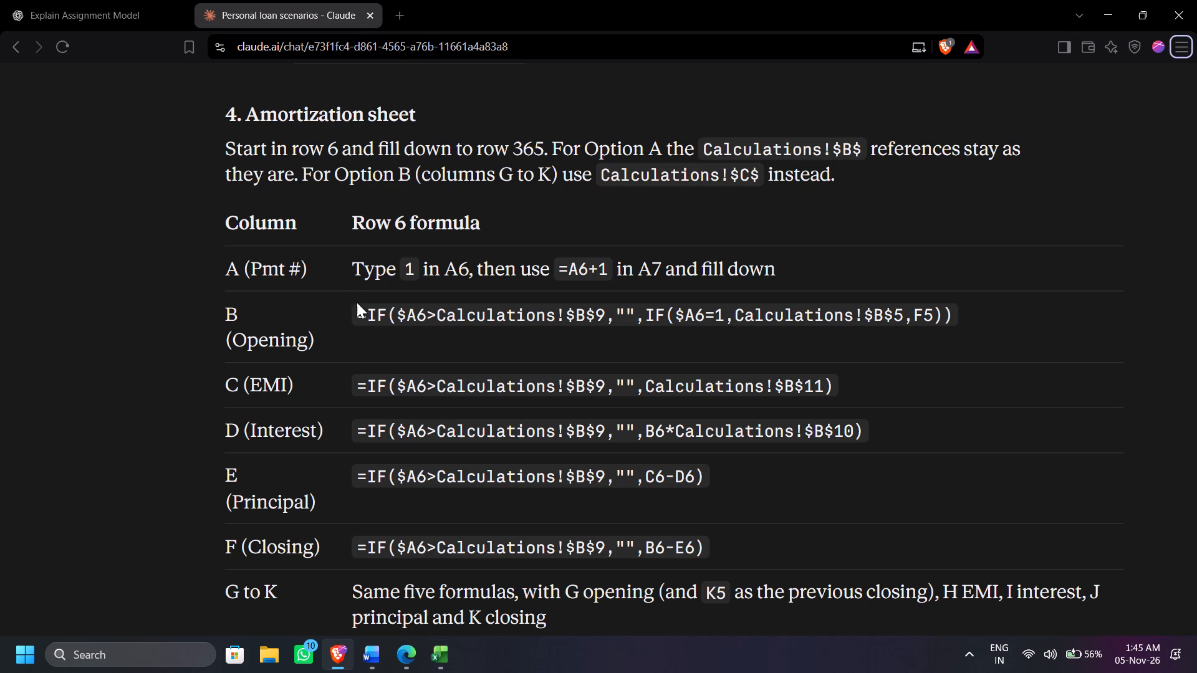
{"action": "left_click_drag", "start_coordinate": [357, 307], "coordinate": [979, 313]}
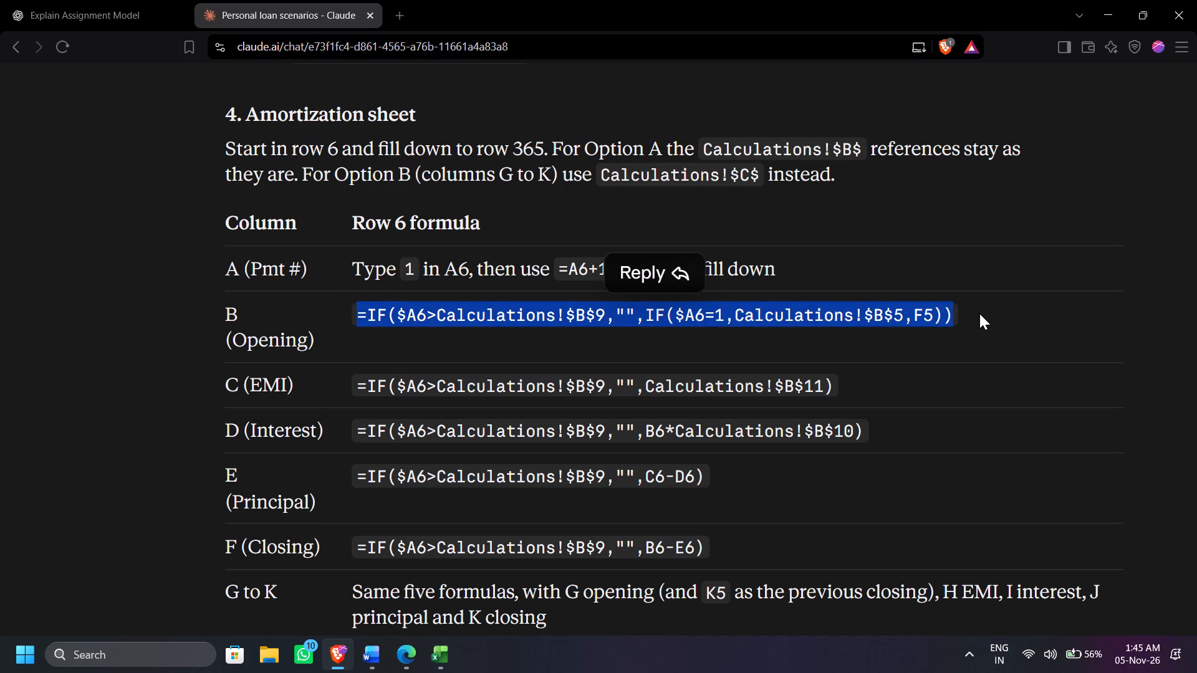
{"action": "key", "text": "ctrl+c"}
{"action": "key", "text": "alt+Tab"}
{"action": "key", "text": "ctrl+v"}
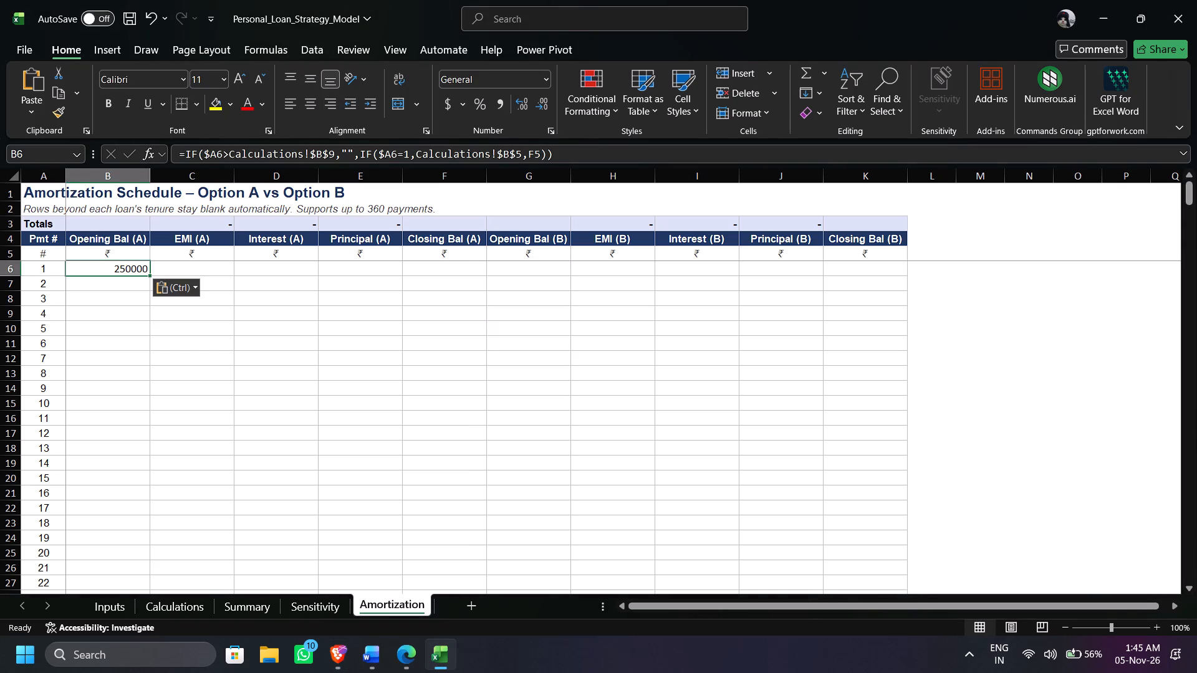
Check Claude's column A instruction and examine how far the existing Pmt # numbering runs in the Amortization sheet.
{"action": "key", "text": "alt+Tab"}
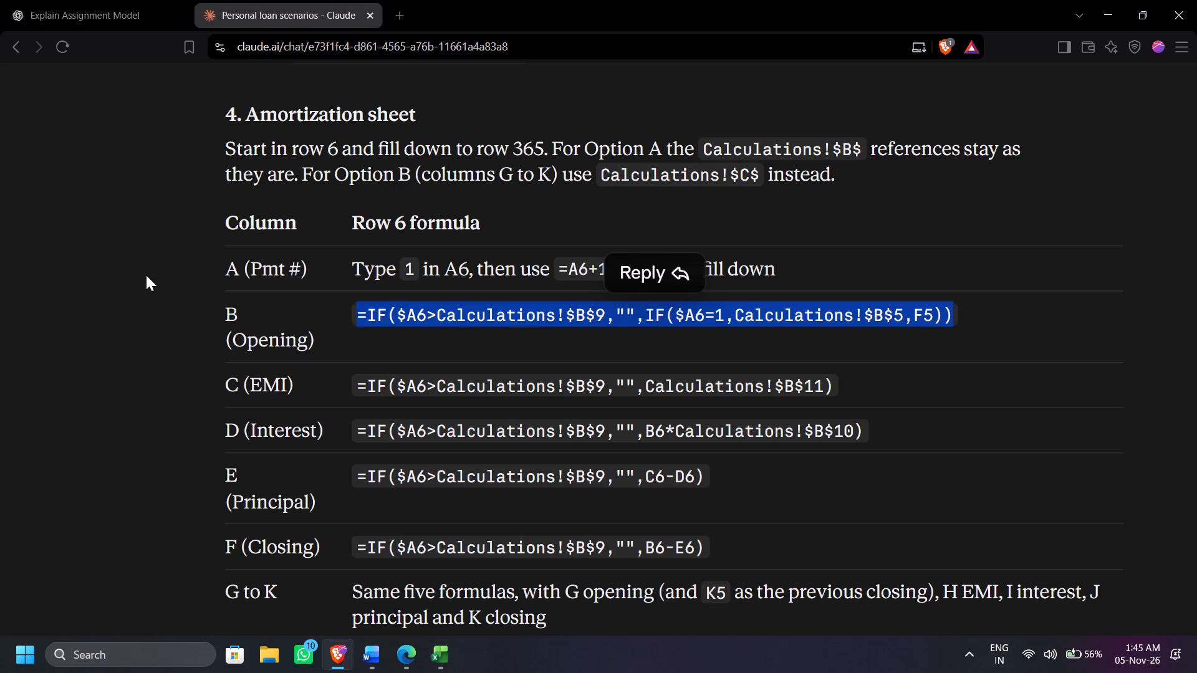
{"action": "left_click", "coordinate": [410, 277]}
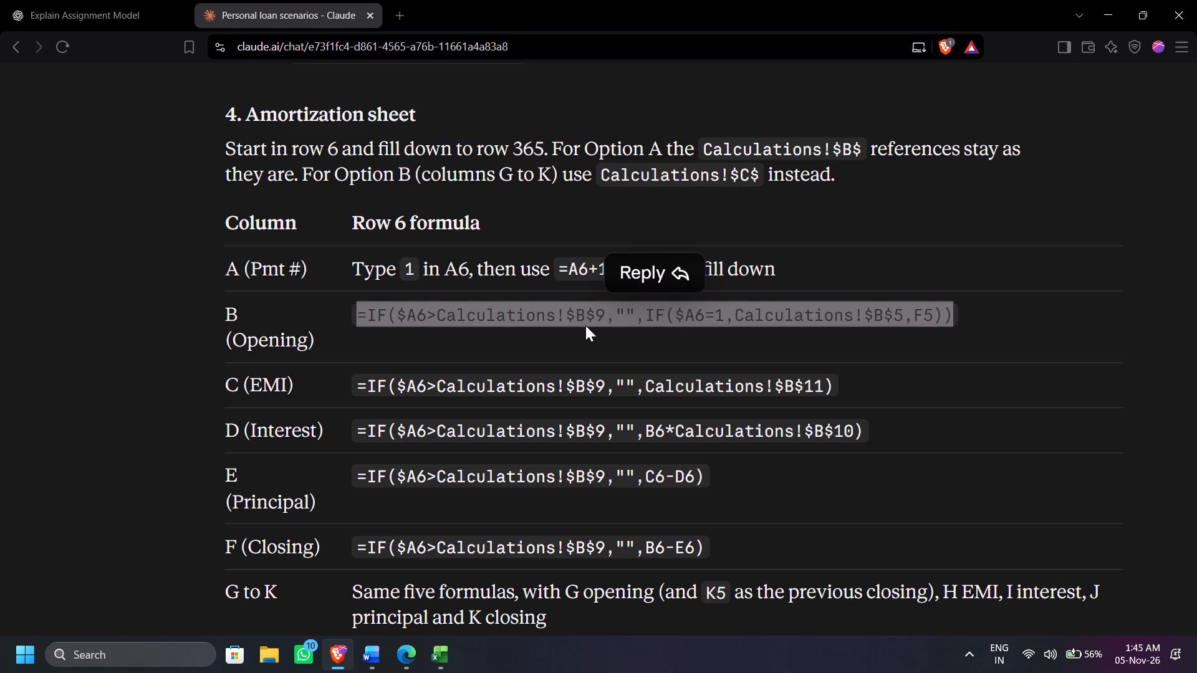
{"action": "key", "text": "alt+Tab"}
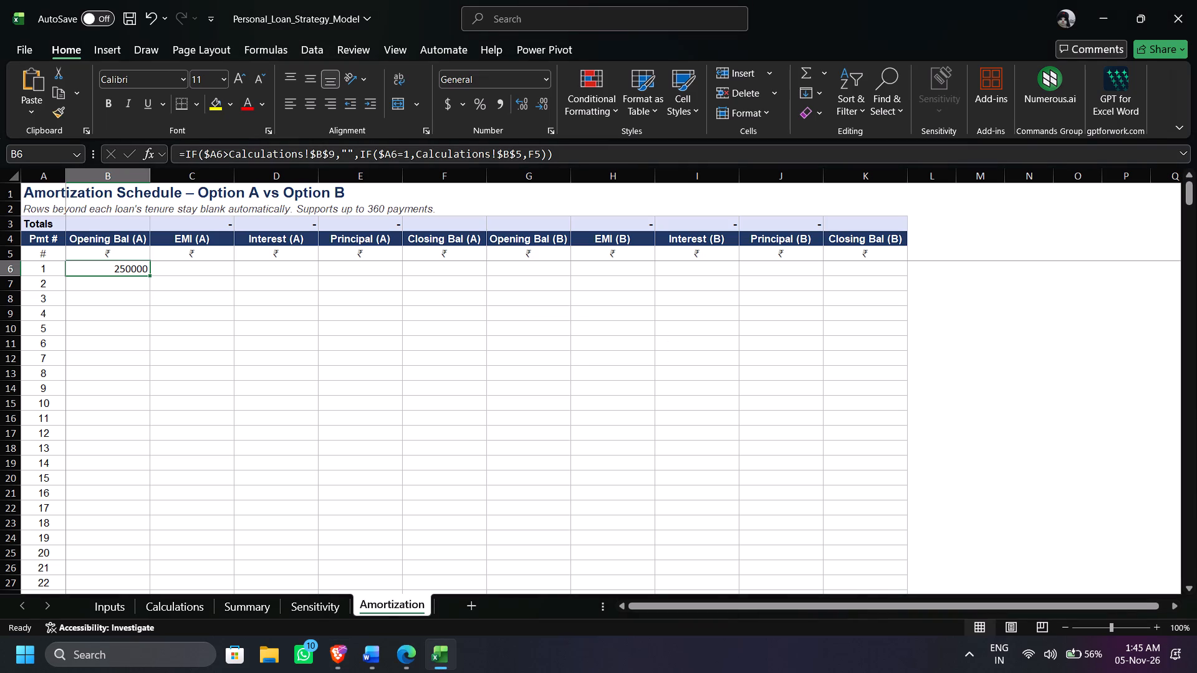
{"action": "left_click", "coordinate": [55, 277]}
{"action": "left_click", "coordinate": [54, 271]}
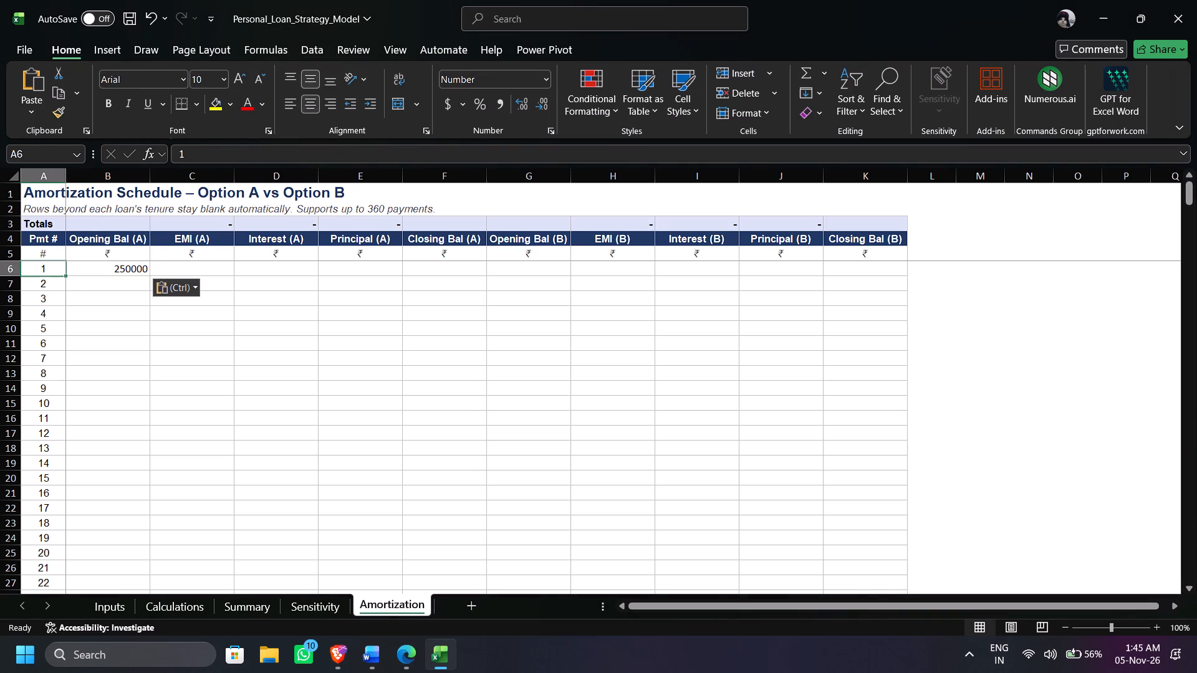
{"action": "key", "text": "ctrl+Down"}
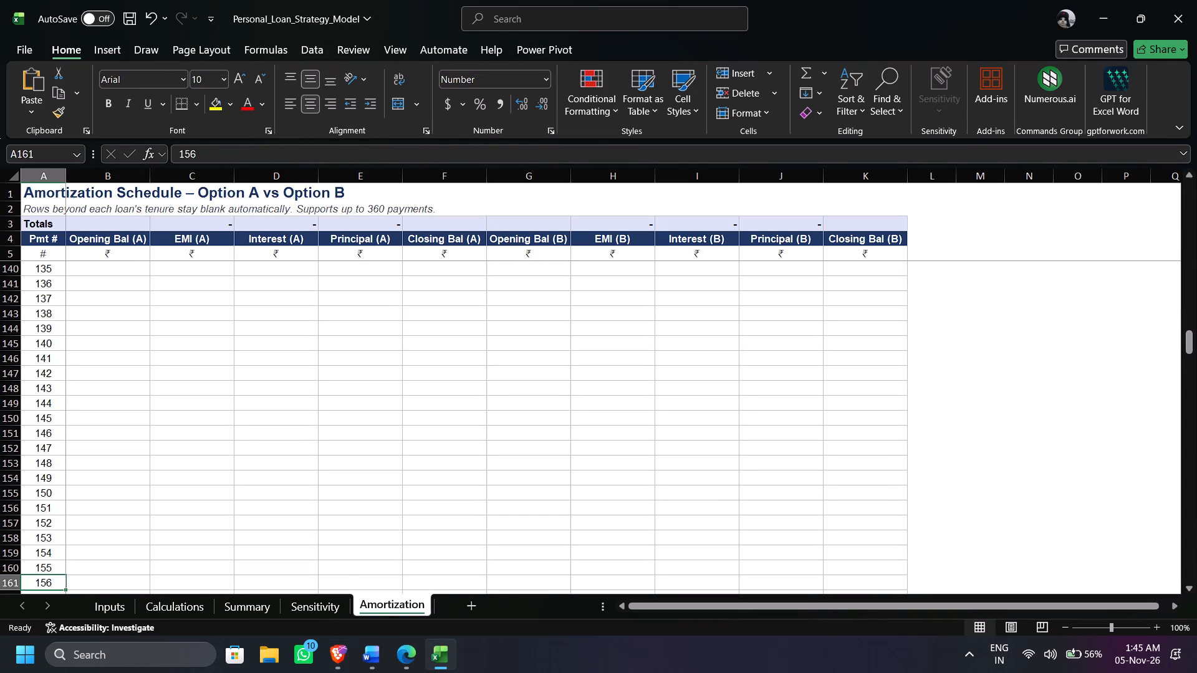
{"action": "scroll", "coordinate": [54, 271], "scroll_direction": "up", "scroll_amount": 13}
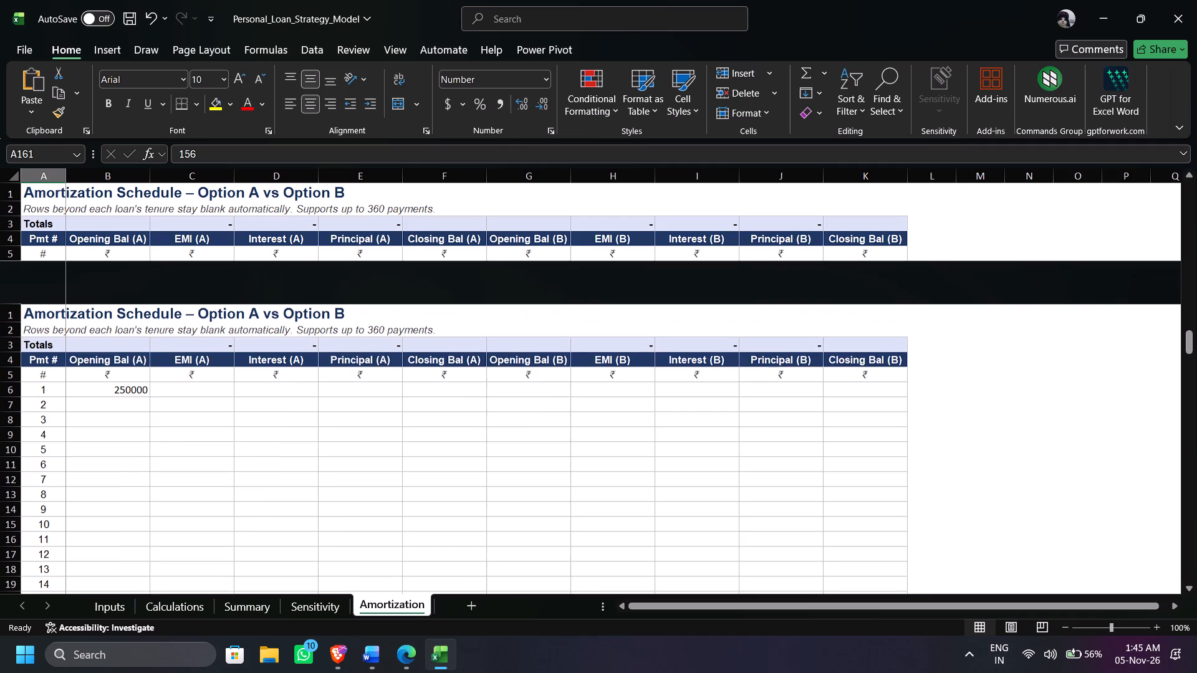
{"action": "scroll", "coordinate": [52, 340], "scroll_direction": "up", "scroll_amount": 1}
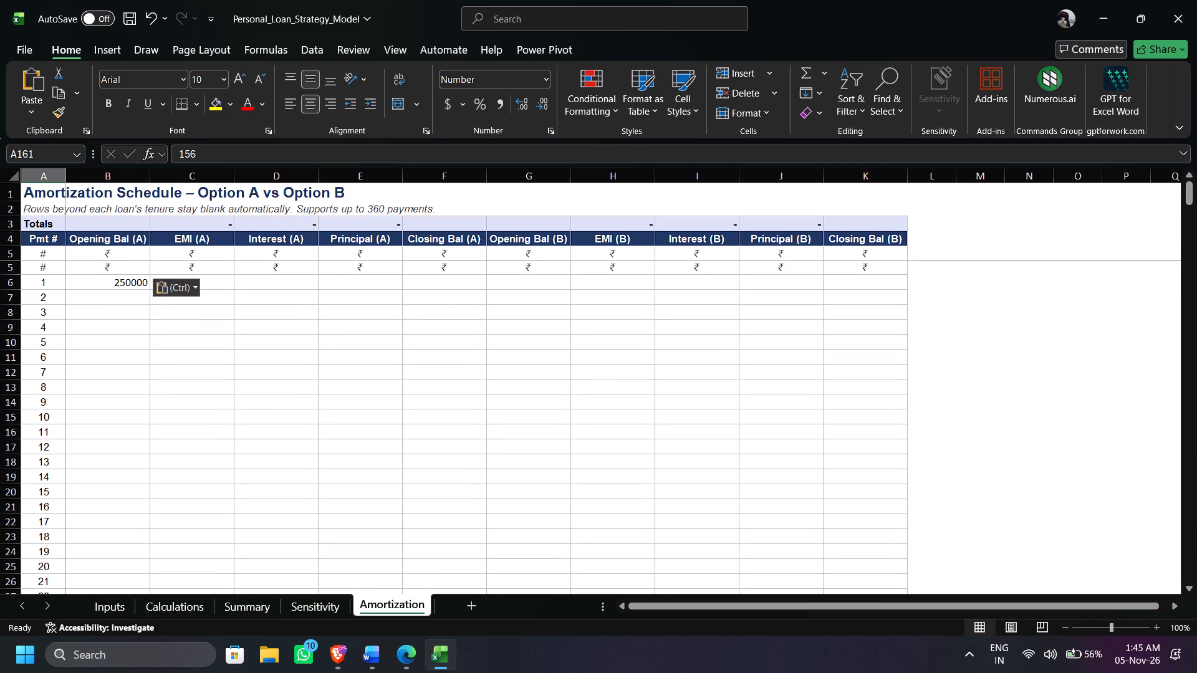
Clear all existing payment numbers from the Pmt # column, cells A6 to A161.
{"action": "left_click", "coordinate": [48, 276]}
{"action": "left_click", "coordinate": [49, 264]}
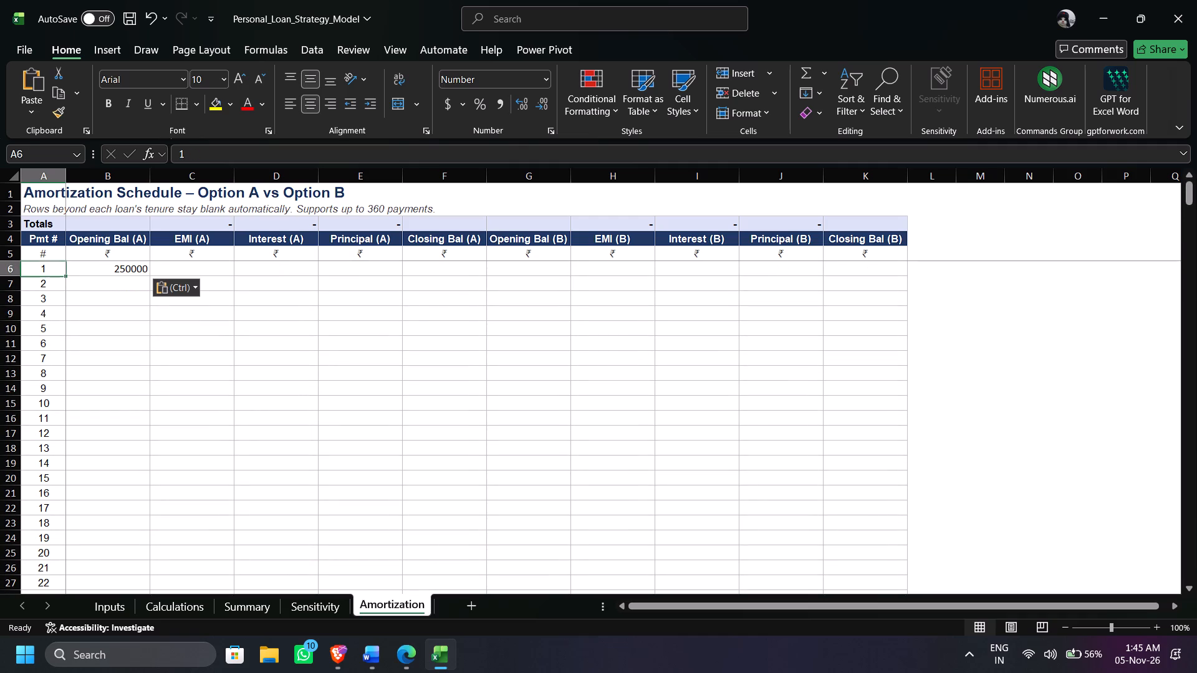
{"action": "key", "text": "ctrl+shift+Down"}
{"action": "scroll", "coordinate": [49, 264], "scroll_direction": "down", "scroll_amount": 1}
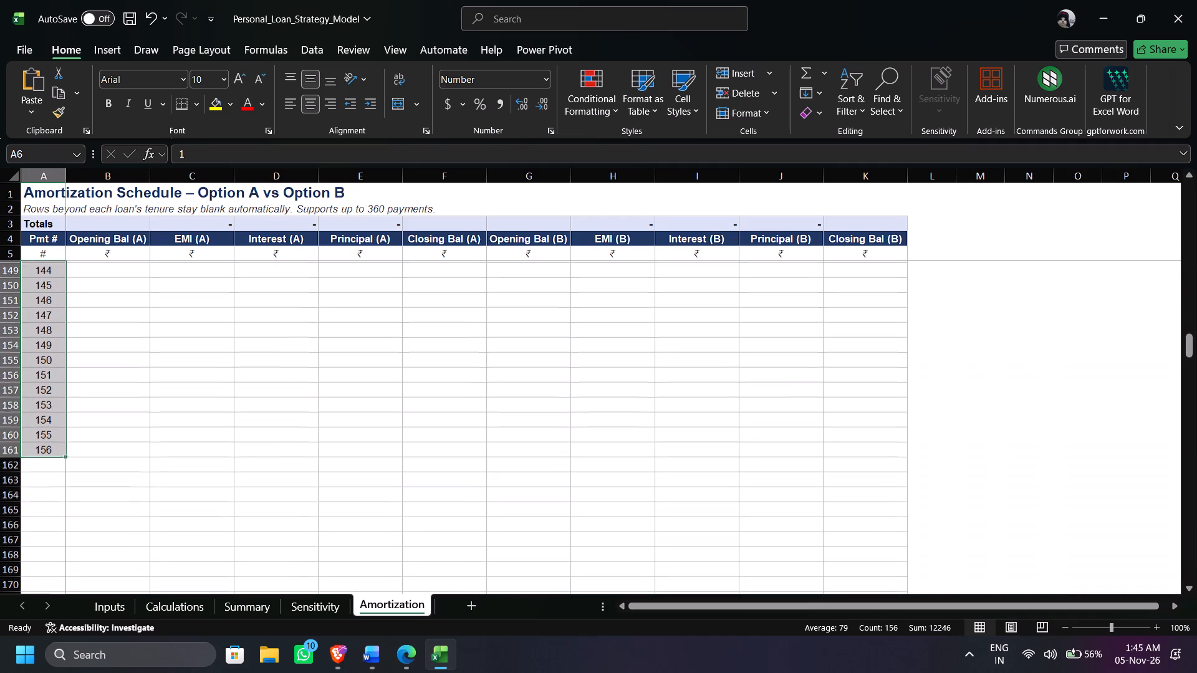
{"action": "key", "text": "Delete"}
{"action": "scroll", "coordinate": [49, 264], "scroll_direction": "up", "scroll_amount": 5}
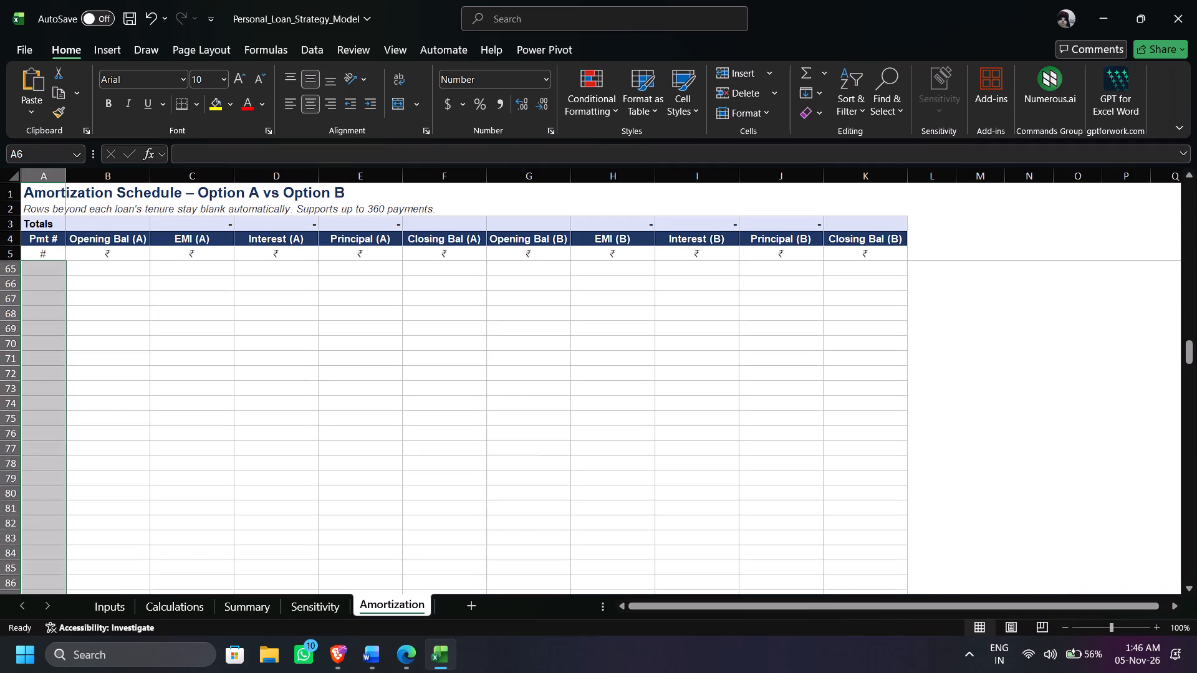
{"action": "scroll", "coordinate": [49, 264], "scroll_direction": "up", "scroll_amount": 2}
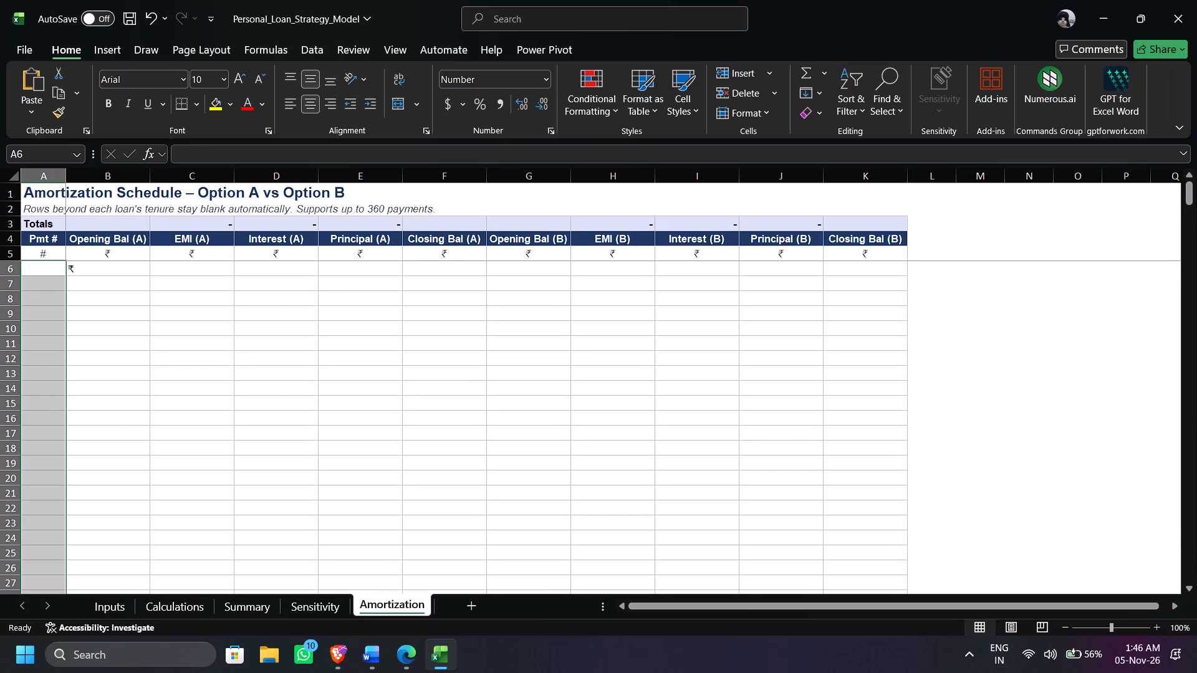
Enter 1 in A6 and the formula =A6+1 in A7 to restart the Pmt # numbering.
{"action": "key", "text": "1"}
{"action": "key", "text": "Return"}
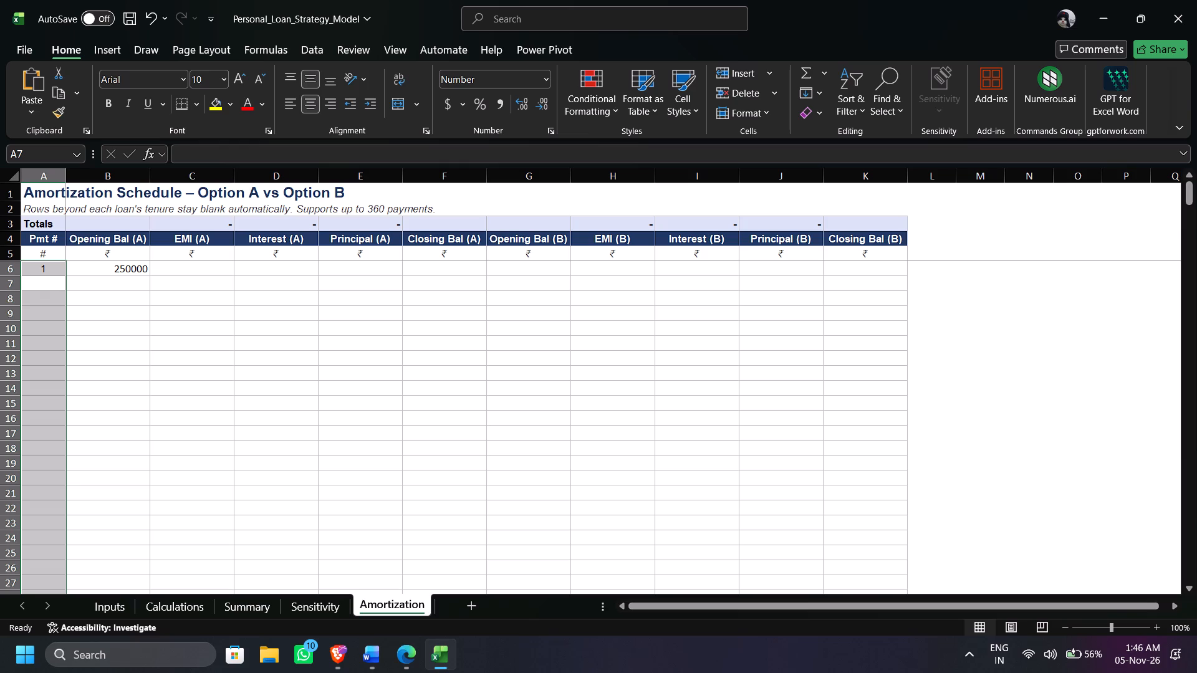
{"action": "key", "text": "equal"}
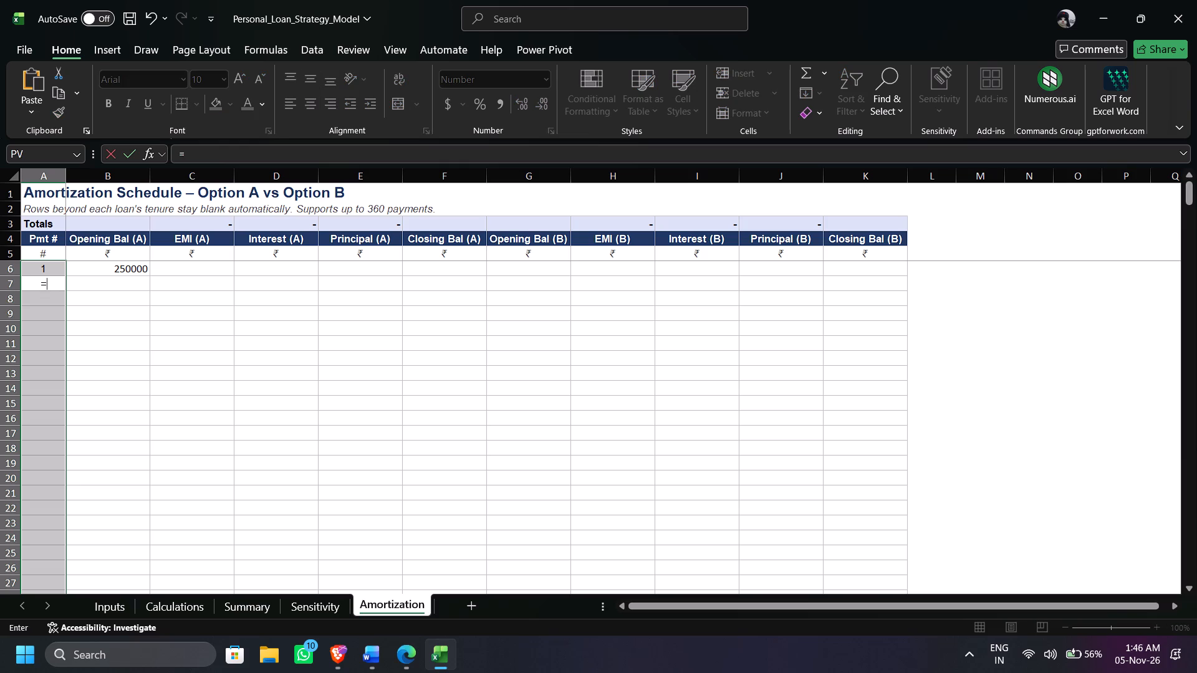
{"action": "left_click", "coordinate": [50, 264]}
{"action": "type", "text": "+2"}
{"action": "key", "text": "BackSpace"}
{"action": "key", "text": "1"}
{"action": "key", "text": "Return"}
Fill the A7 numbering formula down the Pmt # column to row 161.
{"action": "left_click", "coordinate": [58, 287]}
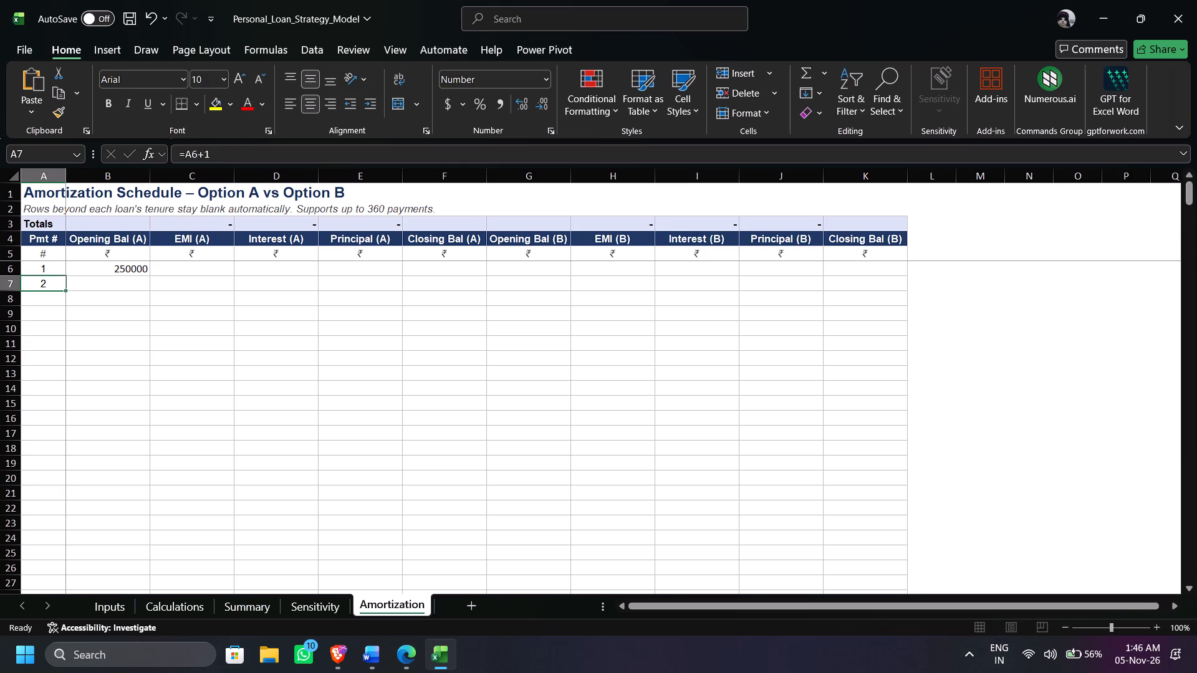
{"action": "left_click_drag", "start_coordinate": [63, 290], "coordinate": [65, 308]}
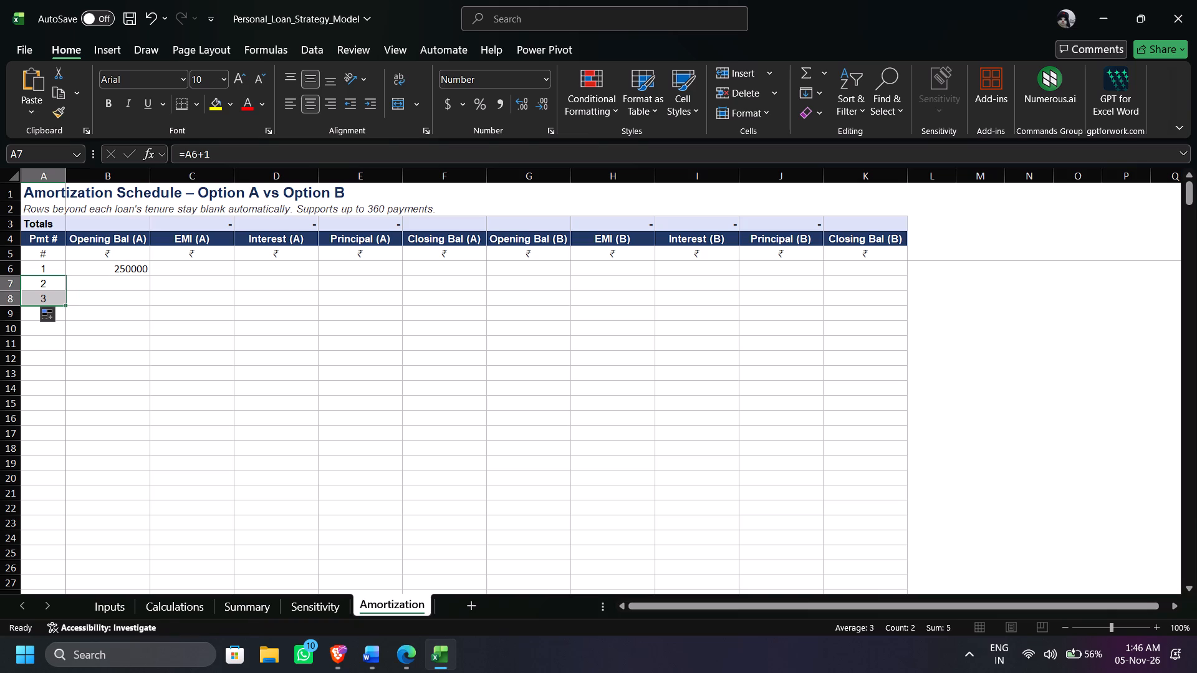
{"action": "left_click_drag", "start_coordinate": [67, 306], "coordinate": [67, 649]}
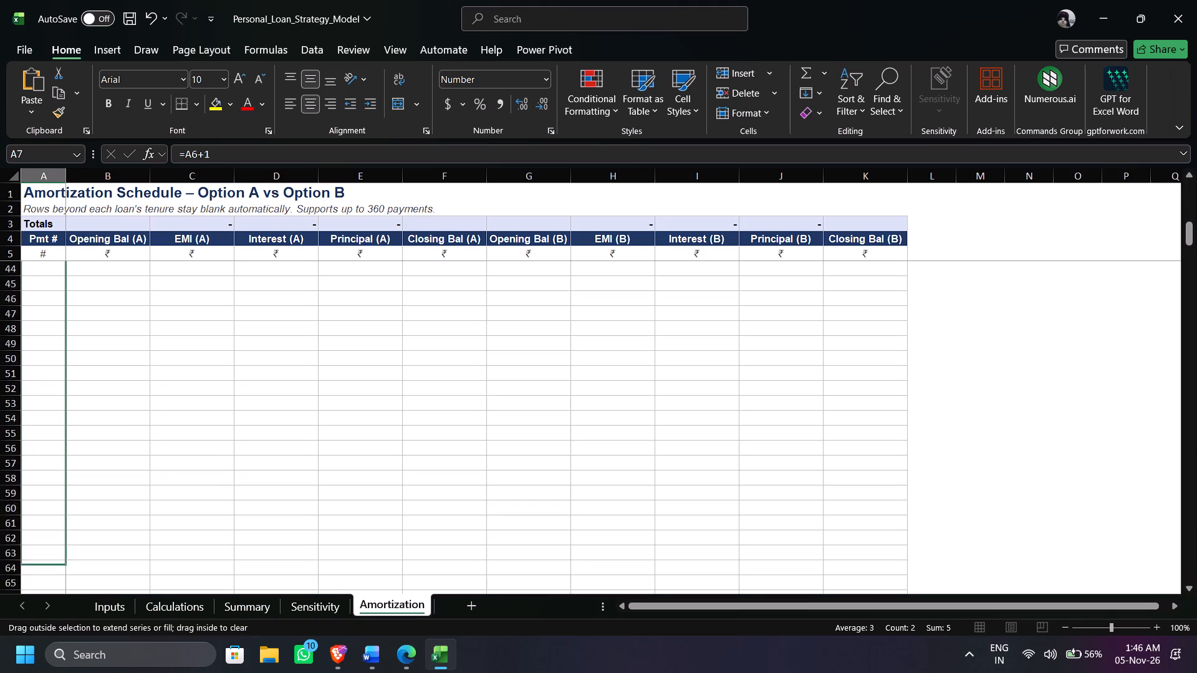
{"action": "left_click_drag", "start_coordinate": [67, 649], "coordinate": [87, 347]}
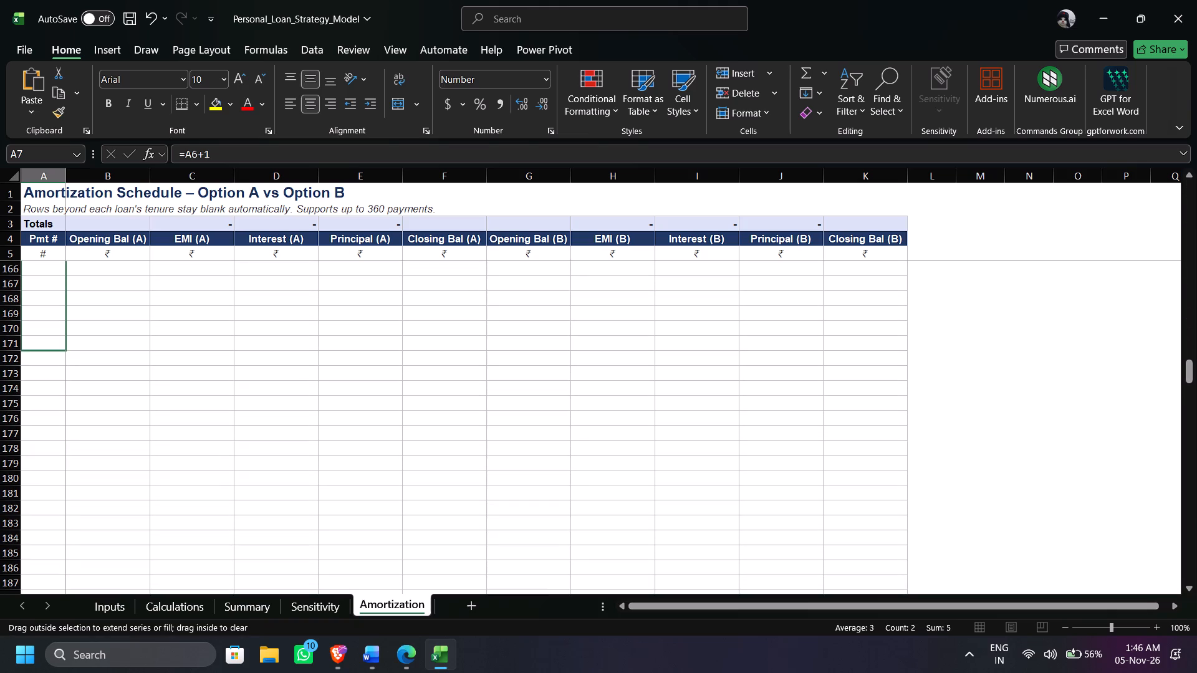
{"action": "left_click_drag", "start_coordinate": [87, 347], "coordinate": [88, 298]}
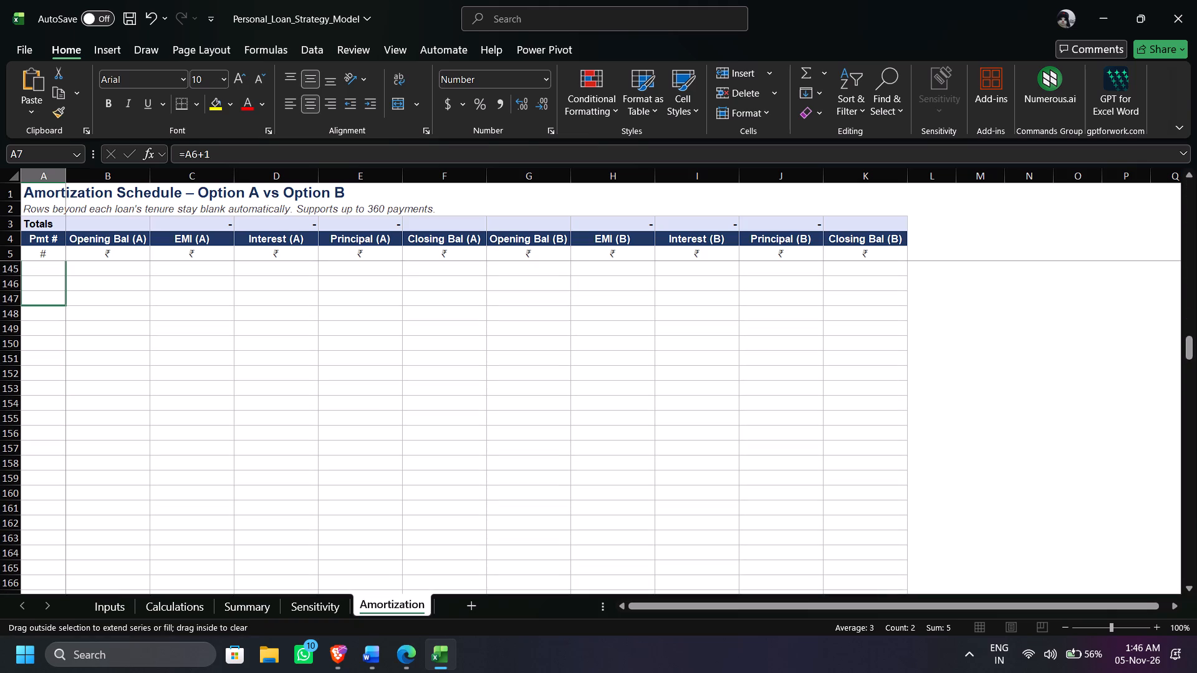
{"action": "left_click_drag", "start_coordinate": [88, 298], "coordinate": [72, 503]}
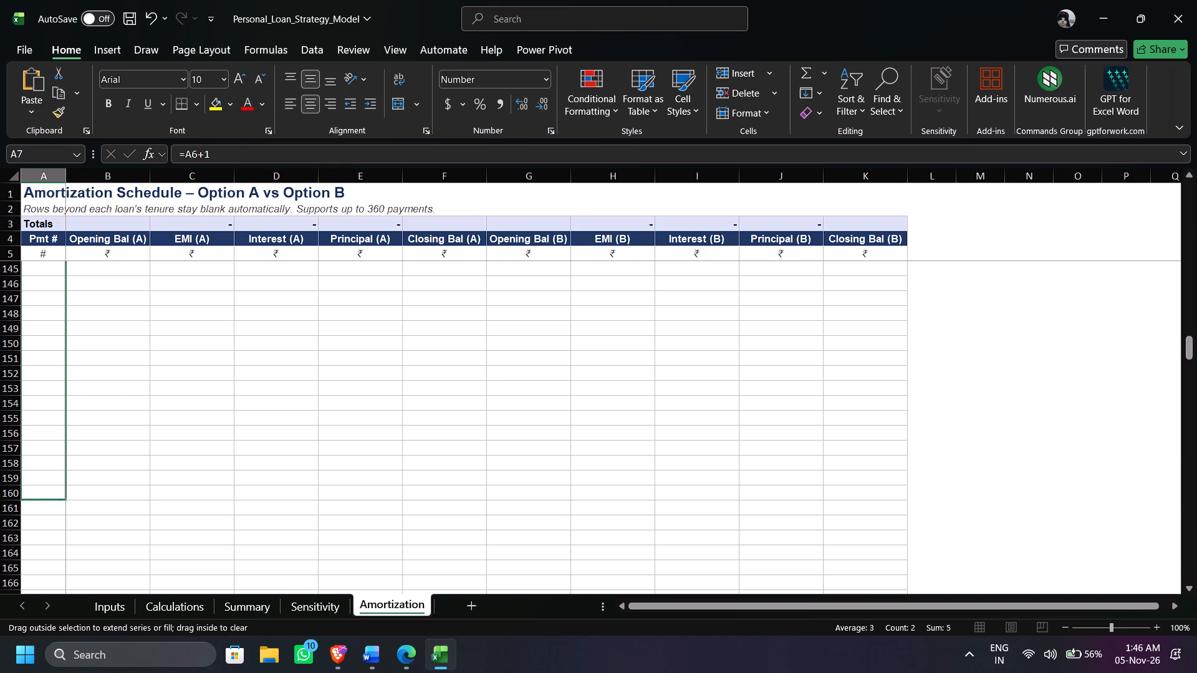
{"action": "left_click_drag", "start_coordinate": [72, 503], "coordinate": [72, 517]}
{"action": "scroll", "coordinate": [87, 513], "scroll_direction": "up", "scroll_amount": 4}
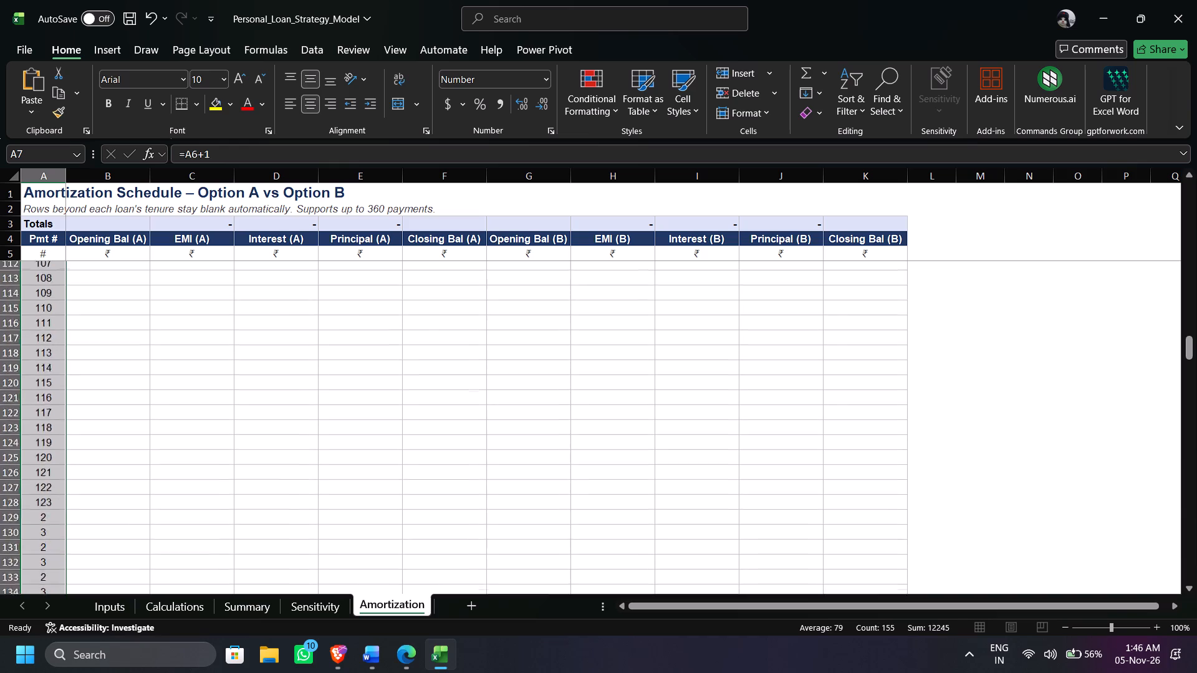
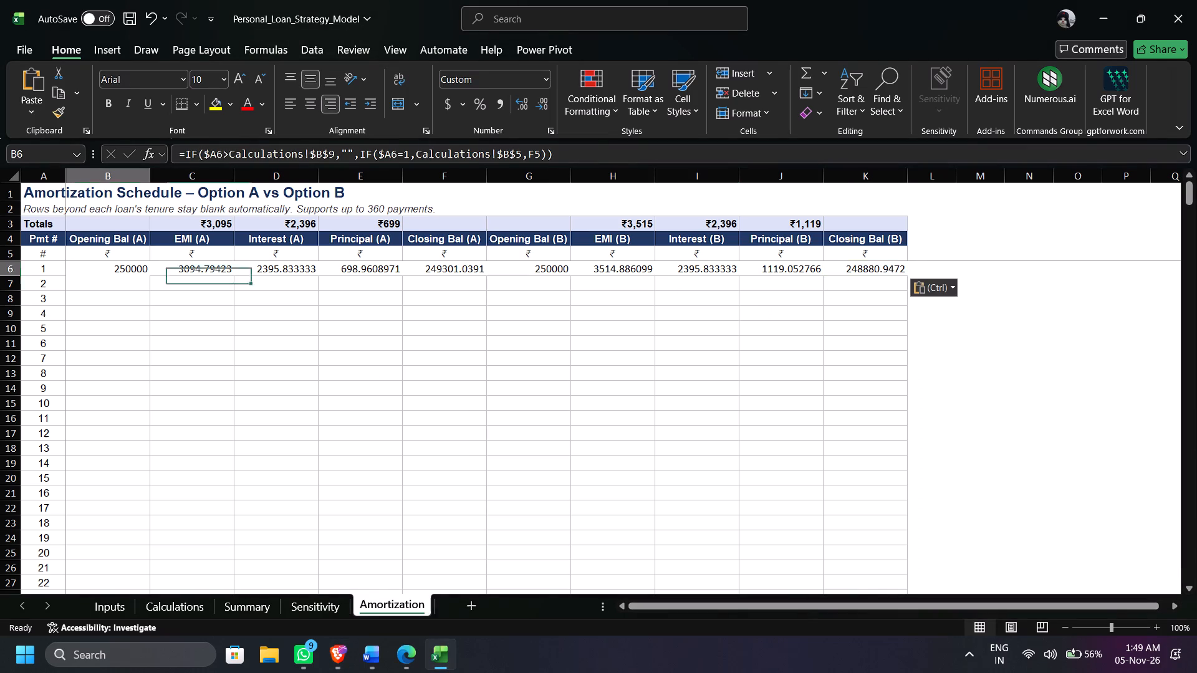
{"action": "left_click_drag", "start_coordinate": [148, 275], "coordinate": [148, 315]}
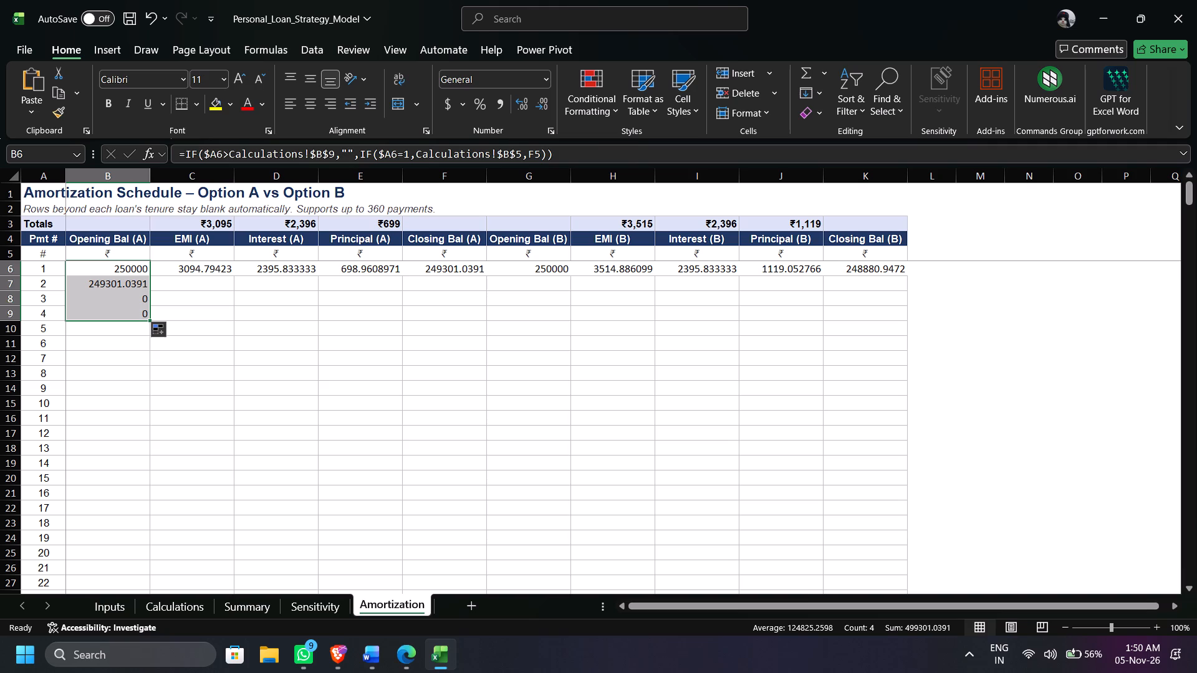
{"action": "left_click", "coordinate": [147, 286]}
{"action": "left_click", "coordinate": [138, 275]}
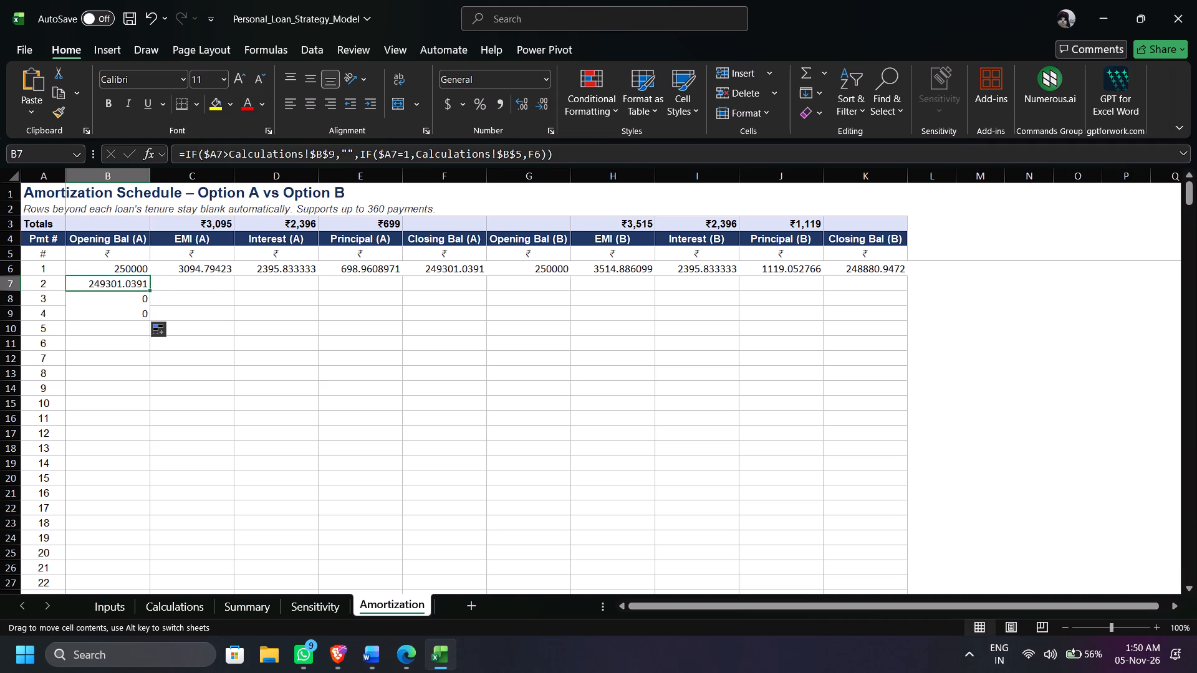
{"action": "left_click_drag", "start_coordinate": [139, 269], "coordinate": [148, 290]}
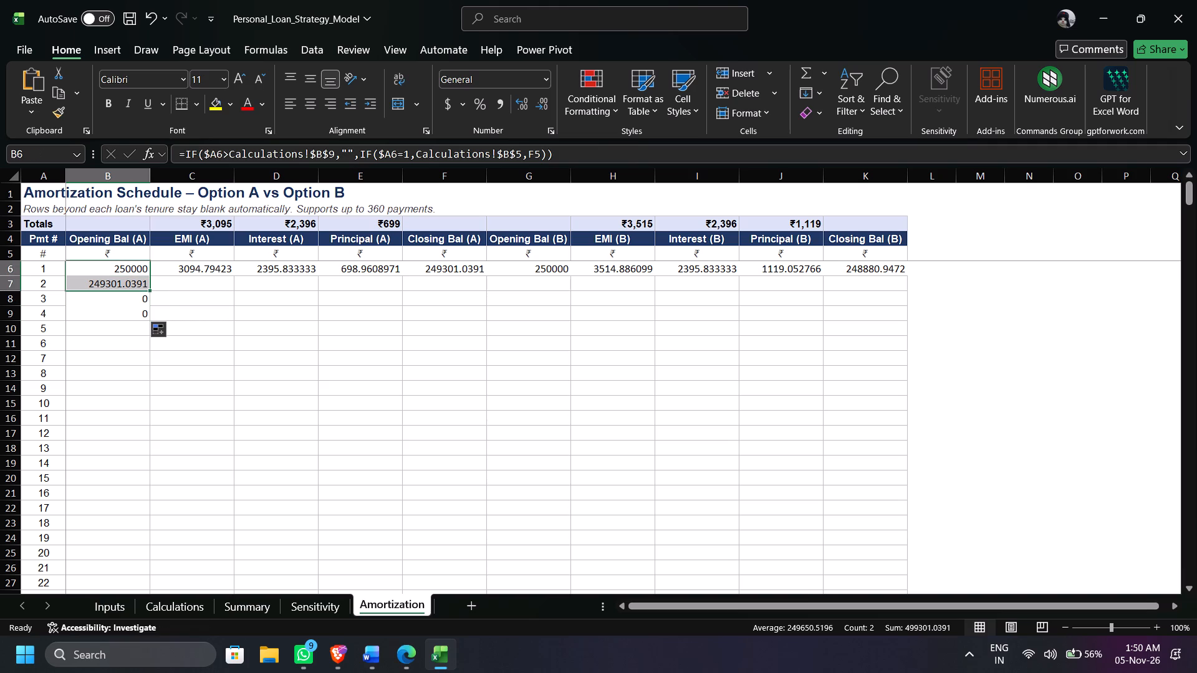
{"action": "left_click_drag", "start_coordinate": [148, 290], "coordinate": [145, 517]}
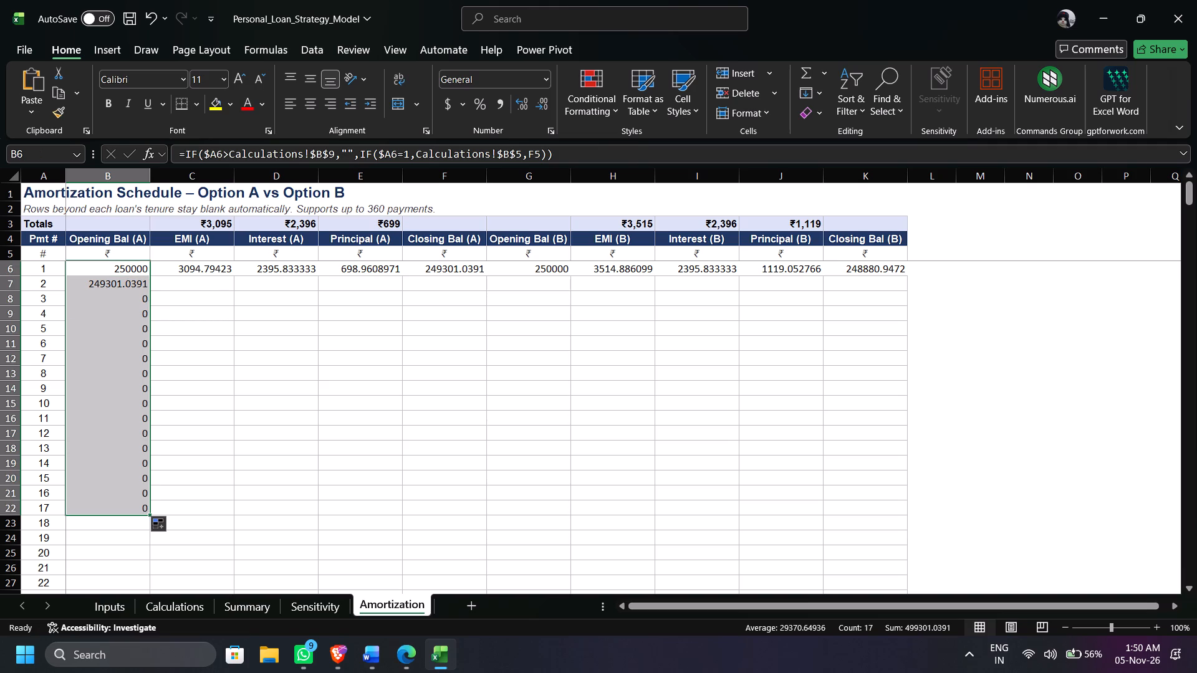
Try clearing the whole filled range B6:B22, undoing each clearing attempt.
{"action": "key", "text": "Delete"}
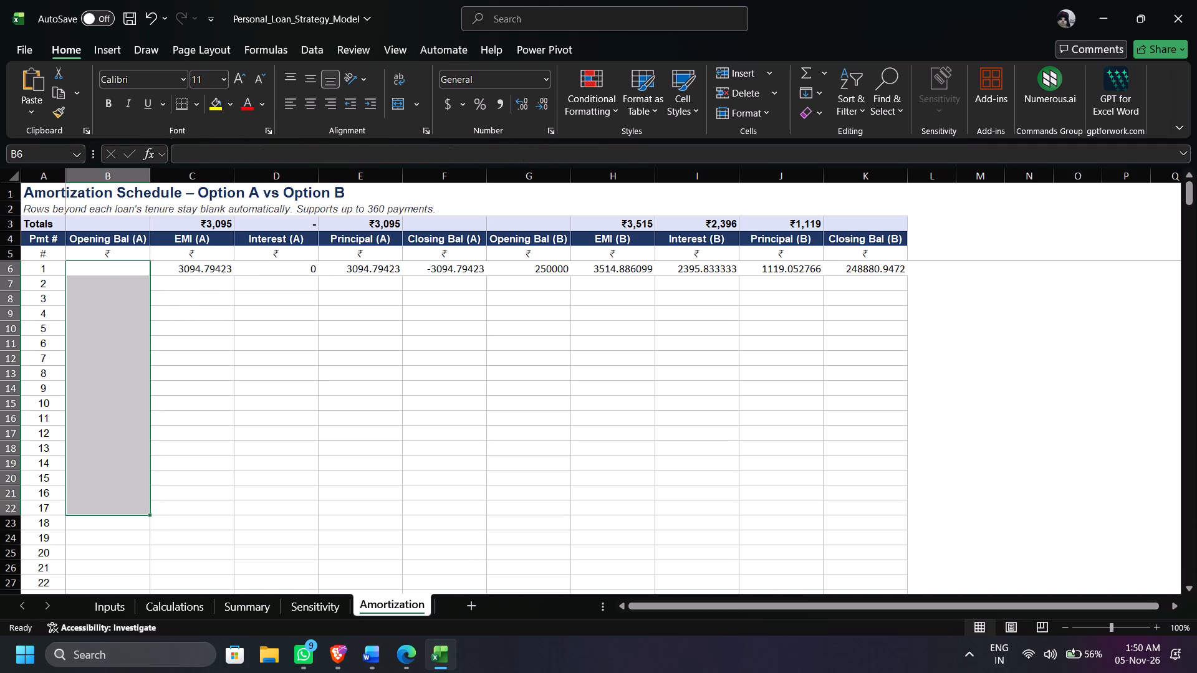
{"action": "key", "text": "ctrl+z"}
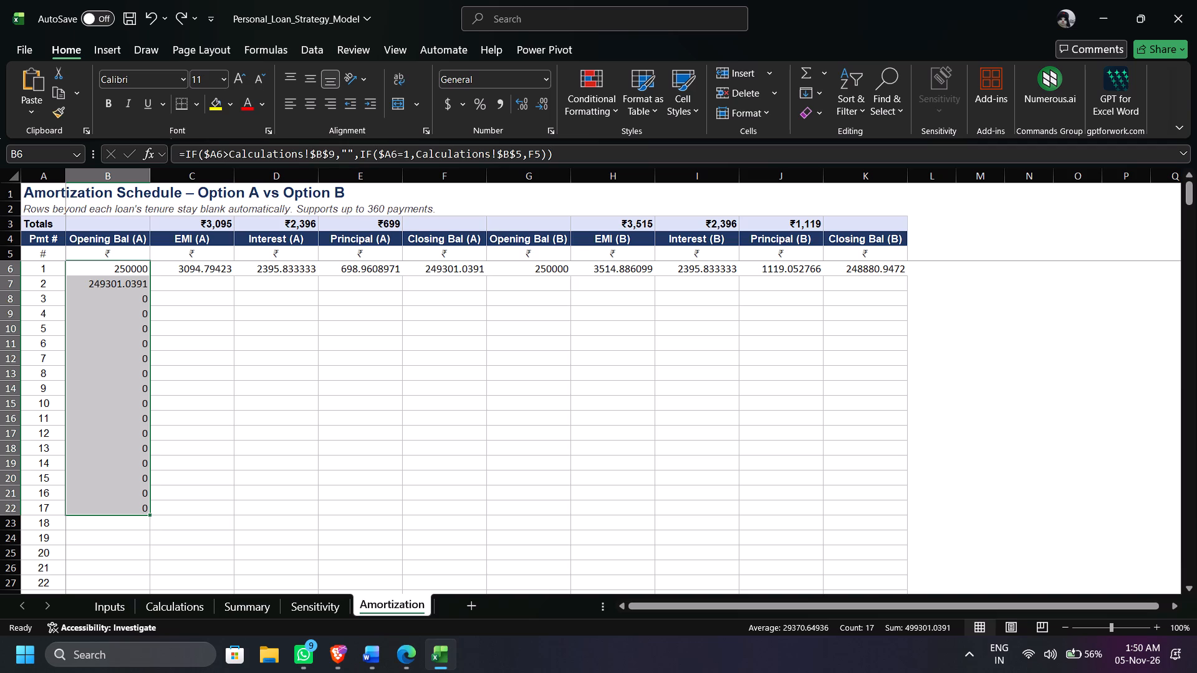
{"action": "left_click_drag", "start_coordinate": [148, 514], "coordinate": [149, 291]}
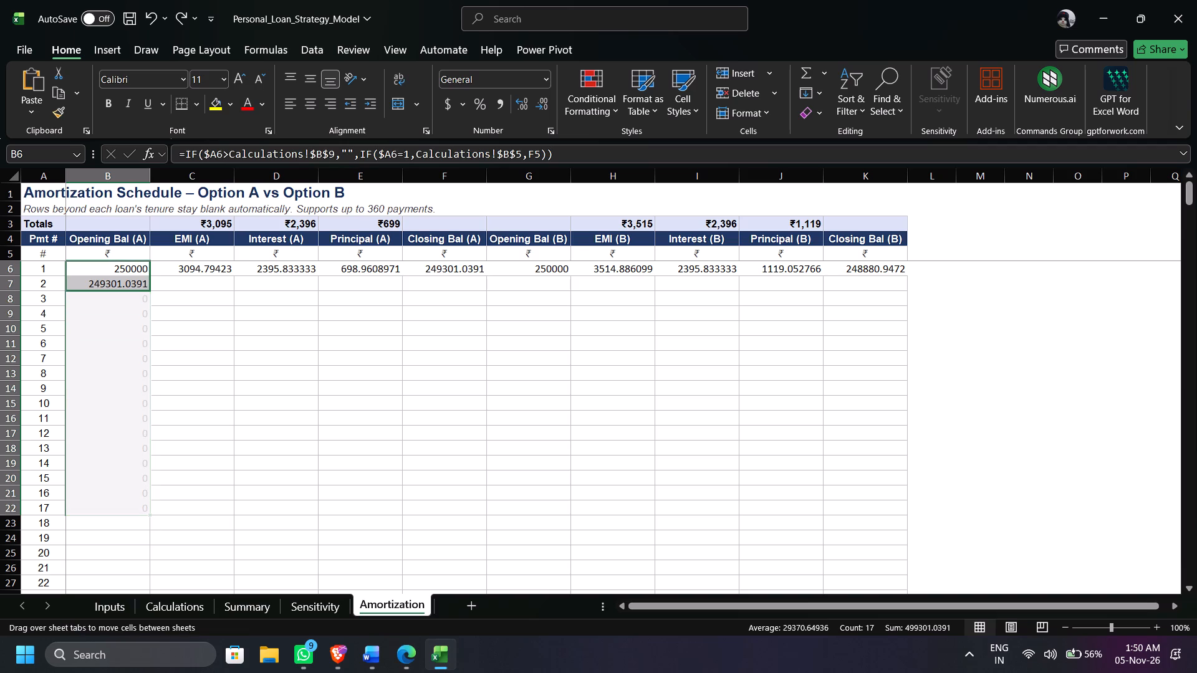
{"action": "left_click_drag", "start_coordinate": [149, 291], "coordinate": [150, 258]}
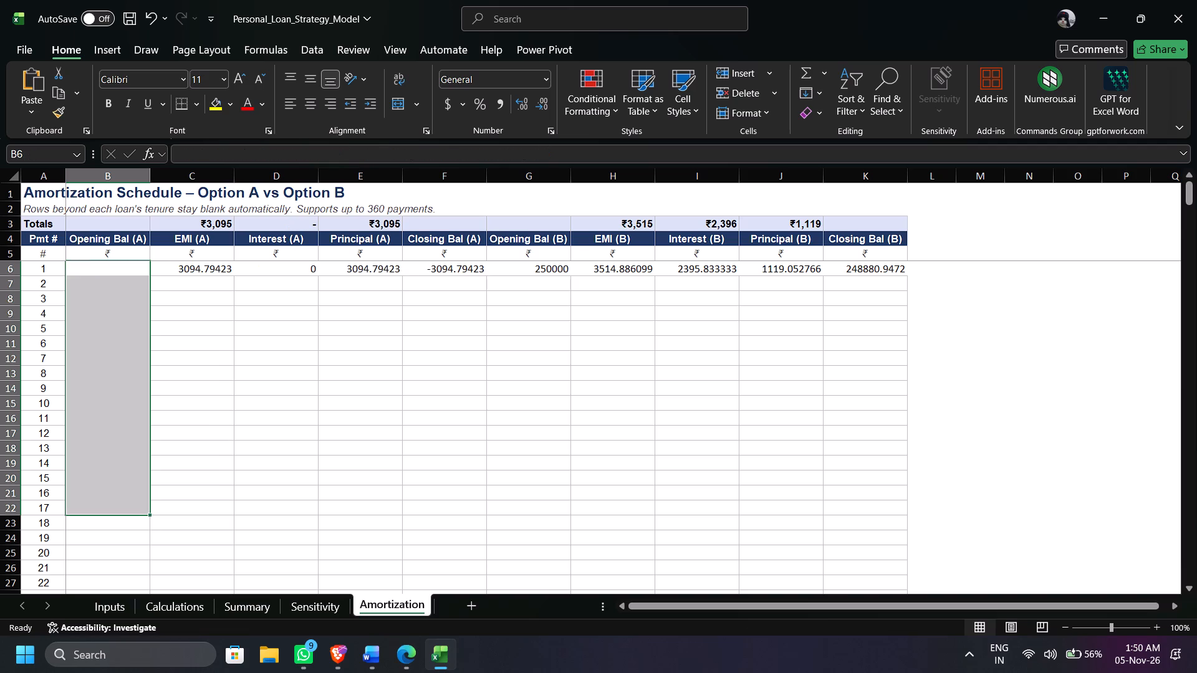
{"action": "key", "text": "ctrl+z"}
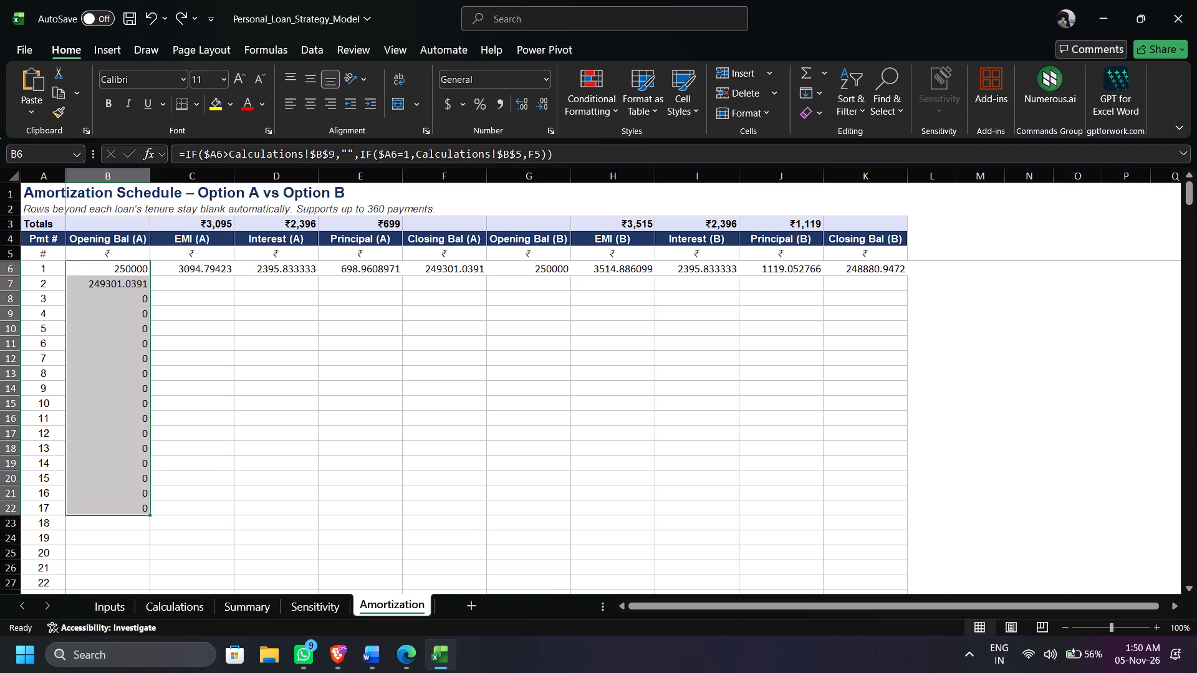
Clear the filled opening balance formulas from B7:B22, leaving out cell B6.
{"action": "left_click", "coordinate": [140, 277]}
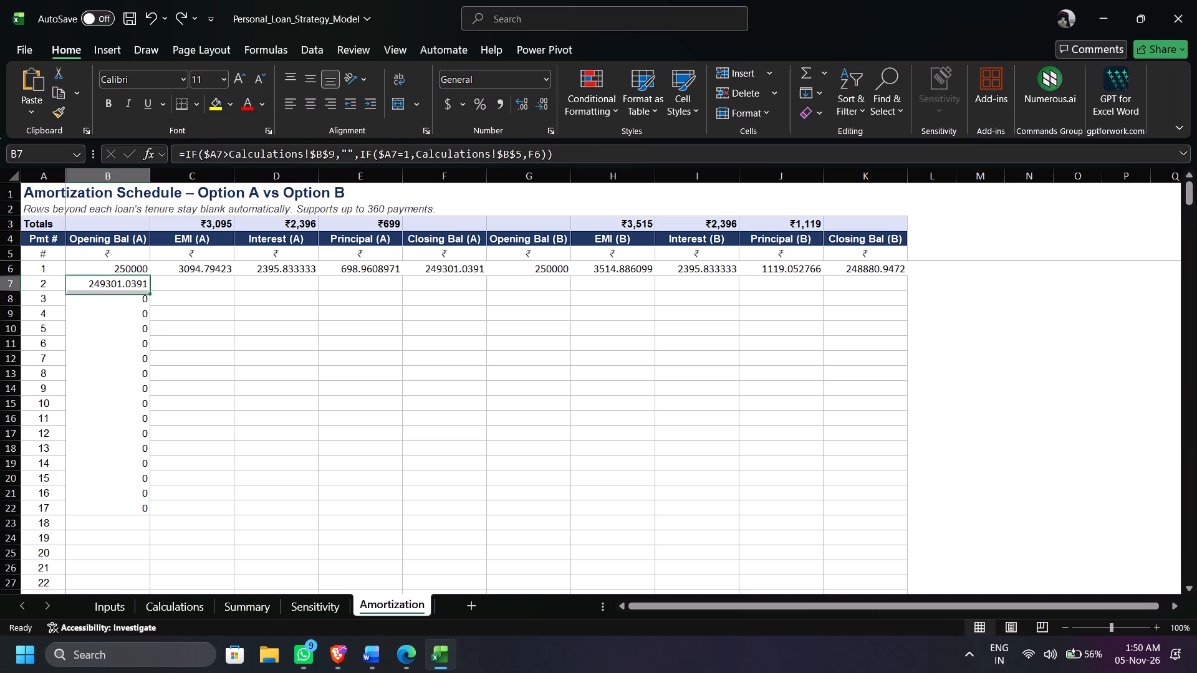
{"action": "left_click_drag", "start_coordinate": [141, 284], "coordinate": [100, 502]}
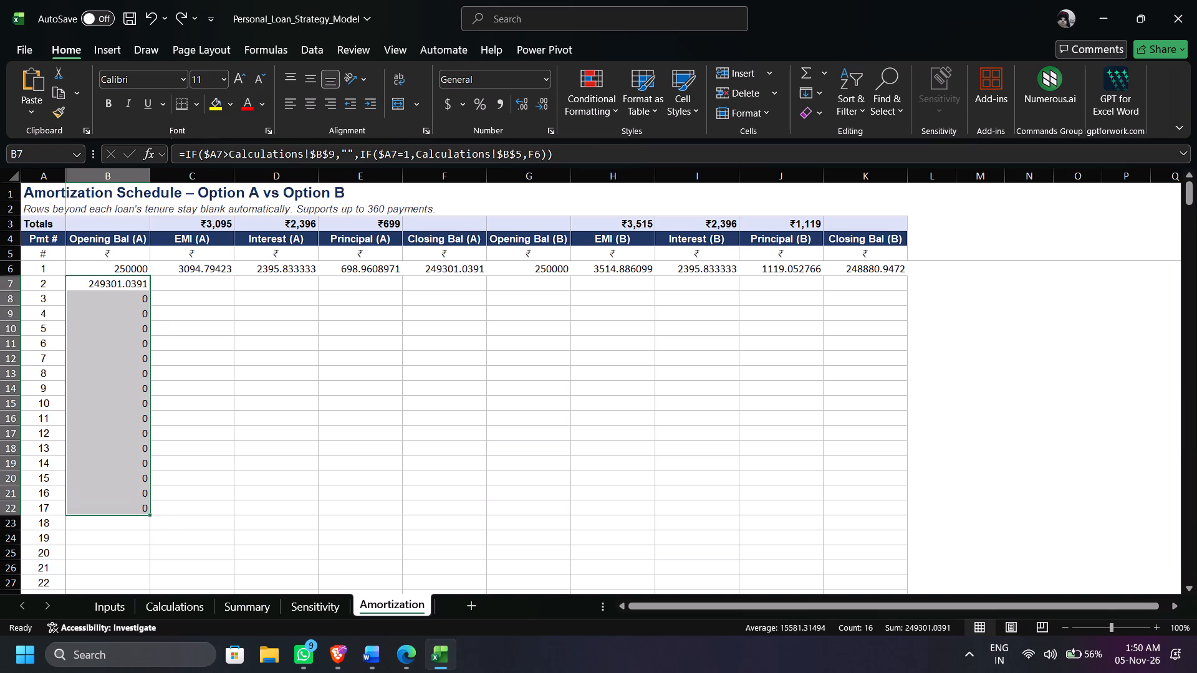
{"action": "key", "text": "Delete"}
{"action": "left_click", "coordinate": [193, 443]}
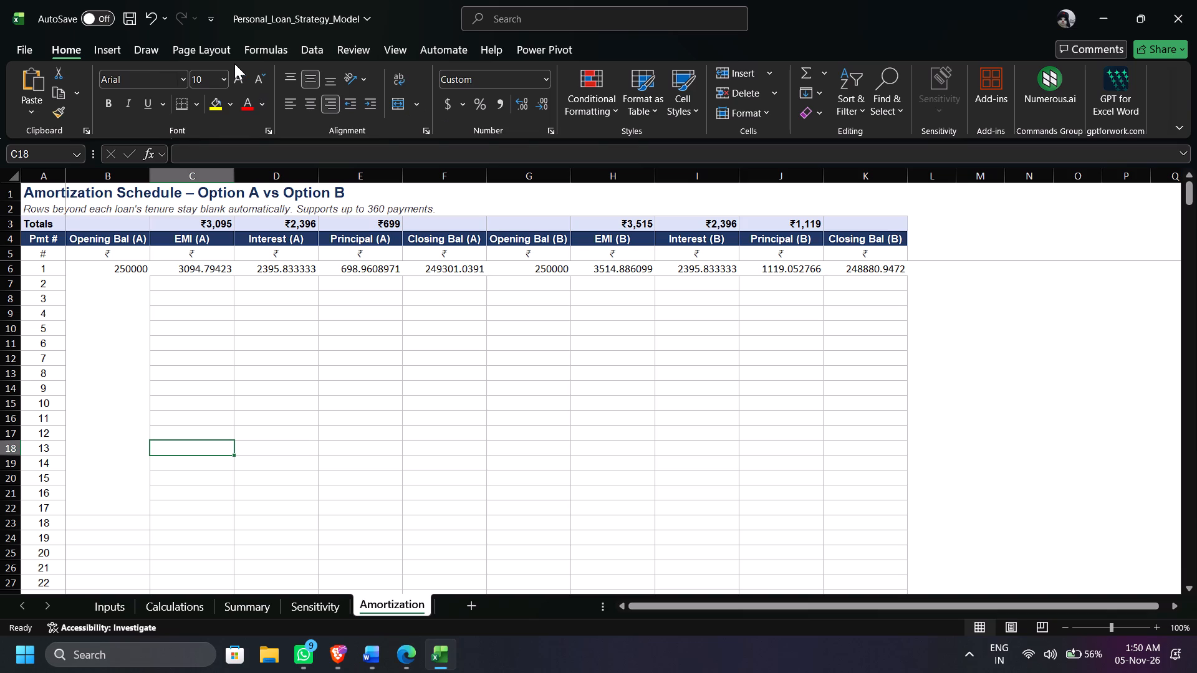
Turn on the display of gridlines for the Amortization sheet.
{"action": "left_click", "coordinate": [124, 51]}
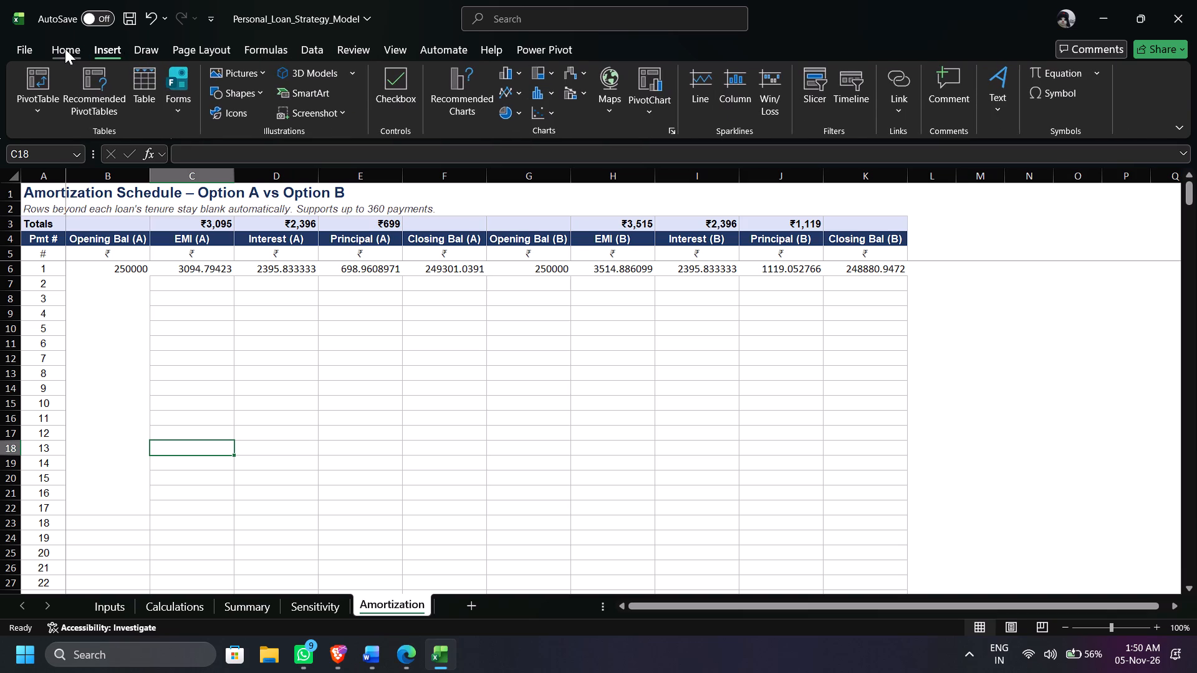
{"action": "left_click", "coordinate": [65, 49]}
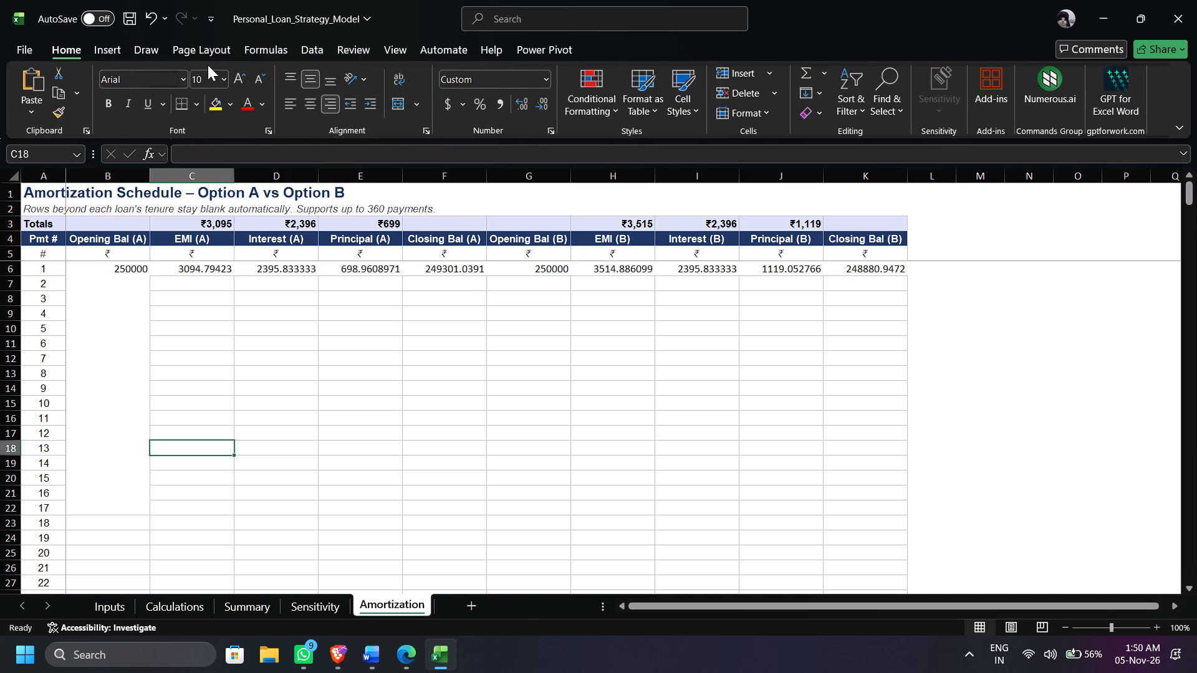
{"action": "left_click", "coordinate": [137, 44]}
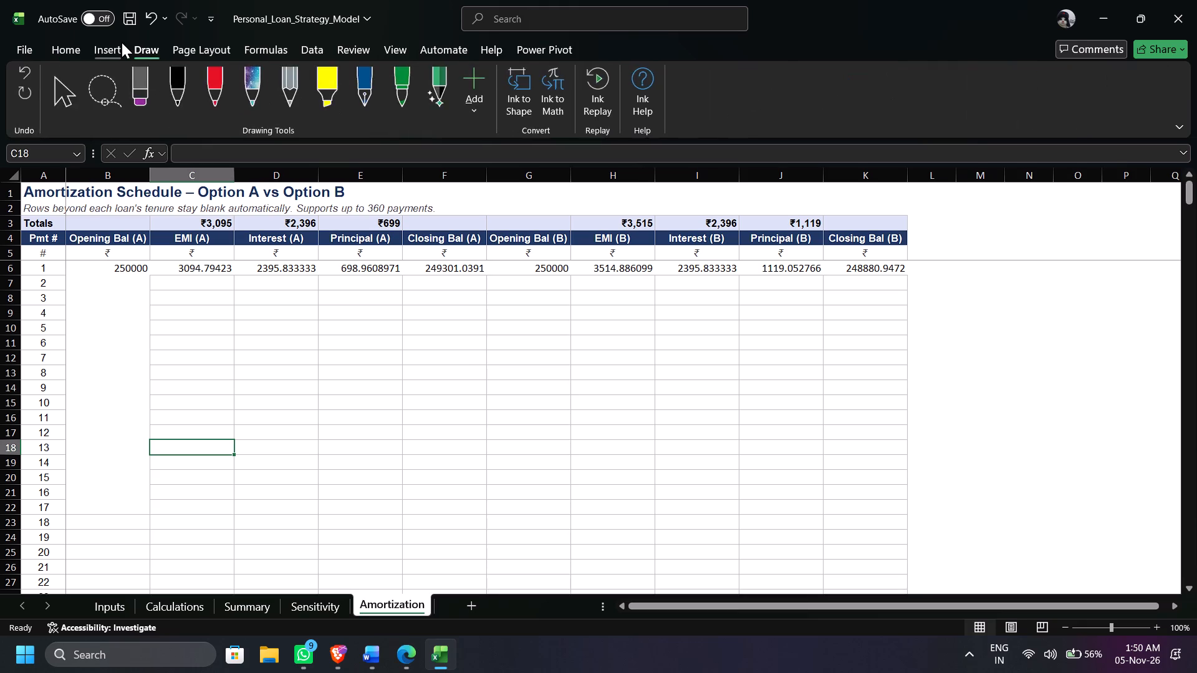
{"action": "left_click", "coordinate": [122, 42]}
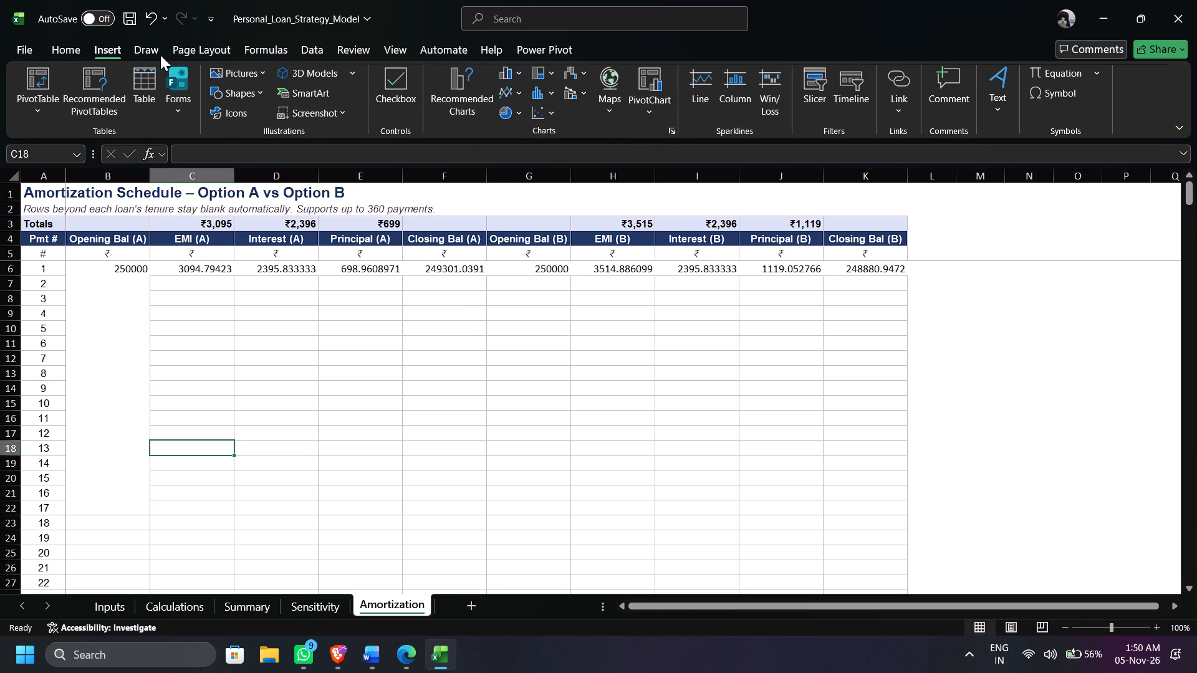
{"action": "left_click", "coordinate": [160, 55]}
{"action": "left_click", "coordinate": [116, 47]}
{"action": "left_click", "coordinate": [143, 45]}
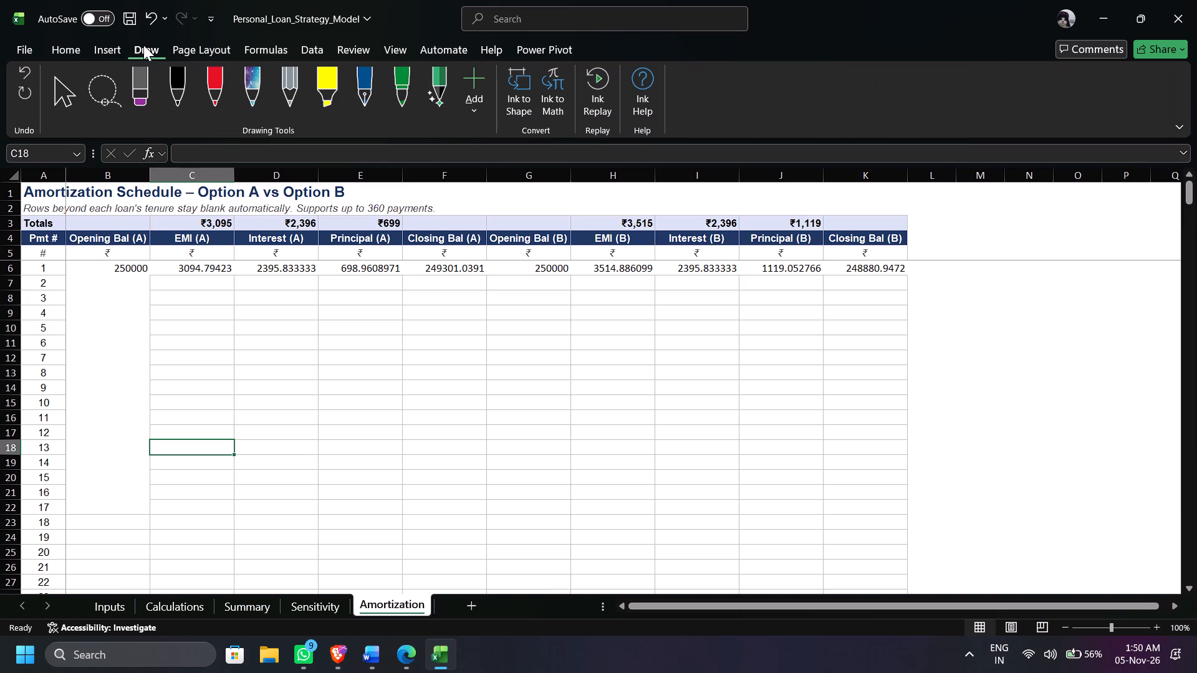
{"action": "left_click", "coordinate": [108, 44]}
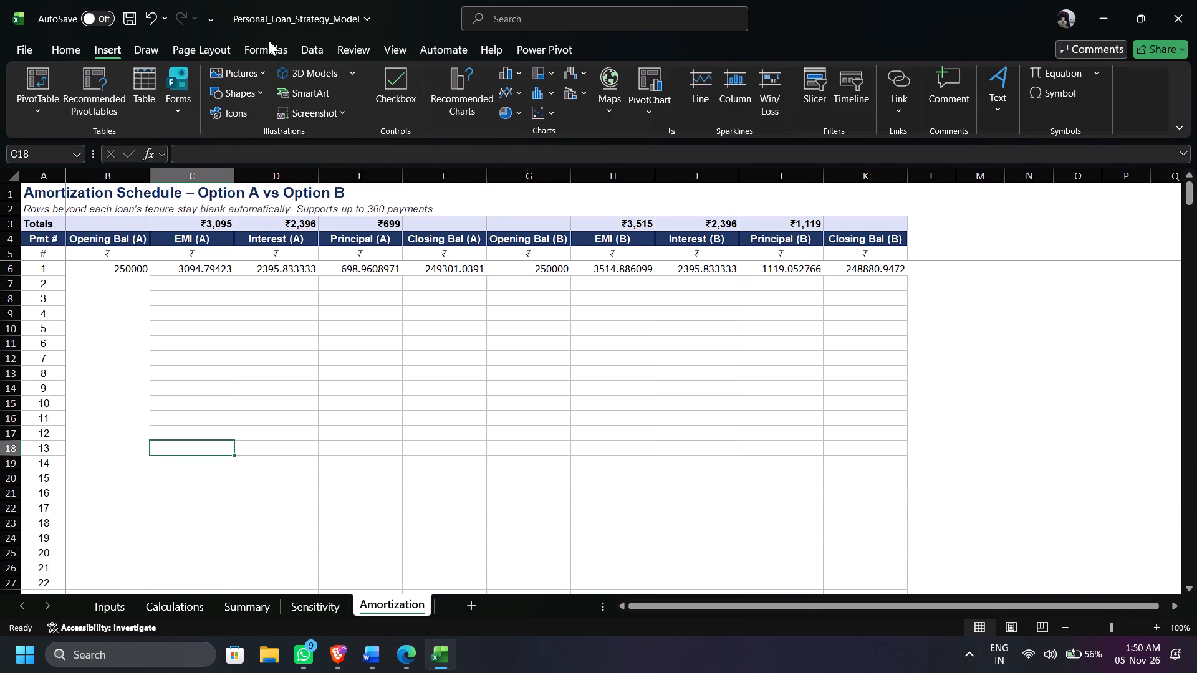
{"action": "left_click", "coordinate": [390, 53]}
{"action": "left_click", "coordinate": [503, 92]}
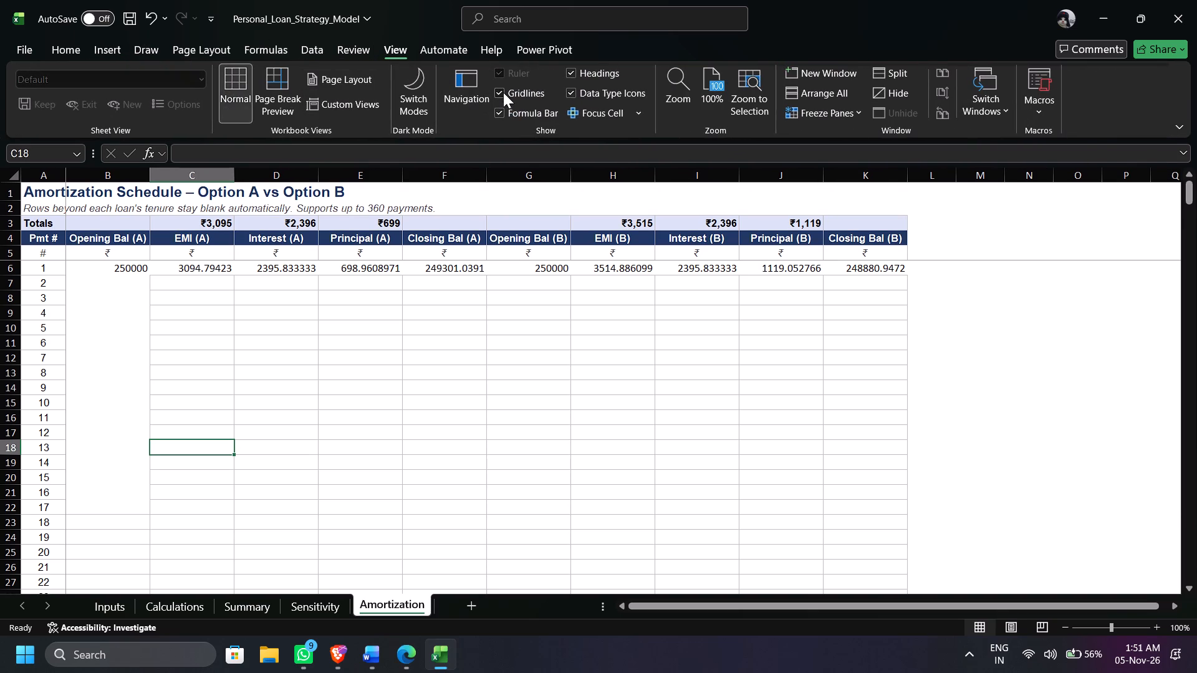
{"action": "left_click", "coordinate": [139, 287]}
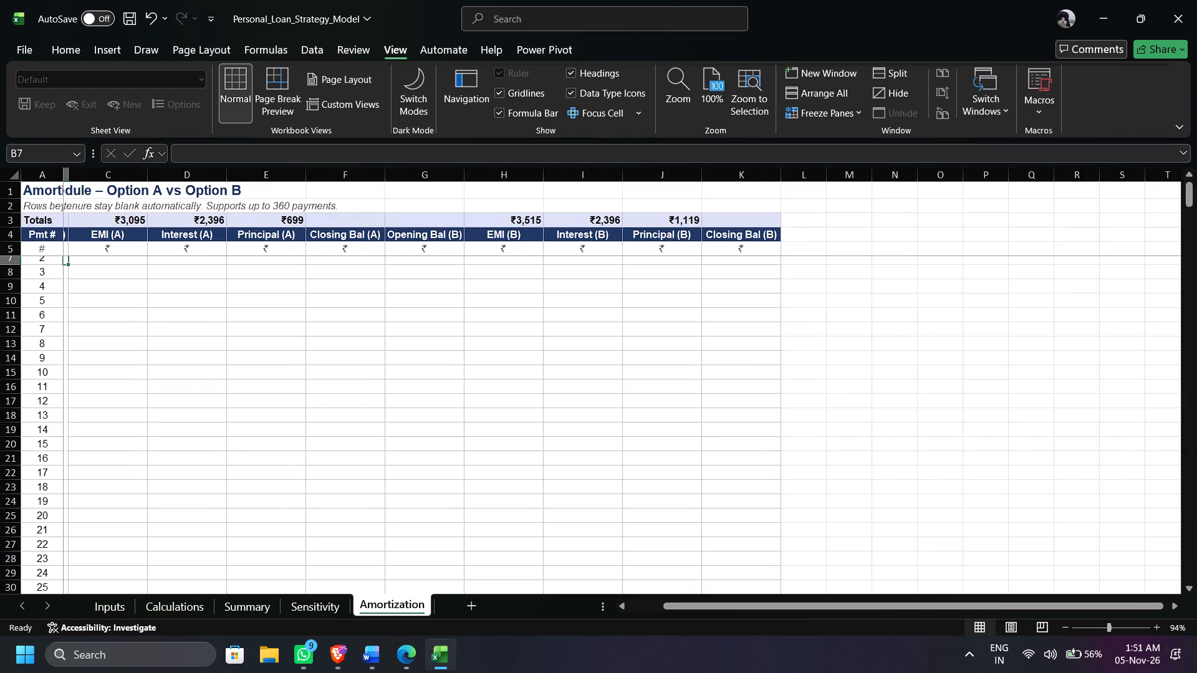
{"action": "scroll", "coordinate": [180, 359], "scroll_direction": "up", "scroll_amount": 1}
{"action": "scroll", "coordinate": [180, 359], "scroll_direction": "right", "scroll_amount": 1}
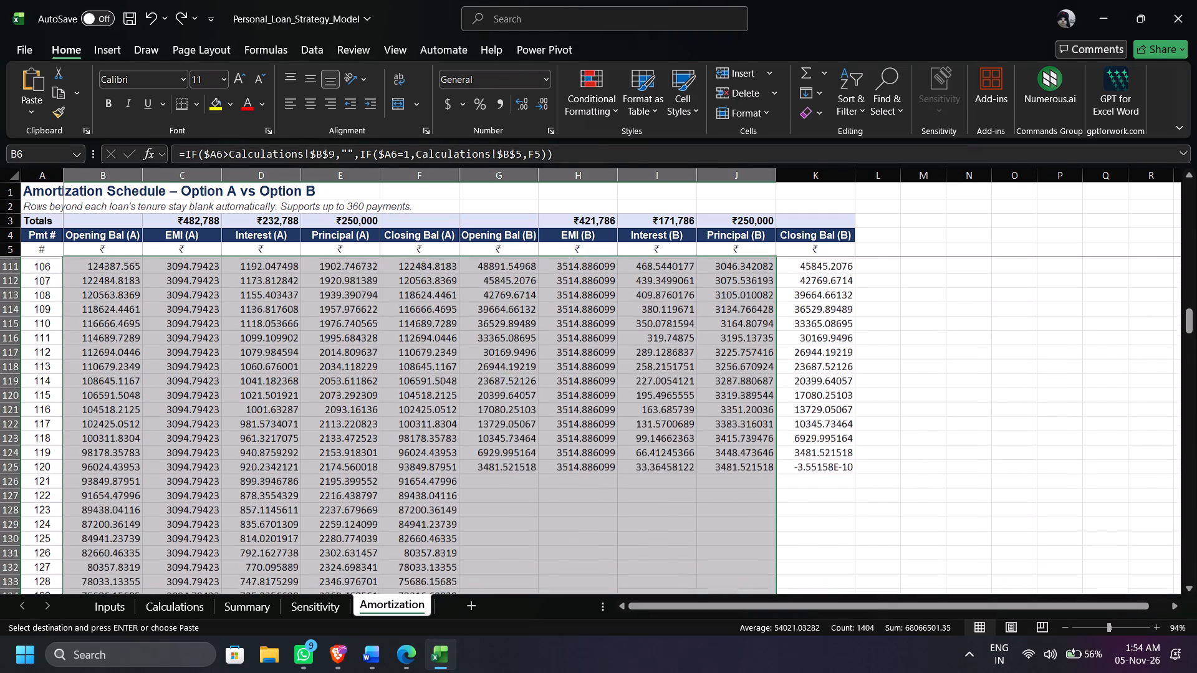
{"action": "scroll", "coordinate": [409, 327], "scroll_direction": "up", "scroll_amount": 2}
{"action": "scroll", "coordinate": [349, 297], "scroll_direction": "up", "scroll_amount": 5}
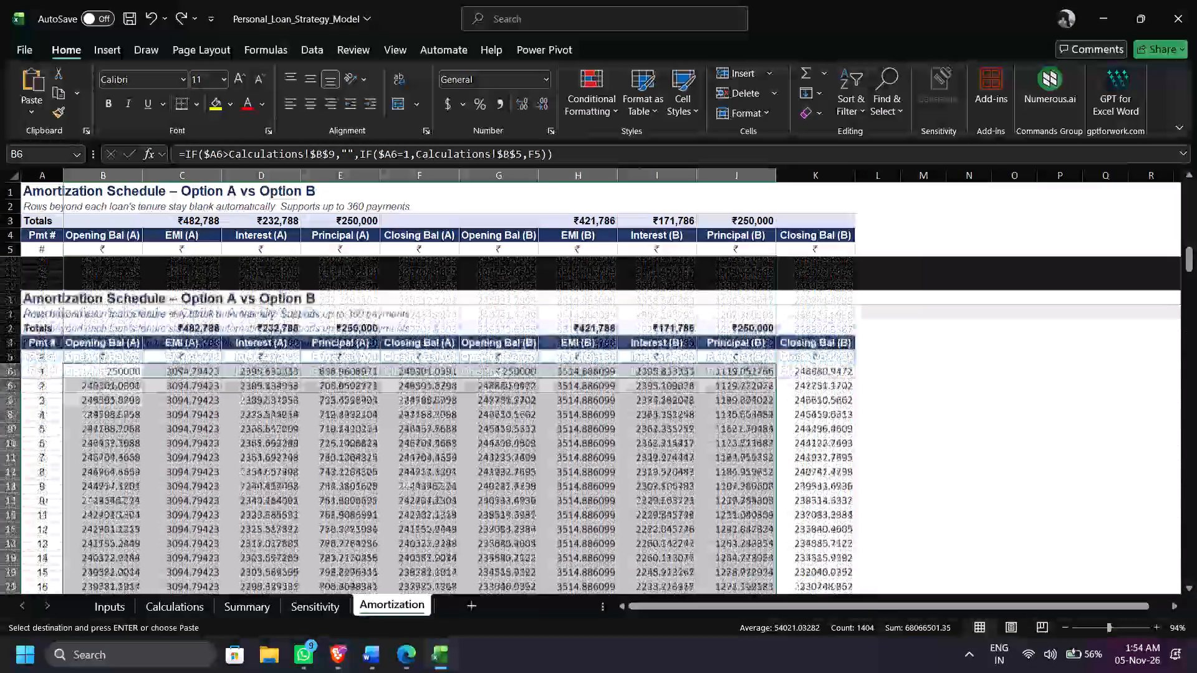
{"action": "key", "text": "ctrl+z"}
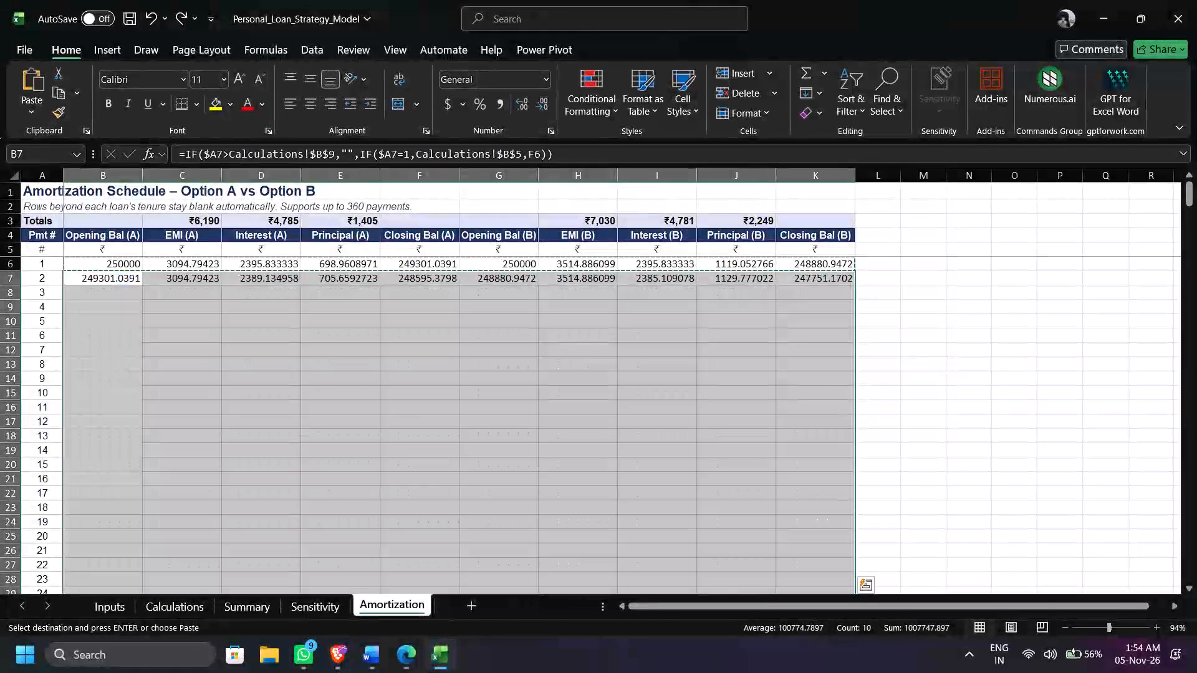
{"action": "key", "text": "ctrl+z"}
{"action": "key", "text": "ctrl+z"}
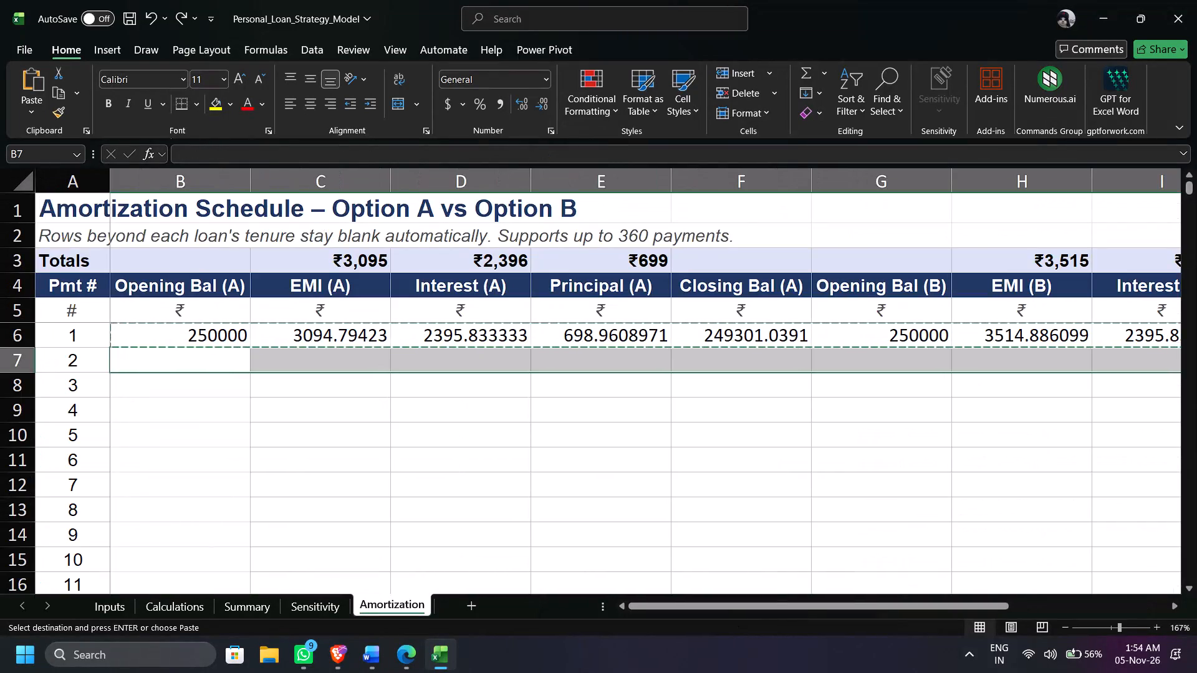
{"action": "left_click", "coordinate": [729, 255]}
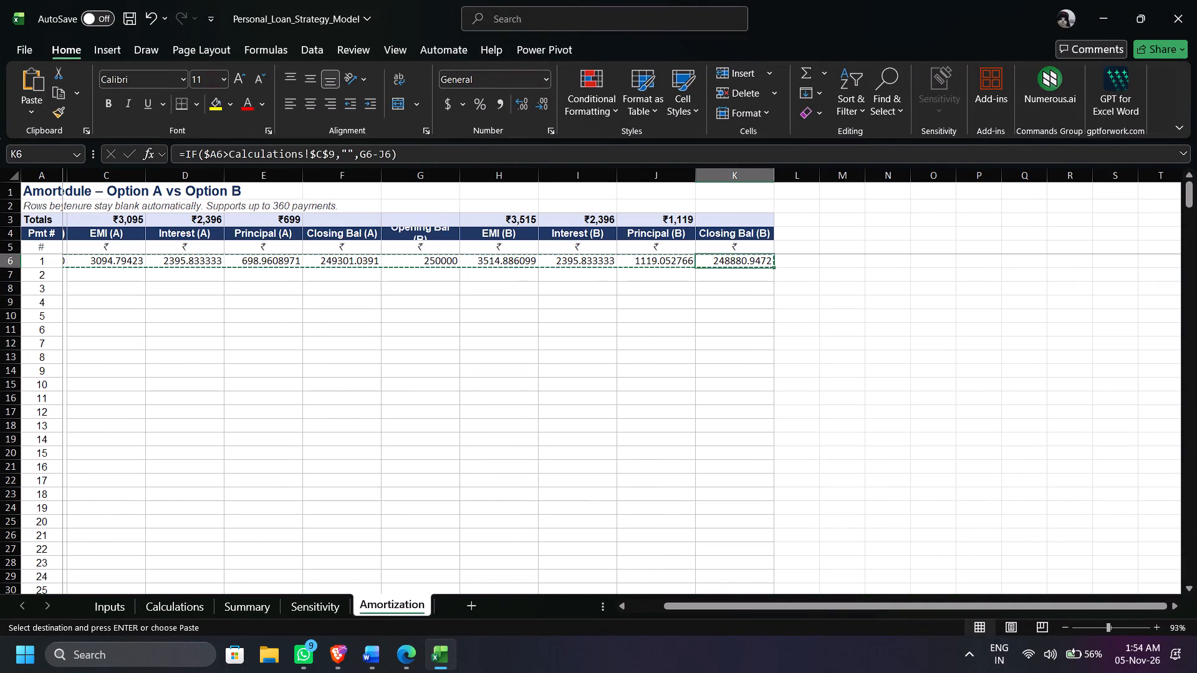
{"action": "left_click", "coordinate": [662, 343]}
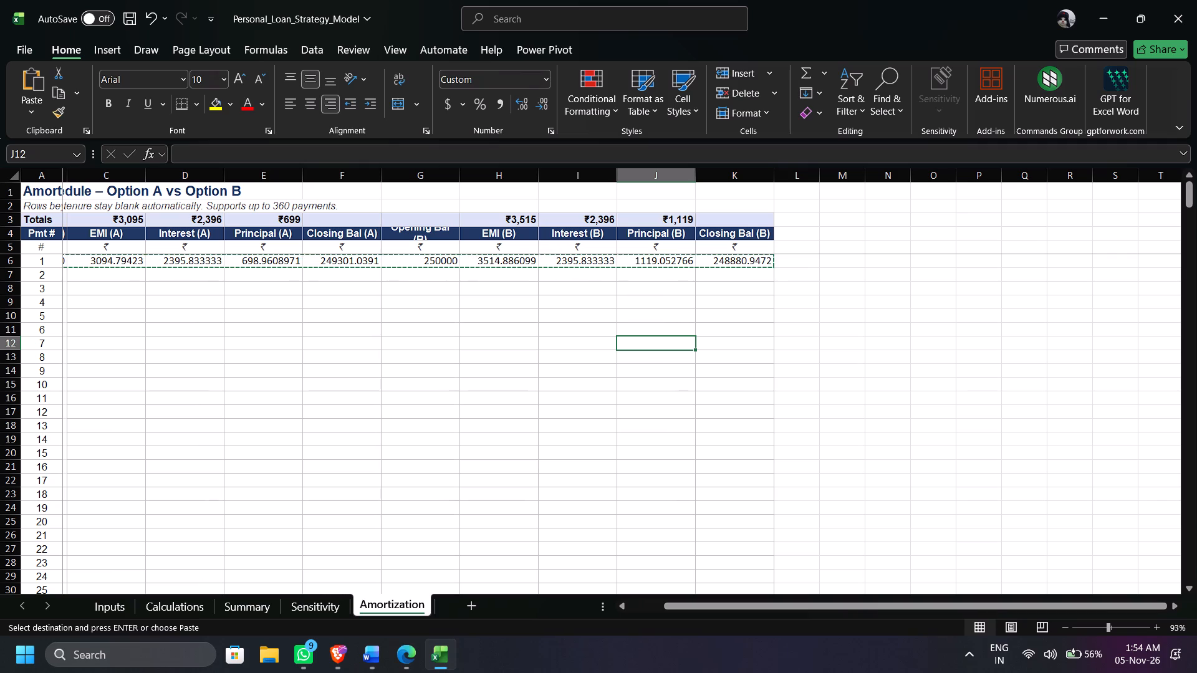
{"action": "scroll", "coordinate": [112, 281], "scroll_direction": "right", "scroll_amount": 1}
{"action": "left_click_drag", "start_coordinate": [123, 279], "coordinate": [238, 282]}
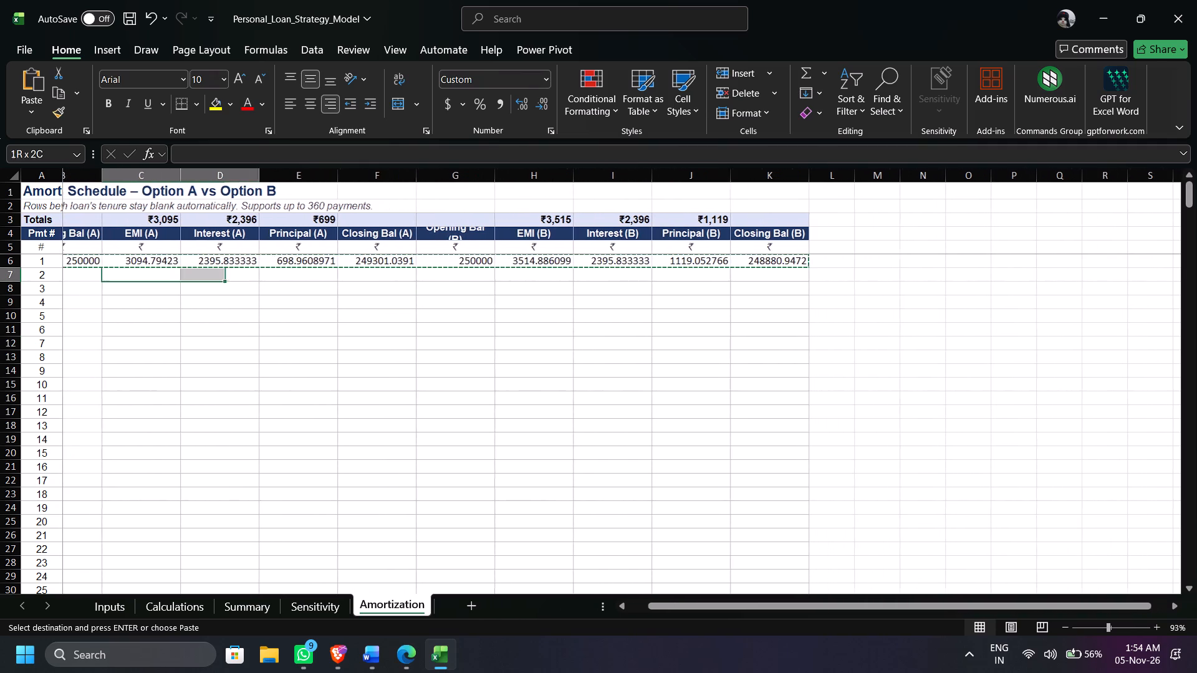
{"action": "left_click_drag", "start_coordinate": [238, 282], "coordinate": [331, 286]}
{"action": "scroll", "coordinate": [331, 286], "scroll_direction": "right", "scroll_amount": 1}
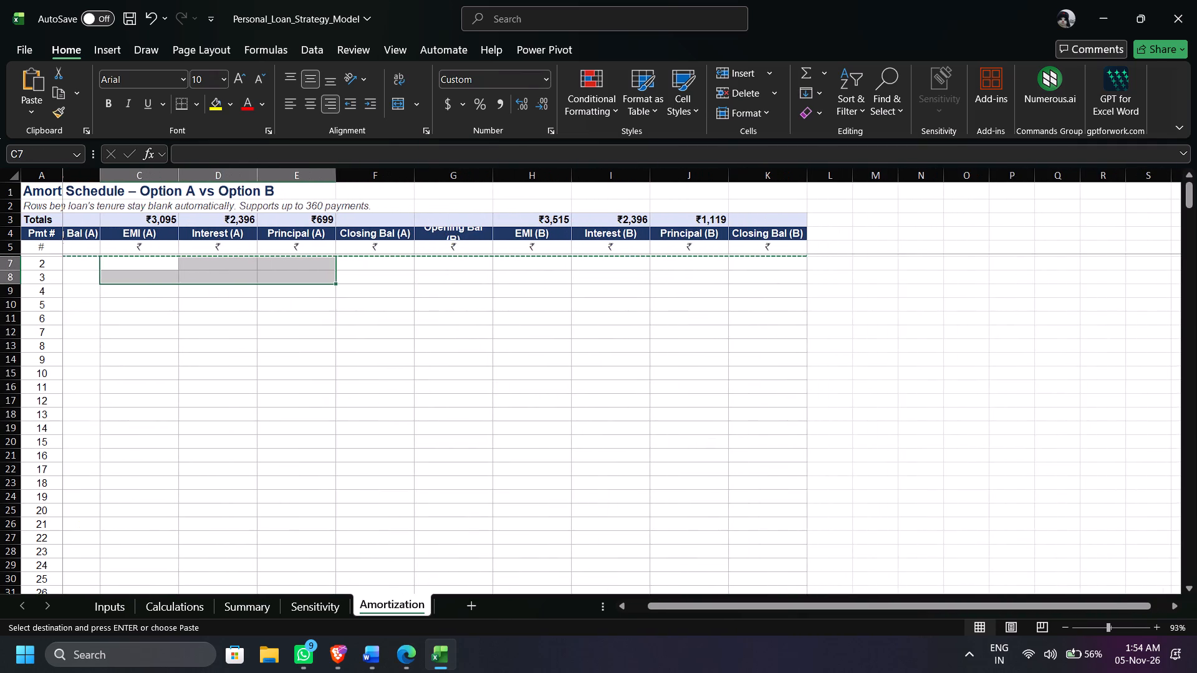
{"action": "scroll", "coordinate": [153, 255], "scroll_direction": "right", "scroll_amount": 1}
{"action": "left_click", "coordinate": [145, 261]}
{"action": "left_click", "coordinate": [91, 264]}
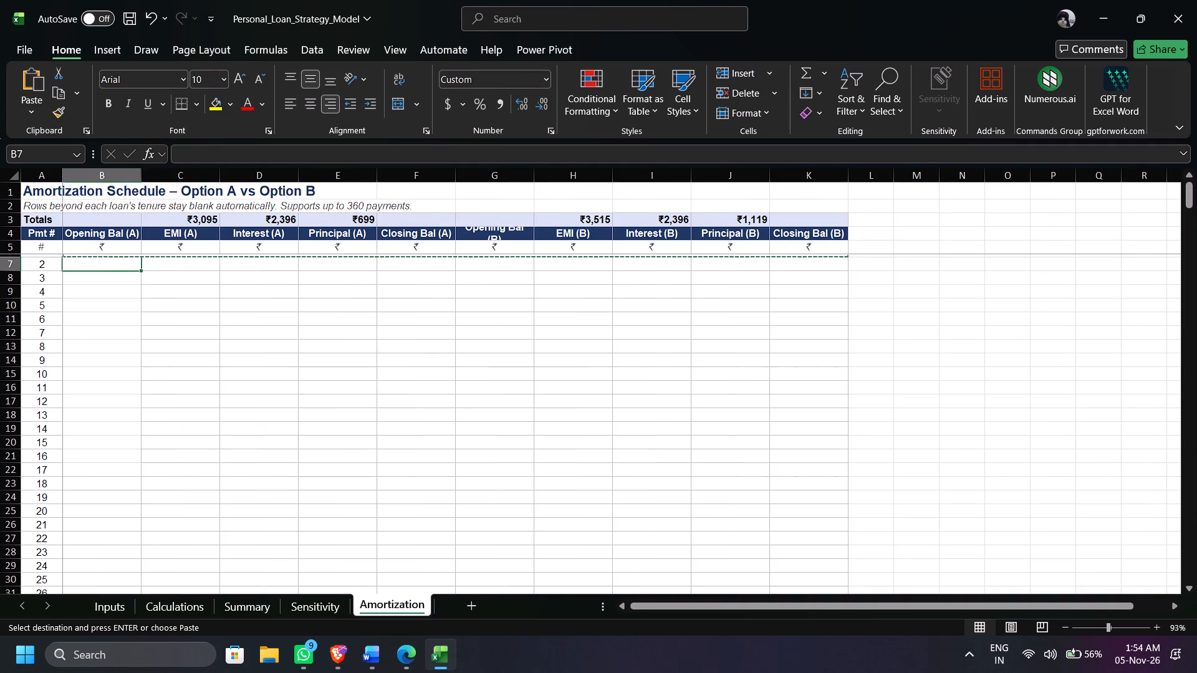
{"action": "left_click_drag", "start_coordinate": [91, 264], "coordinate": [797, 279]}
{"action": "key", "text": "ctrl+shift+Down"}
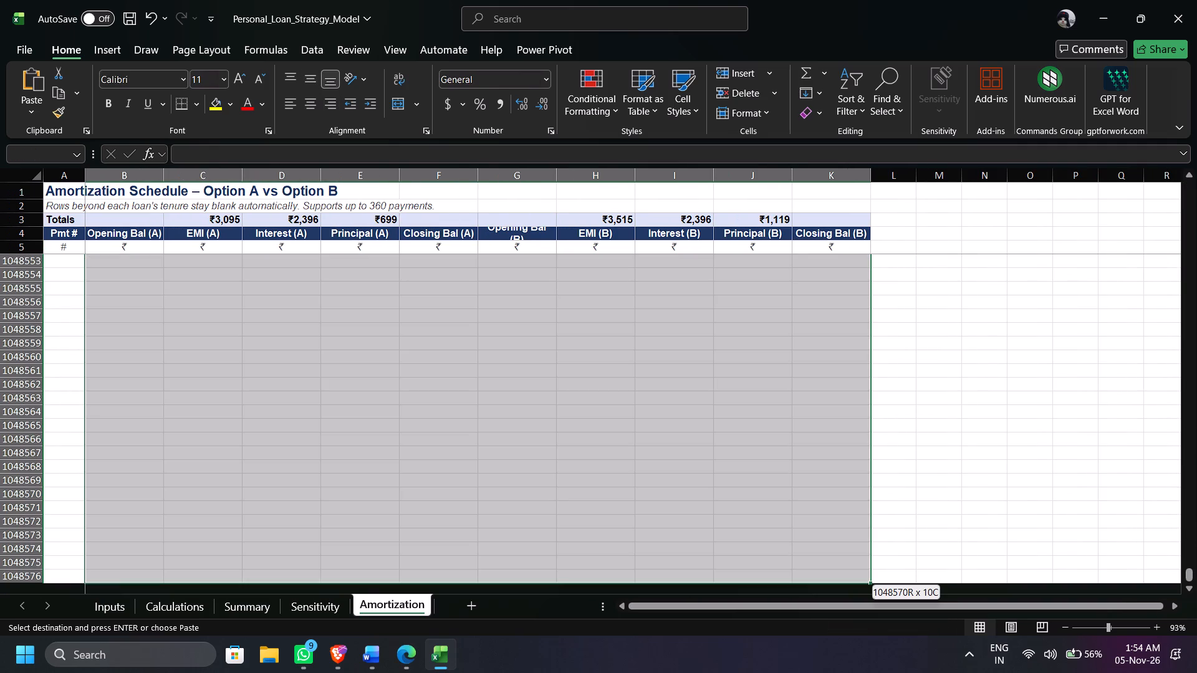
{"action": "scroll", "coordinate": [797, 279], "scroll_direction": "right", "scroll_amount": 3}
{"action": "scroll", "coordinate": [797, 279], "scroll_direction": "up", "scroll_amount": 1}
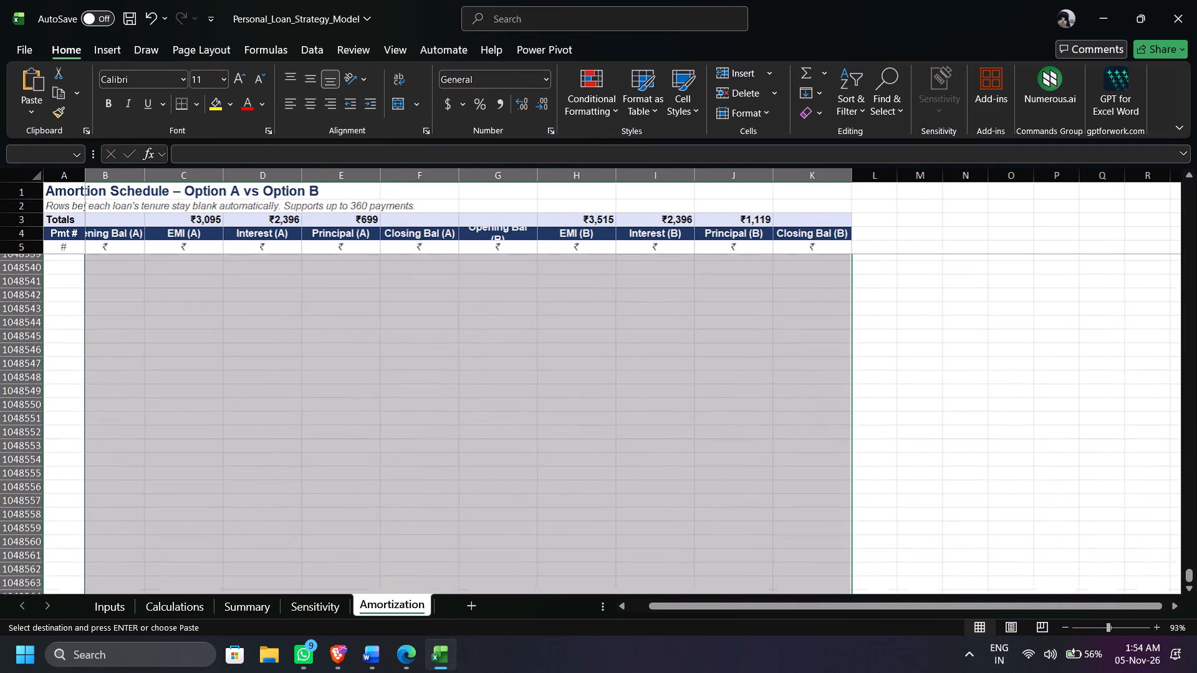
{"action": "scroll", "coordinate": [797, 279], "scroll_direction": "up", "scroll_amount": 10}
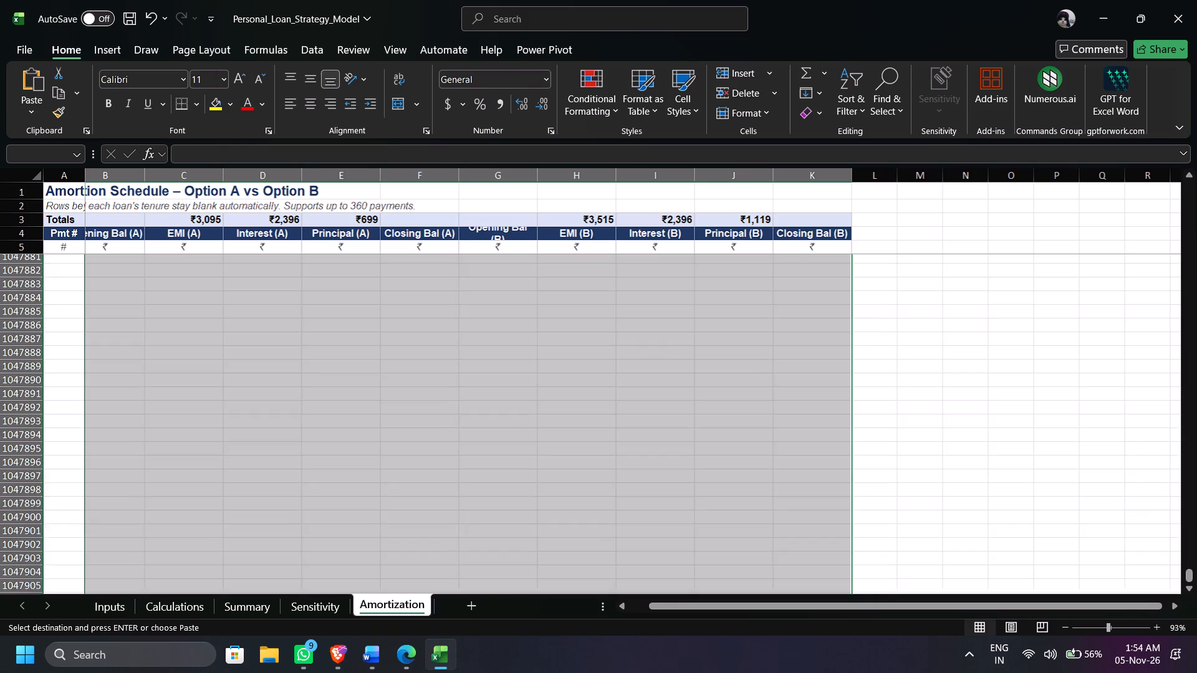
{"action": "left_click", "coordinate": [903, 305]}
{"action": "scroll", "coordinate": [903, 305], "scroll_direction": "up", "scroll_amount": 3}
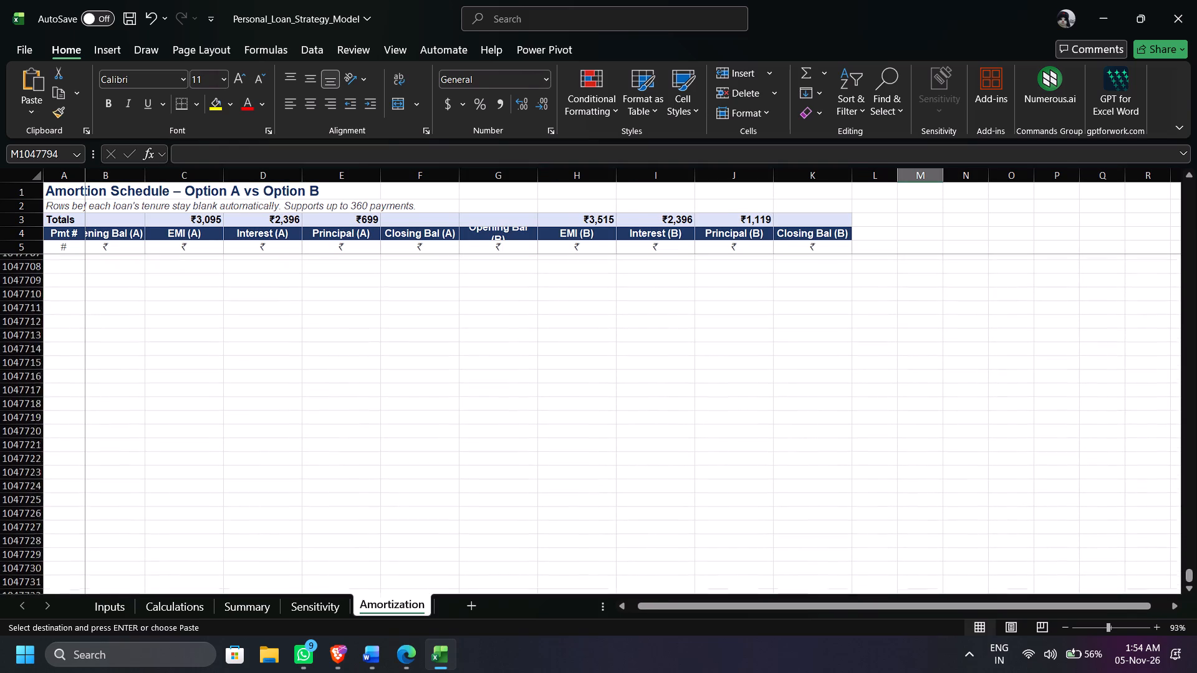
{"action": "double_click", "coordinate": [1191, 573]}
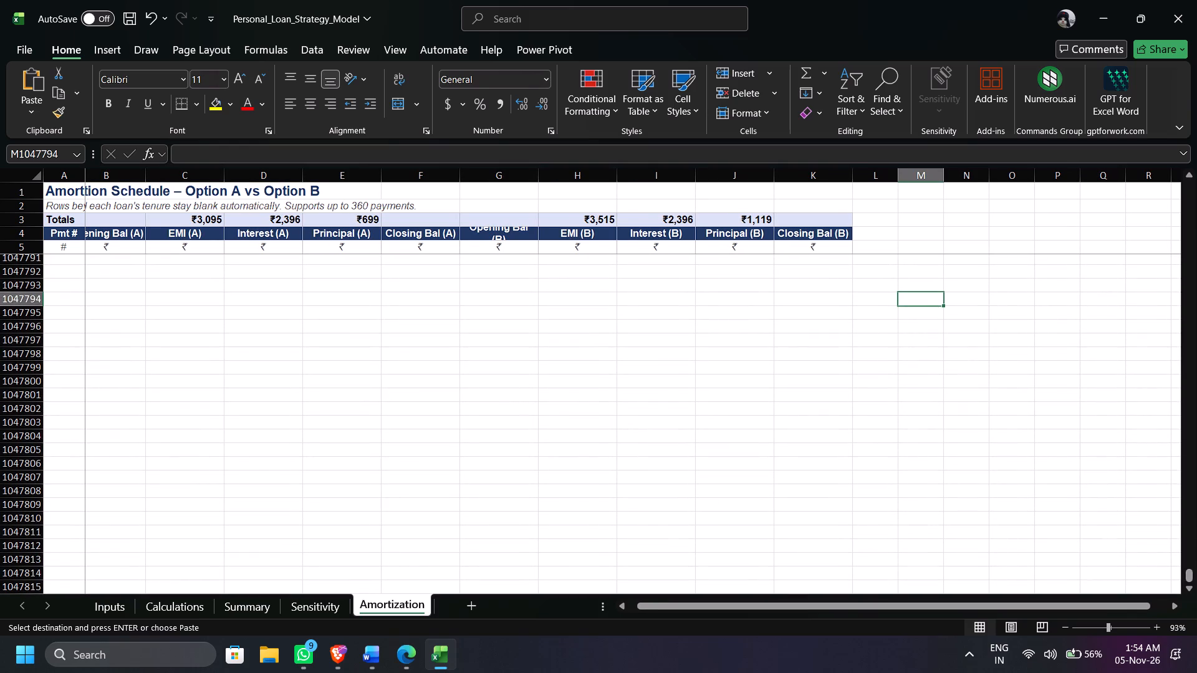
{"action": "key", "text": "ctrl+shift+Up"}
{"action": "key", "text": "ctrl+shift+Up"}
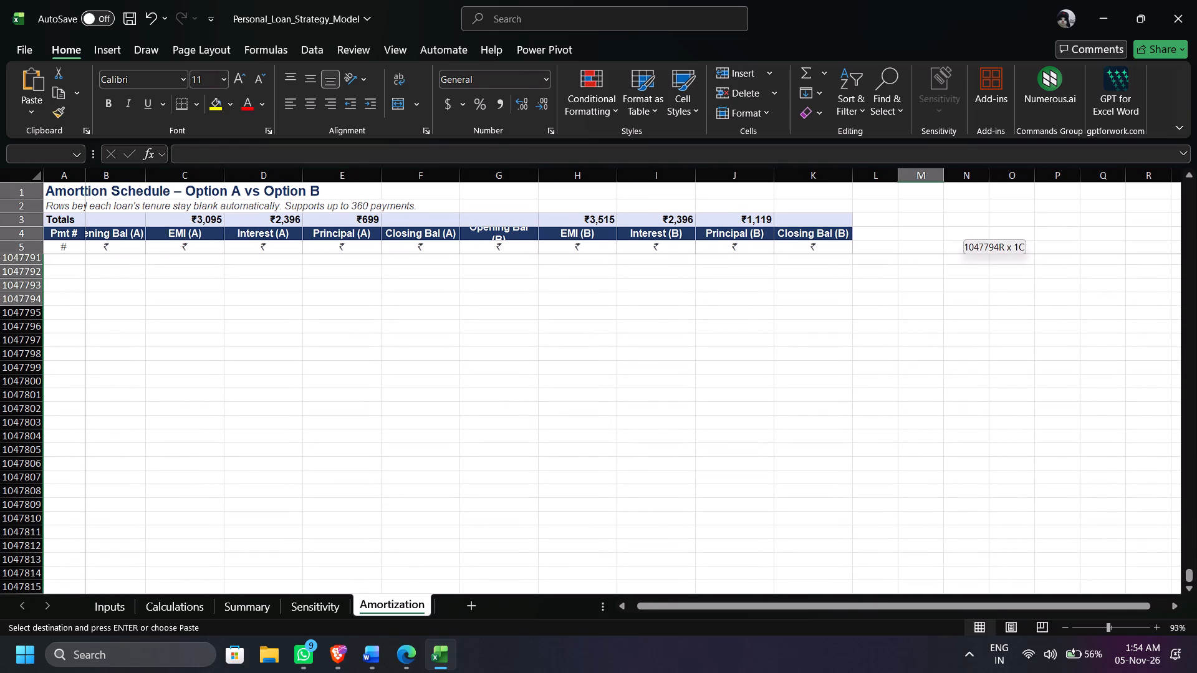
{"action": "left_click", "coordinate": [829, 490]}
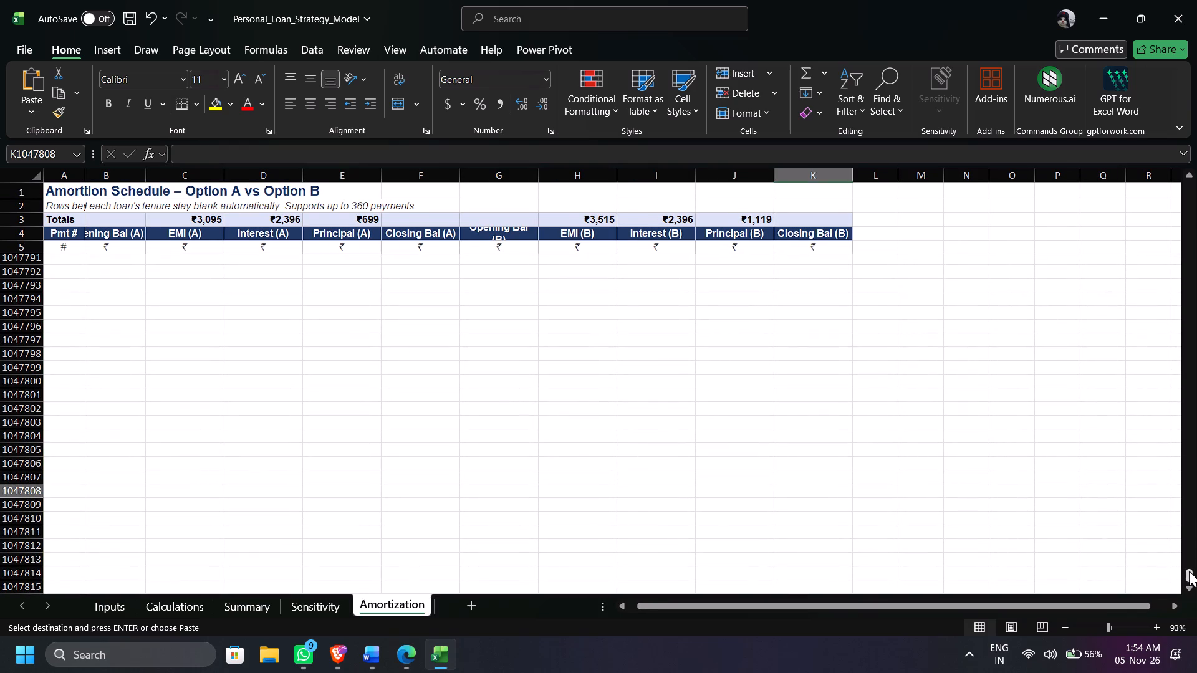
Select B7 on the Amortization sheet as the start of the destination for the copied row 6 formulas.
{"action": "left_click_drag", "start_coordinate": [1189, 571], "coordinate": [1189, 113]}
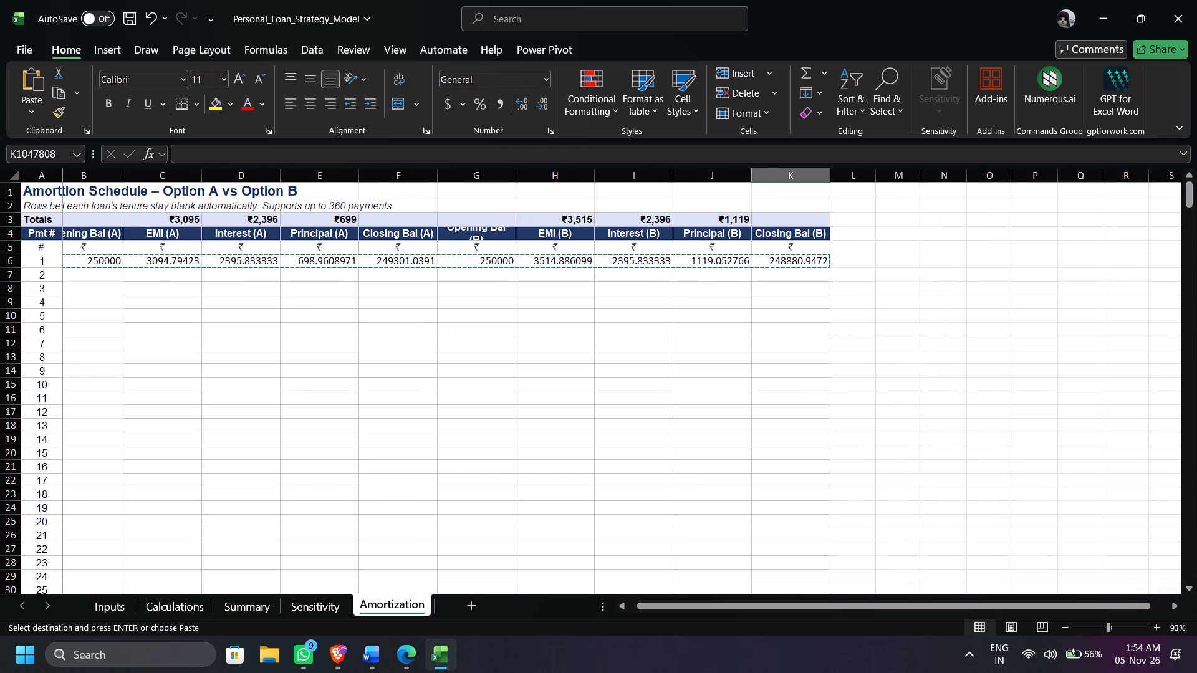
{"action": "left_click", "coordinate": [115, 278]}
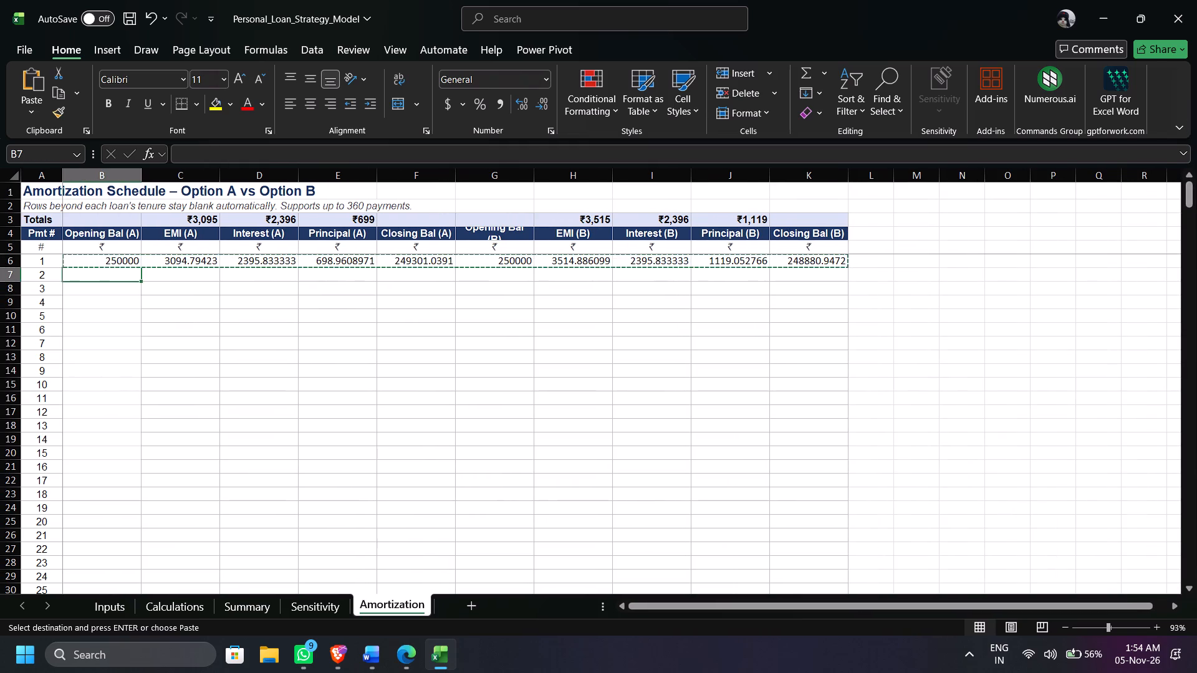
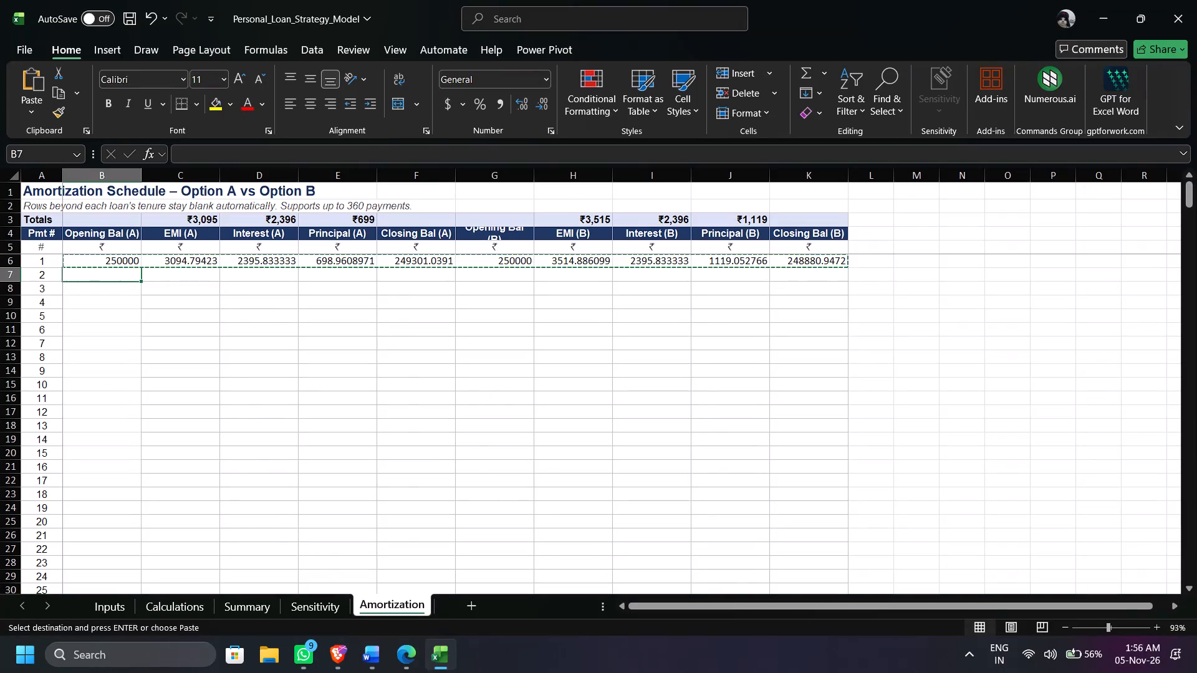
Copy the row 6 formulas in B6:K6 and paste them into B7:K161 of the Amortization sheet.
{"action": "left_click_drag", "start_coordinate": [125, 260], "coordinate": [860, 258]}
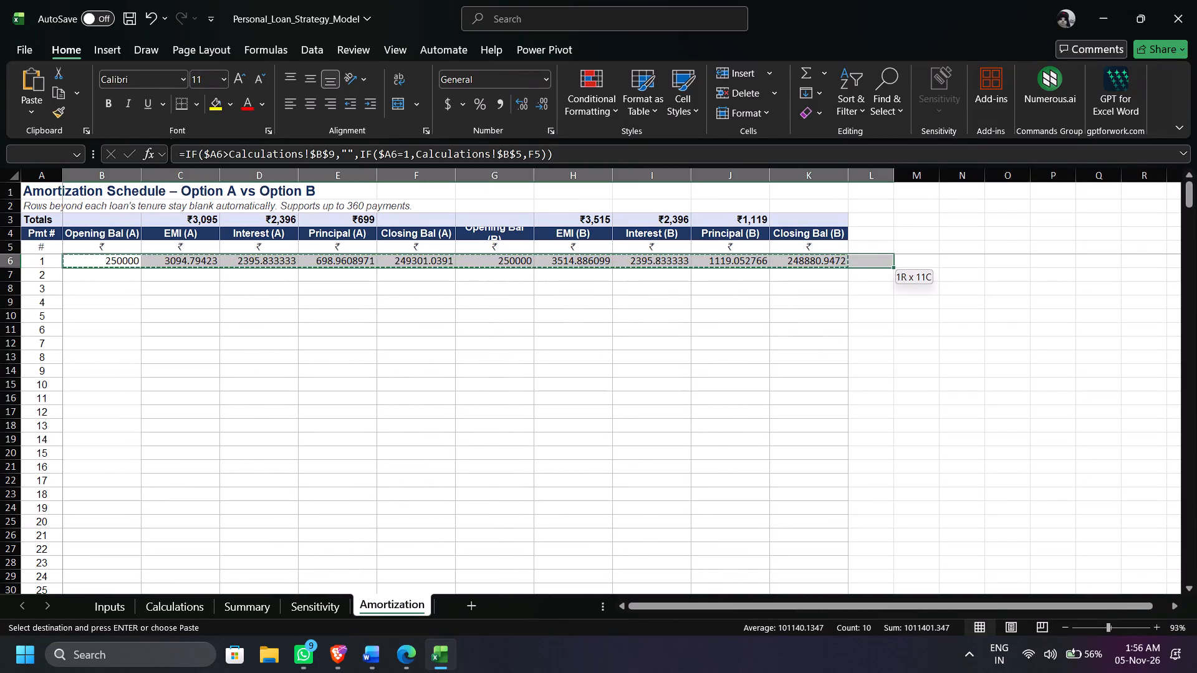
{"action": "left_click_drag", "start_coordinate": [860, 258], "coordinate": [839, 265]}
{"action": "key", "text": "ctrl+c"}
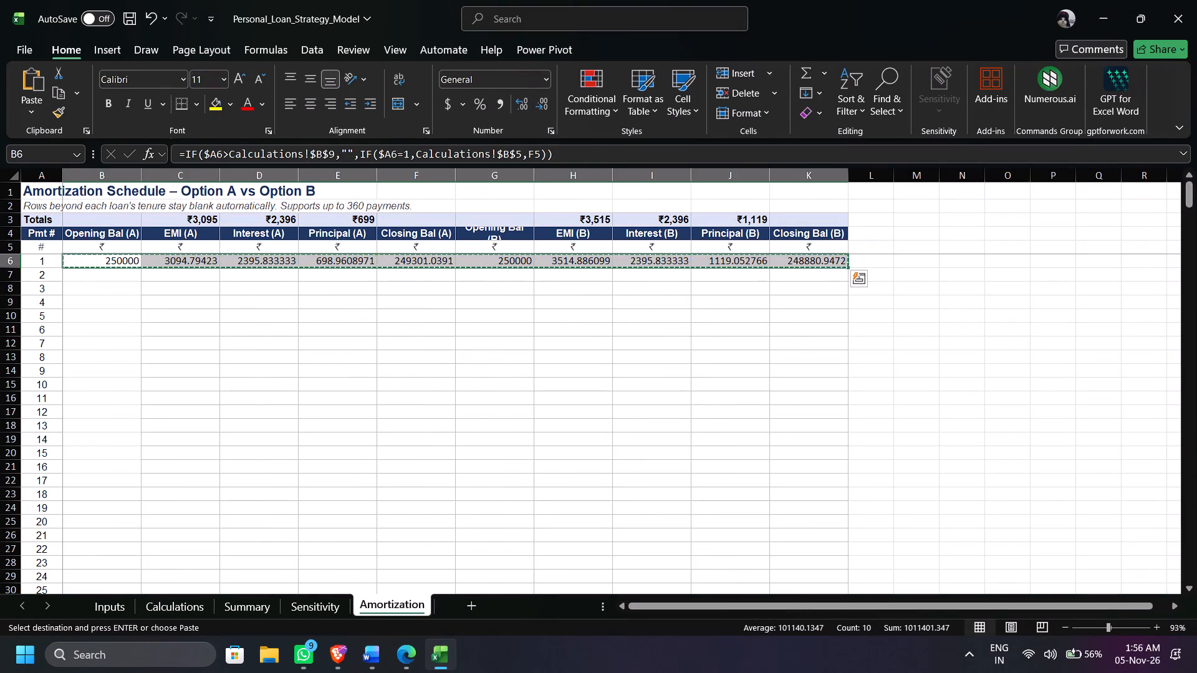
{"action": "left_click_drag", "start_coordinate": [102, 271], "coordinate": [827, 377]}
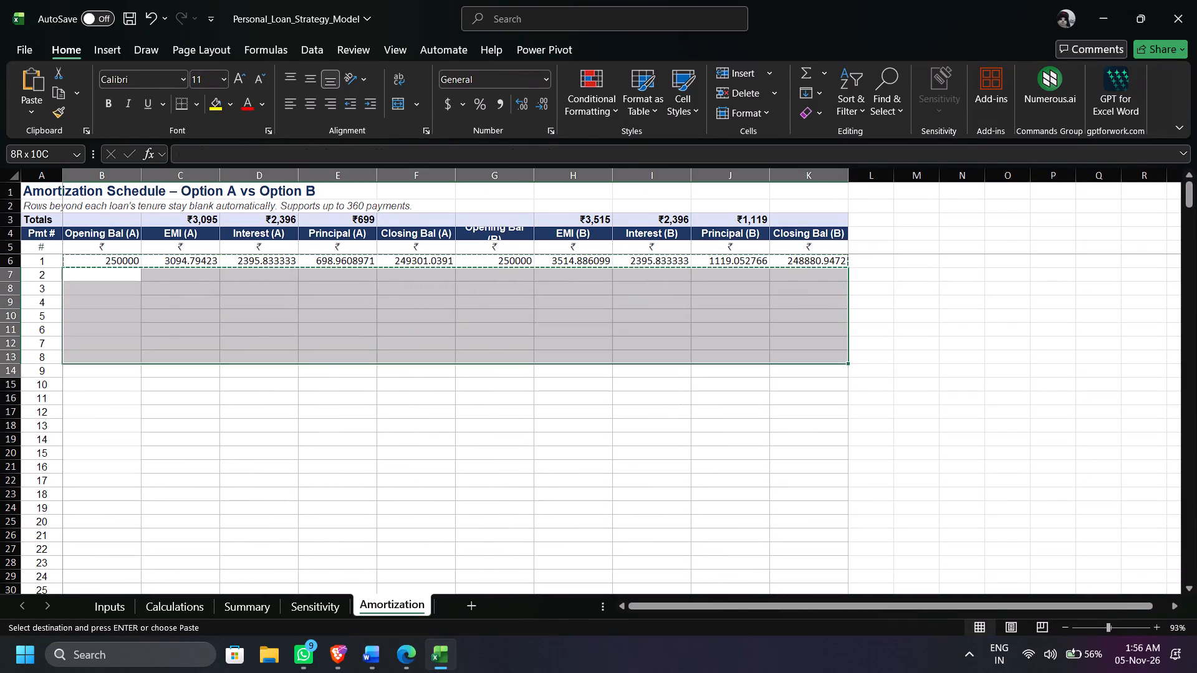
{"action": "left_click_drag", "start_coordinate": [827, 377], "coordinate": [817, 672]}
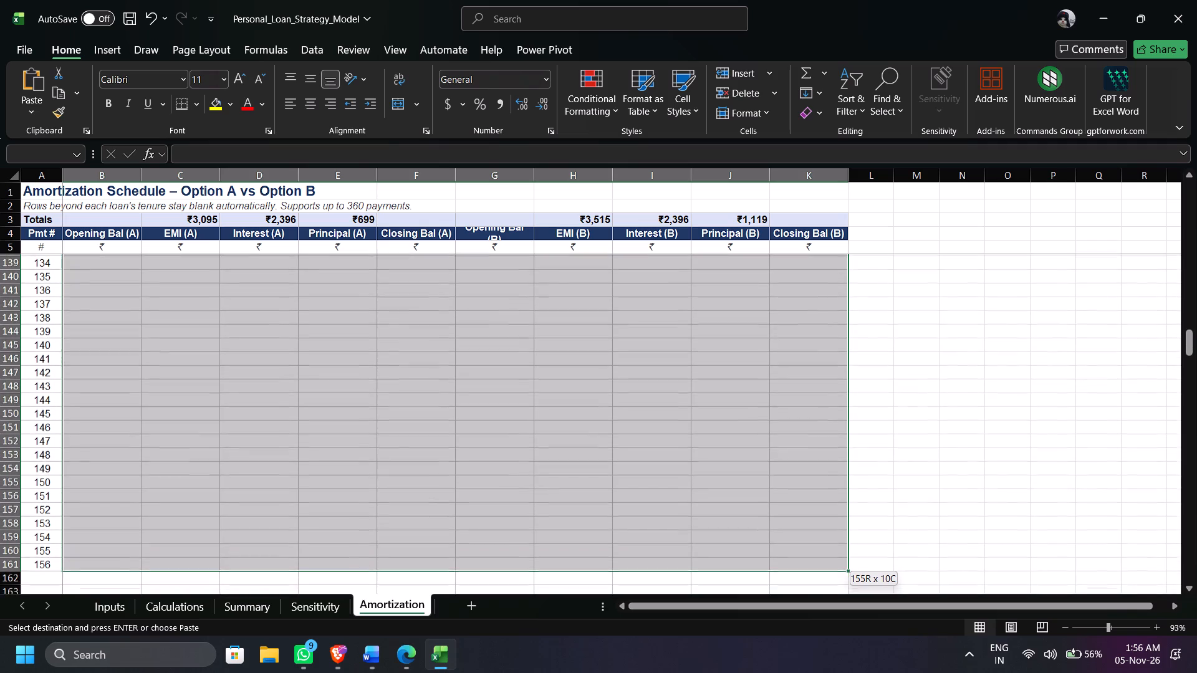
{"action": "left_click_drag", "start_coordinate": [817, 672], "coordinate": [719, 386]}
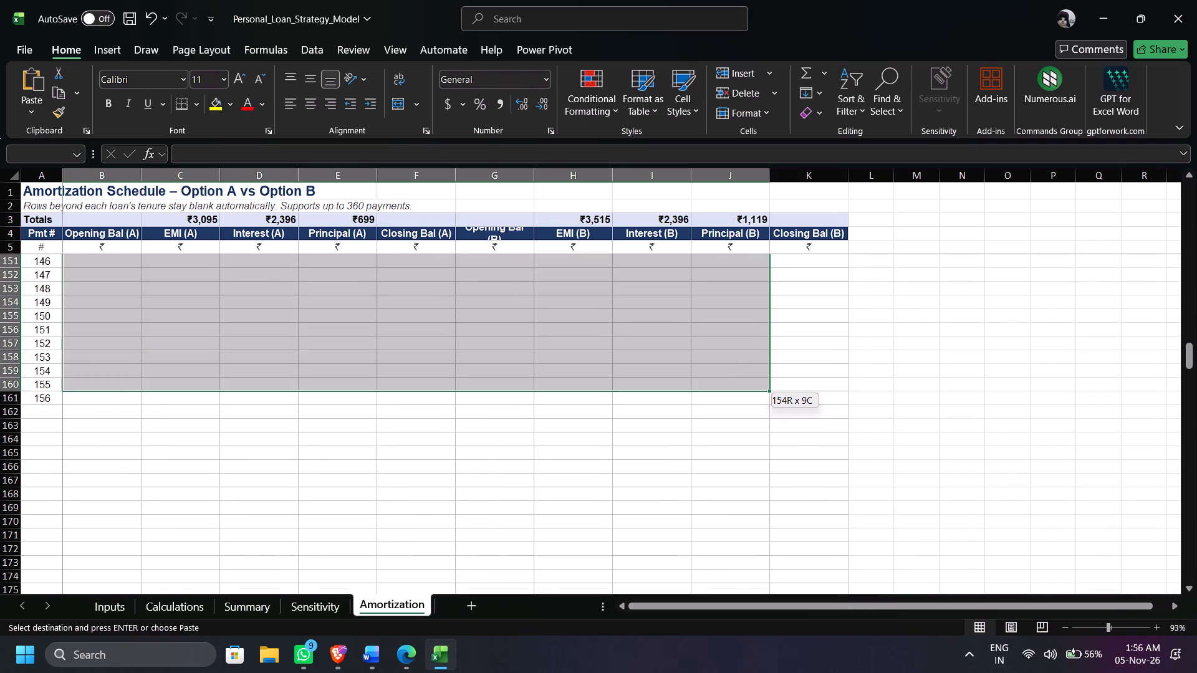
{"action": "left_click_drag", "start_coordinate": [719, 386], "coordinate": [807, 393]}
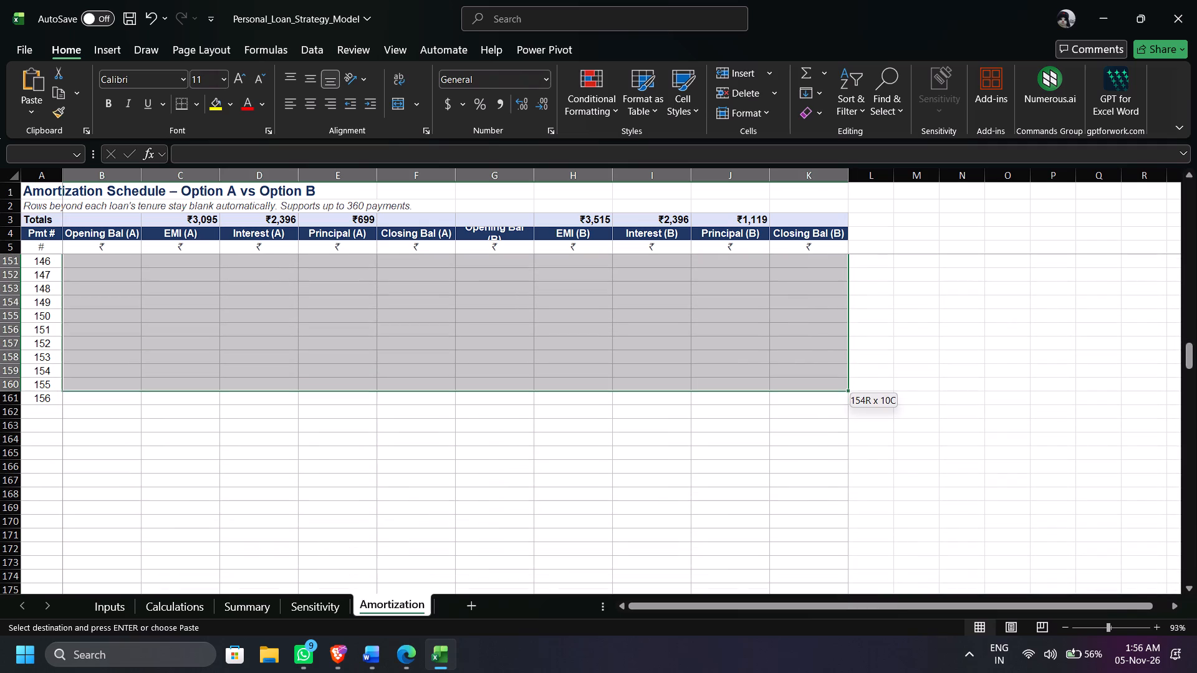
{"action": "left_click_drag", "start_coordinate": [807, 393], "coordinate": [810, 403]}
{"action": "key", "text": "ctrl+v"}
Examine the refilled schedule around row 125, where the Option B payments end.
{"action": "scroll", "coordinate": [663, 451], "scroll_direction": "up", "scroll_amount": 3}
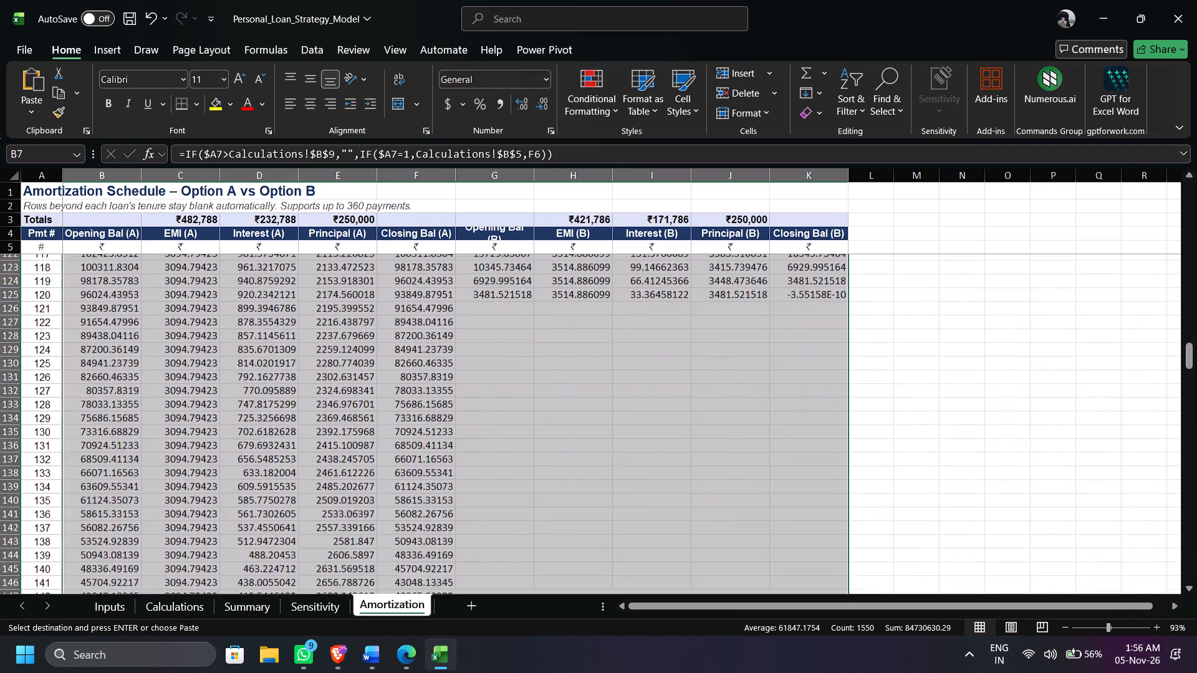
{"action": "scroll", "coordinate": [663, 451], "scroll_direction": "down", "scroll_amount": 4}
{"action": "left_click", "coordinate": [663, 451]}
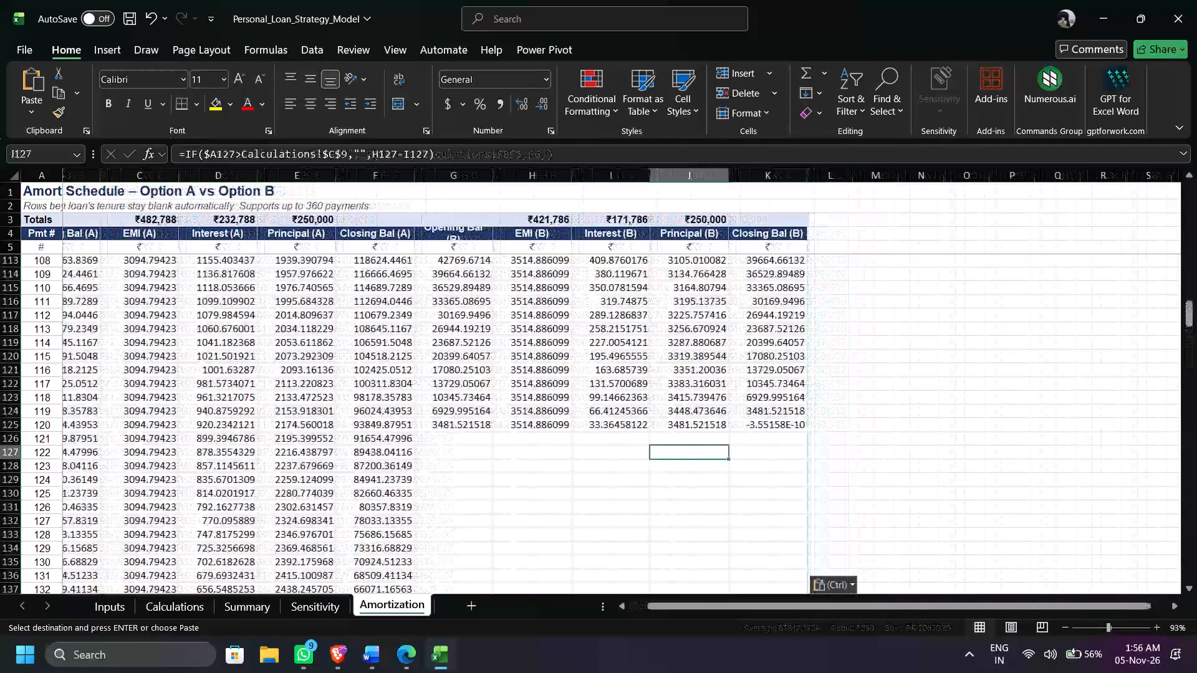
{"action": "scroll", "coordinate": [663, 451], "scroll_direction": "up", "scroll_amount": 5}
{"action": "scroll", "coordinate": [663, 451], "scroll_direction": "down", "scroll_amount": 3}
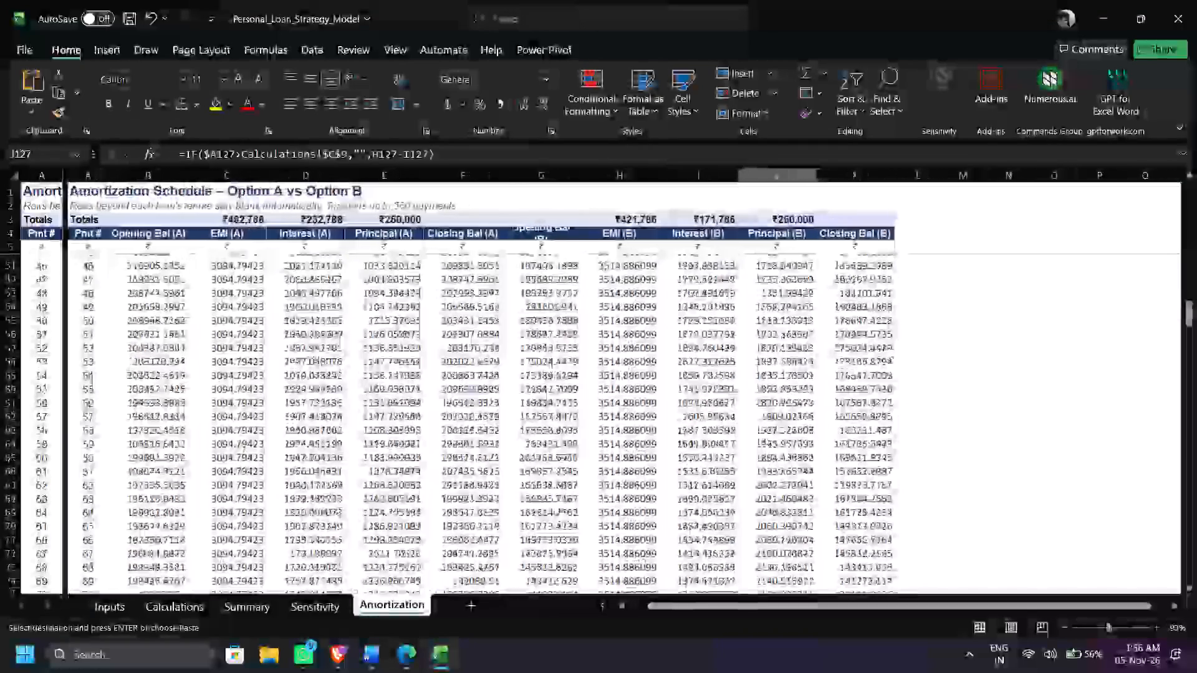
{"action": "scroll", "coordinate": [663, 451], "scroll_direction": "down", "scroll_amount": 4}
{"action": "scroll", "coordinate": [663, 451], "scroll_direction": "right", "scroll_amount": 1}
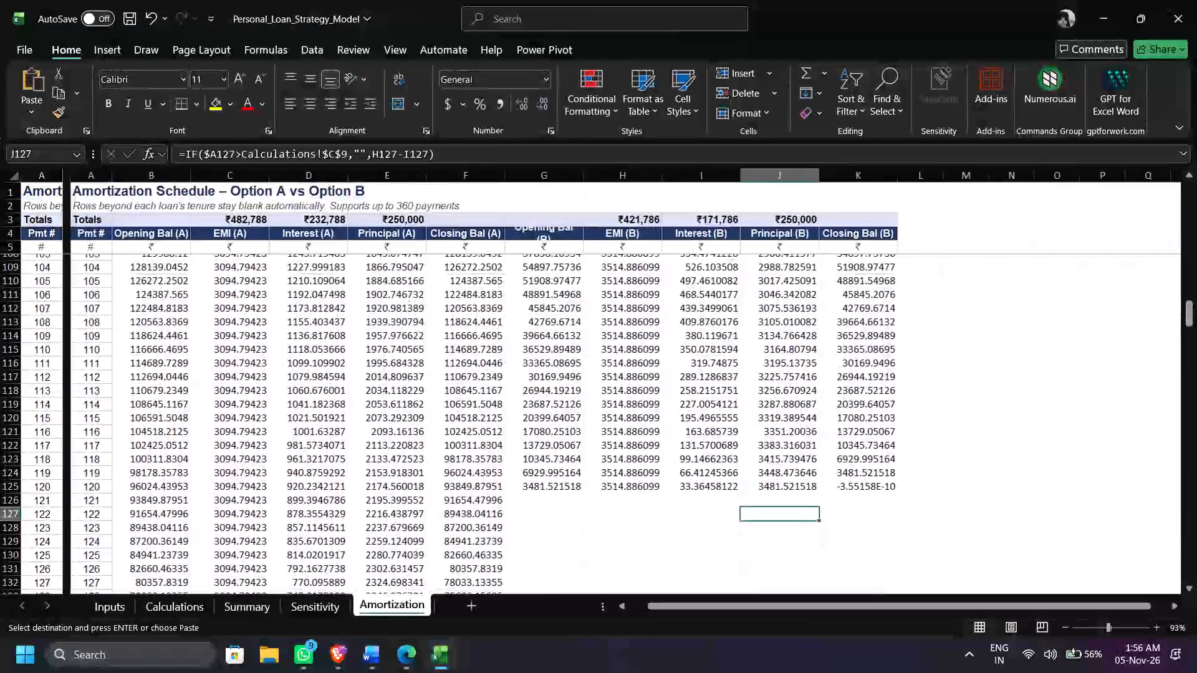
{"action": "scroll", "coordinate": [665, 464], "scroll_direction": "right", "scroll_amount": 2}
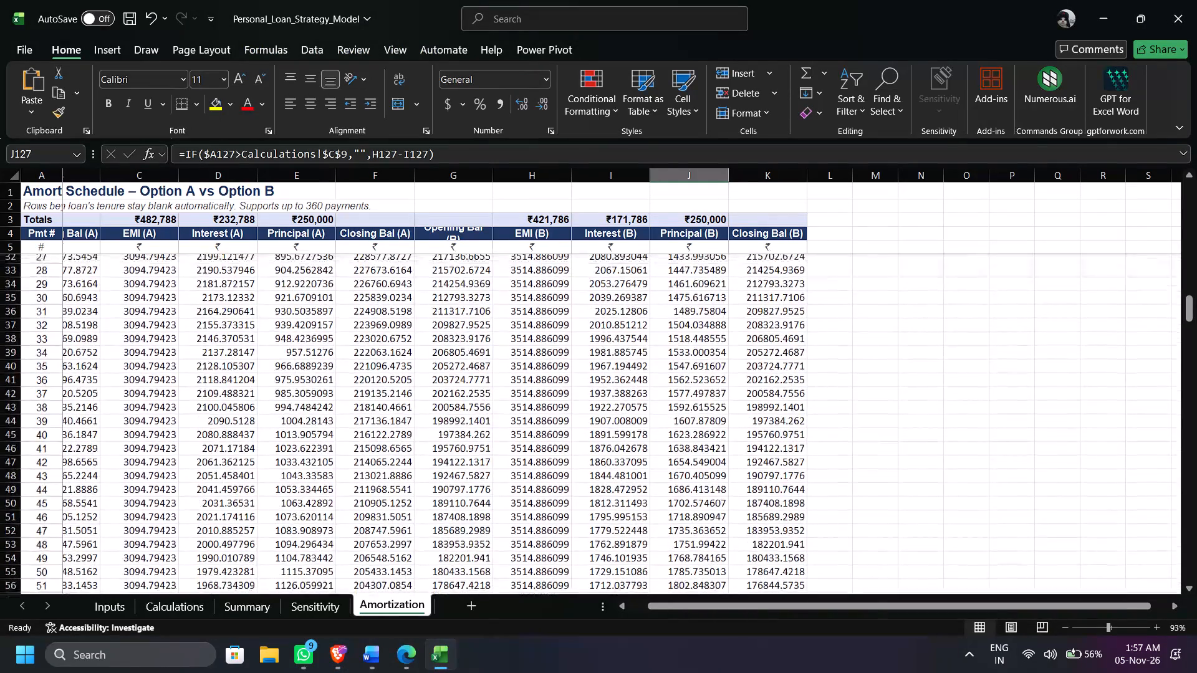
{"action": "scroll", "coordinate": [436, 311], "scroll_direction": "up", "scroll_amount": 1}
{"action": "scroll", "coordinate": [436, 311], "scroll_direction": "right", "scroll_amount": 2}
{"action": "scroll", "coordinate": [436, 311], "scroll_direction": "up", "scroll_amount": 1}
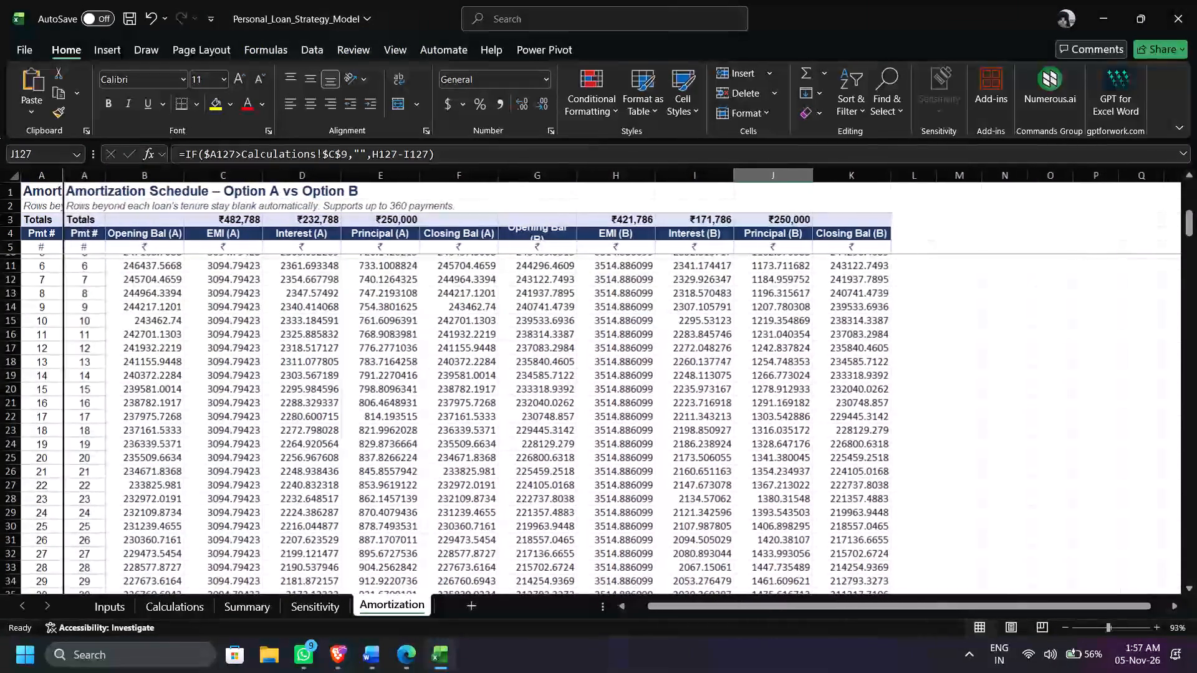
{"action": "scroll", "coordinate": [436, 311], "scroll_direction": "up", "scroll_amount": 2}
{"action": "scroll", "coordinate": [436, 311], "scroll_direction": "right", "scroll_amount": 1}
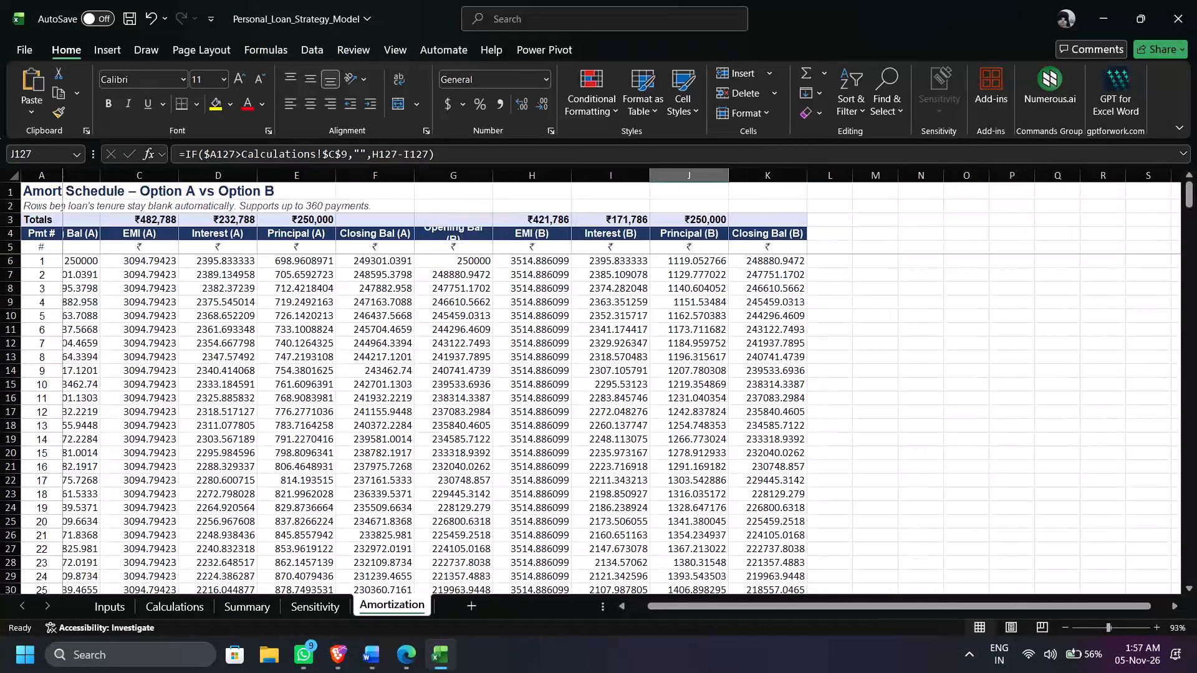
{"action": "scroll", "coordinate": [138, 311], "scroll_direction": "up", "scroll_amount": 2}
{"action": "scroll", "coordinate": [138, 311], "scroll_direction": "right", "scroll_amount": 2}
{"action": "scroll", "coordinate": [138, 311], "scroll_direction": "up", "scroll_amount": 1}
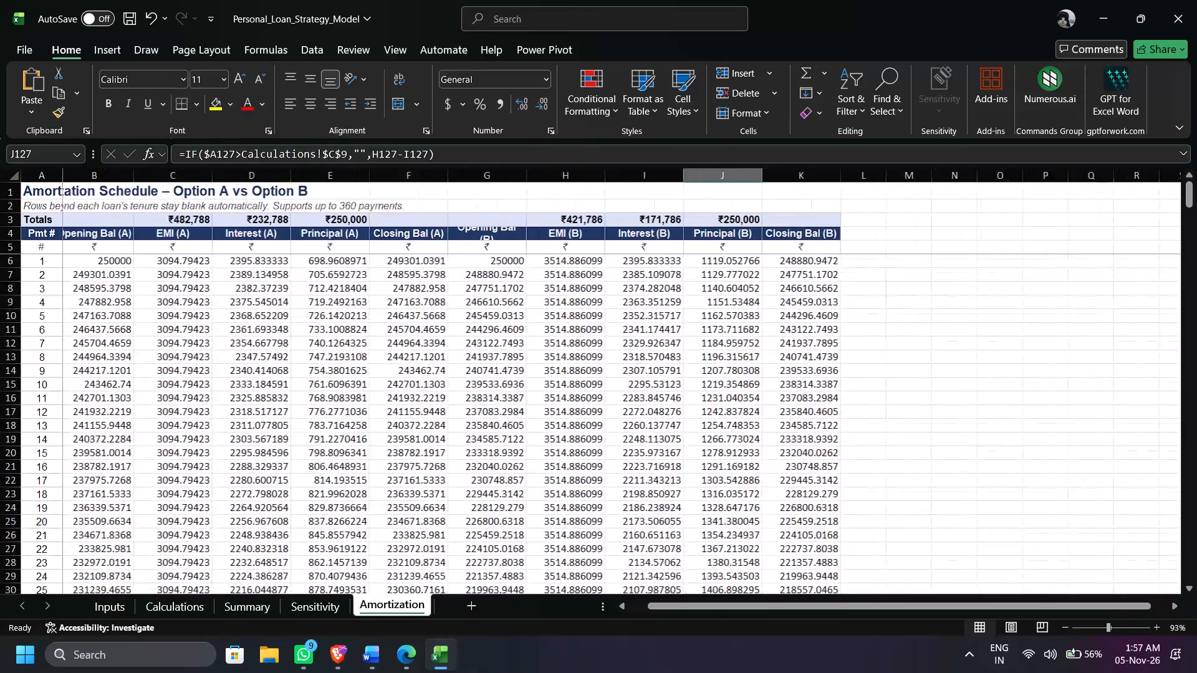
{"action": "scroll", "coordinate": [142, 284], "scroll_direction": "right", "scroll_amount": 1}
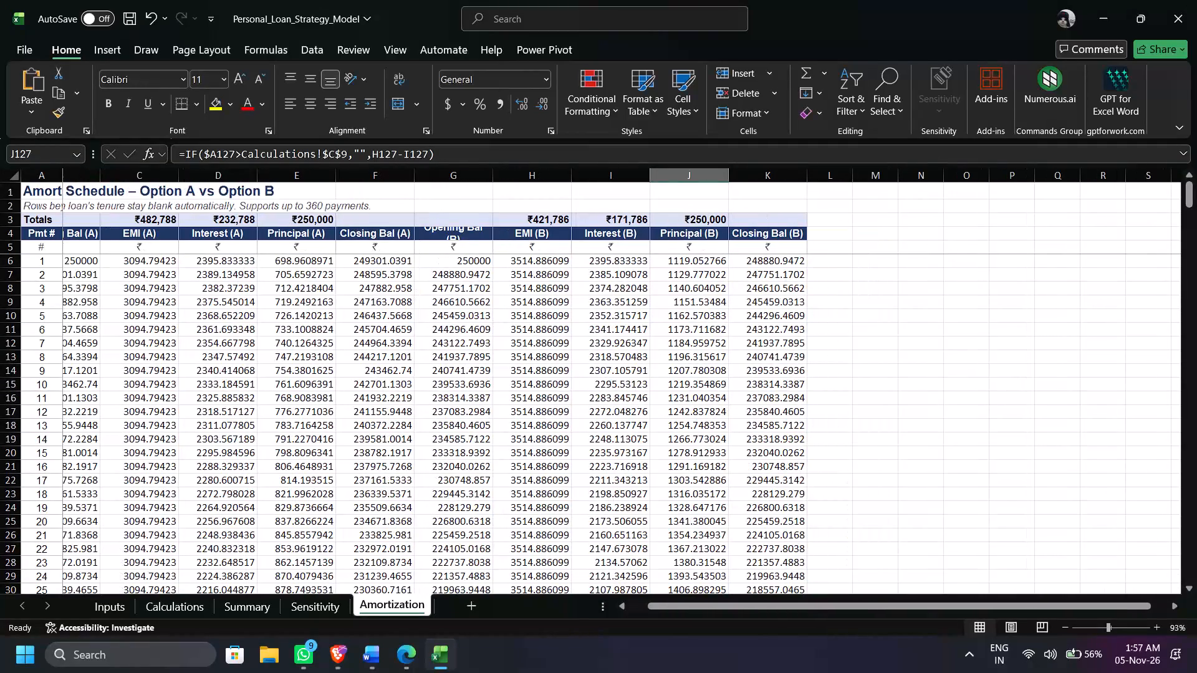
{"action": "scroll", "coordinate": [133, 263], "scroll_direction": "right", "scroll_amount": 1}
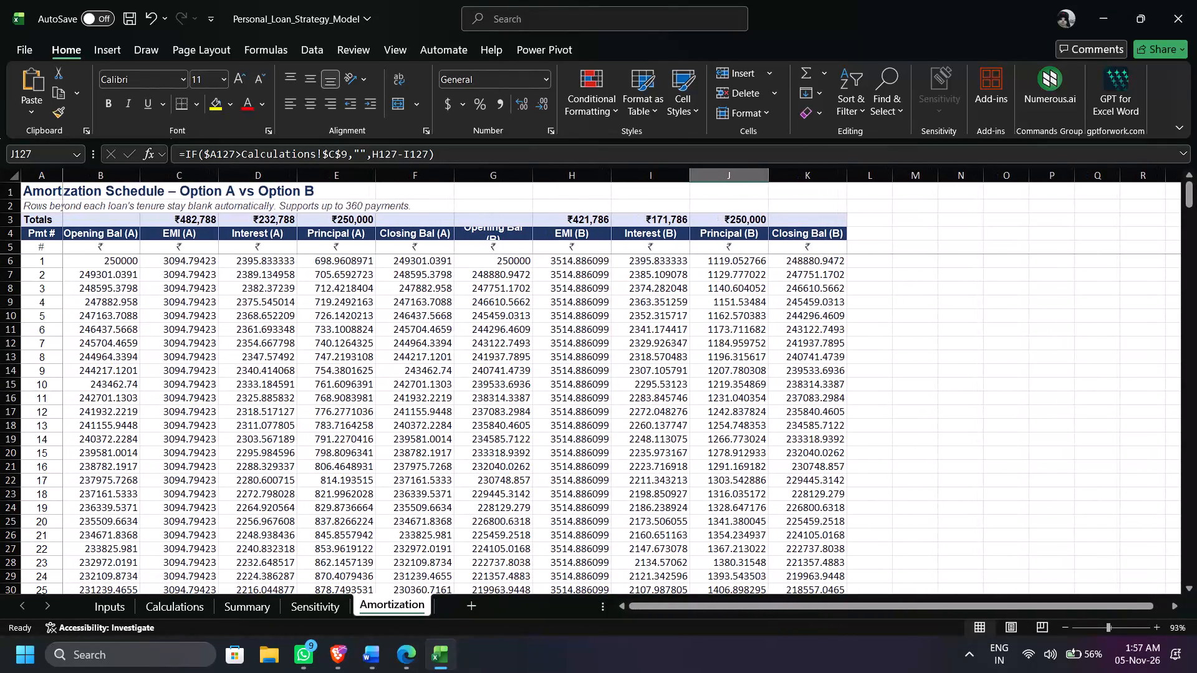
{"action": "left_click_drag", "start_coordinate": [113, 263], "coordinate": [845, 672]}
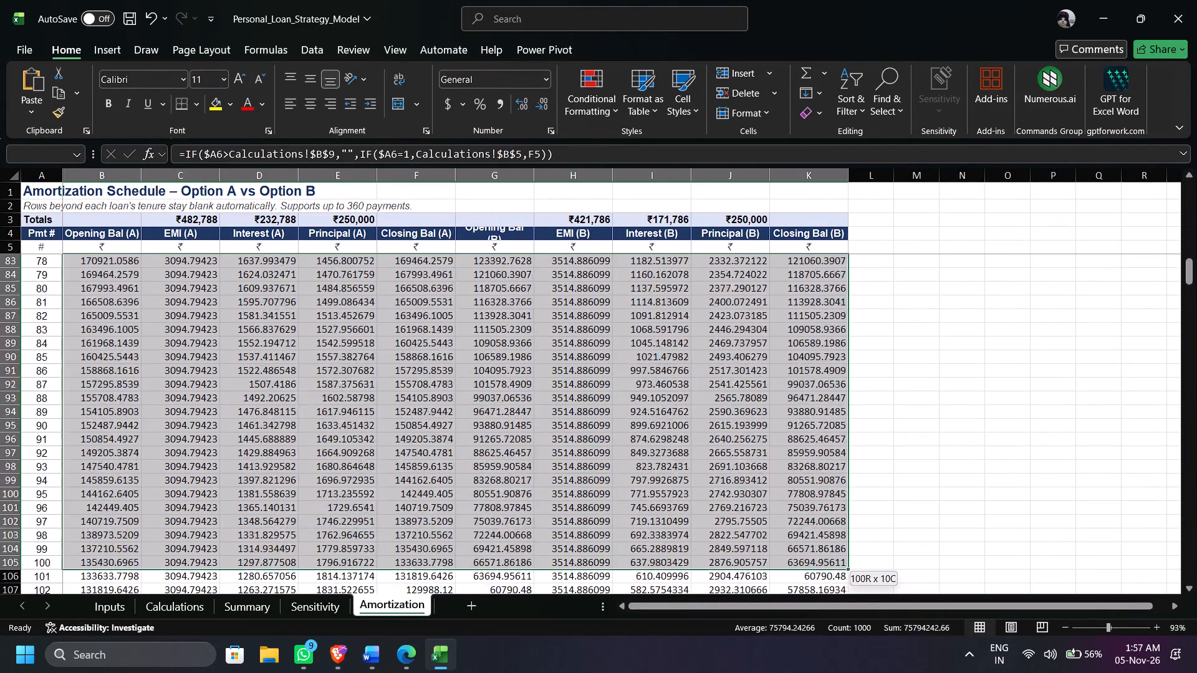
{"action": "left_click_drag", "start_coordinate": [845, 672], "coordinate": [790, 603]}
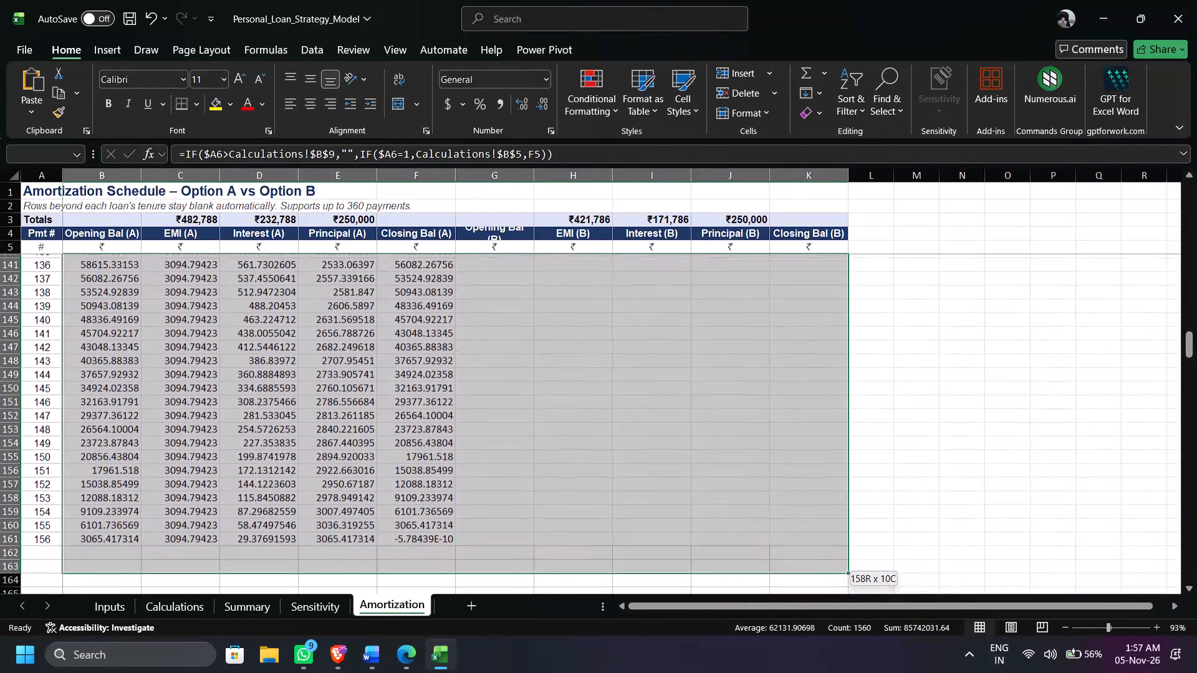
{"action": "left_click_drag", "start_coordinate": [790, 603], "coordinate": [779, 518]}
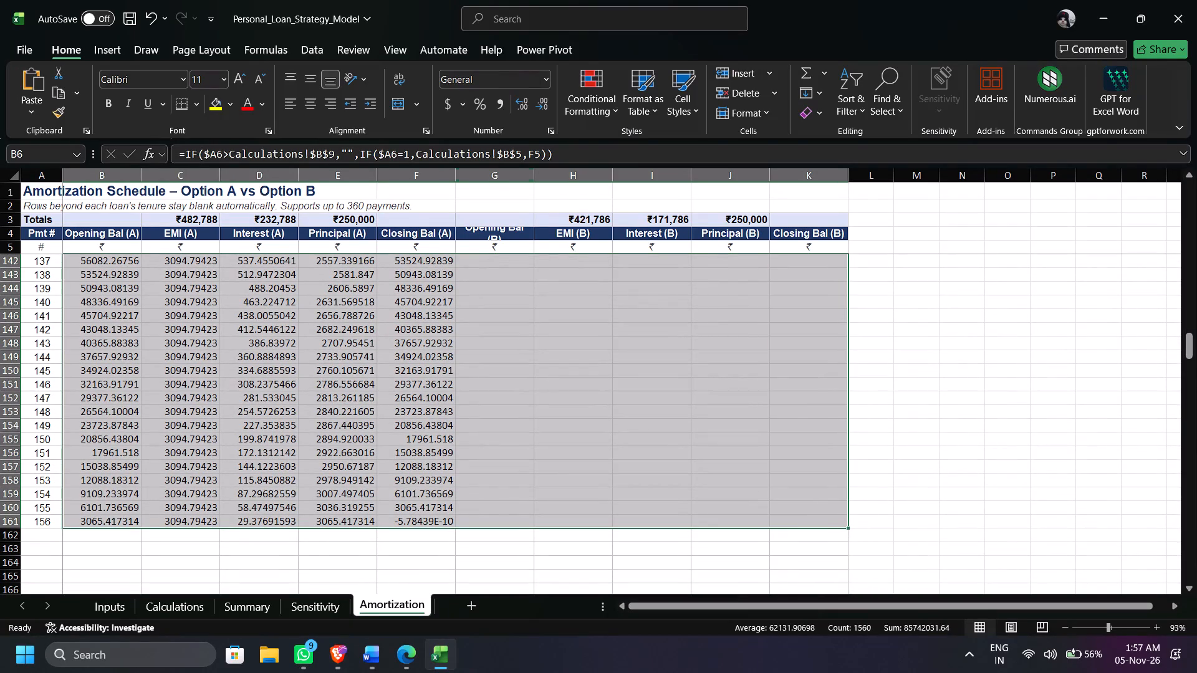
{"action": "left_click", "coordinate": [546, 77]}
{"action": "left_click", "coordinate": [542, 140]}
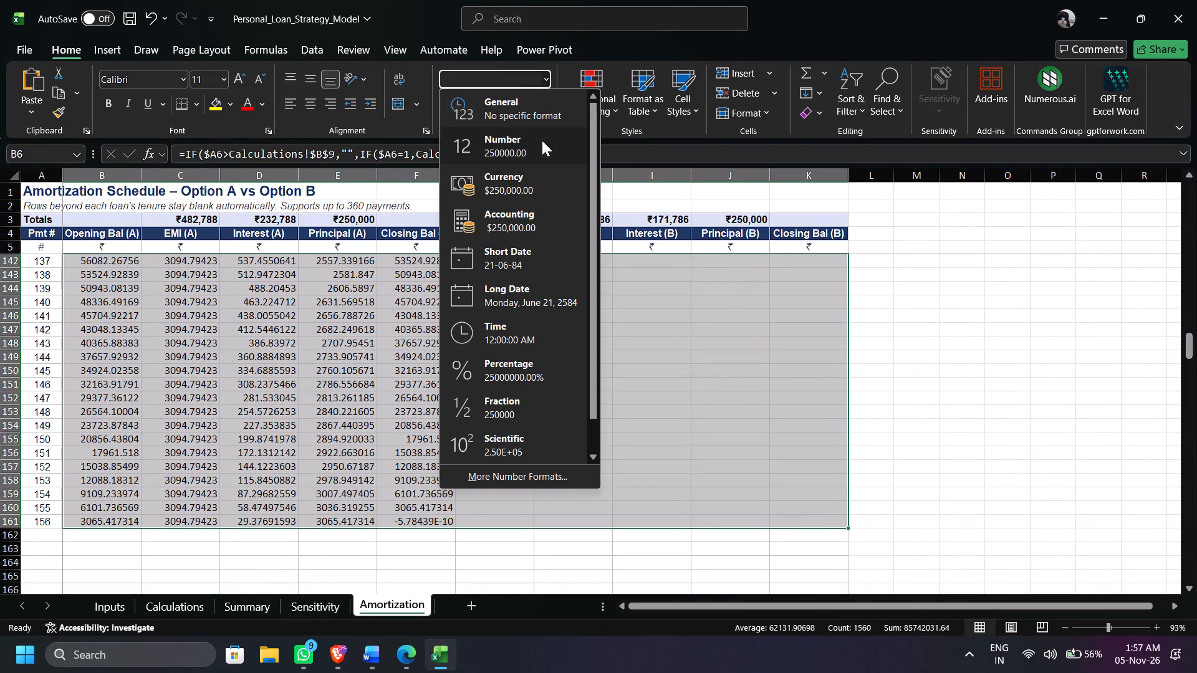
Examine the formatted Amortization schedule, including the Option B closing balance at payment 120 and the first rows.
{"action": "scroll", "coordinate": [536, 383], "scroll_direction": "up", "scroll_amount": 3}
{"action": "scroll", "coordinate": [536, 383], "scroll_direction": "down", "scroll_amount": 2}
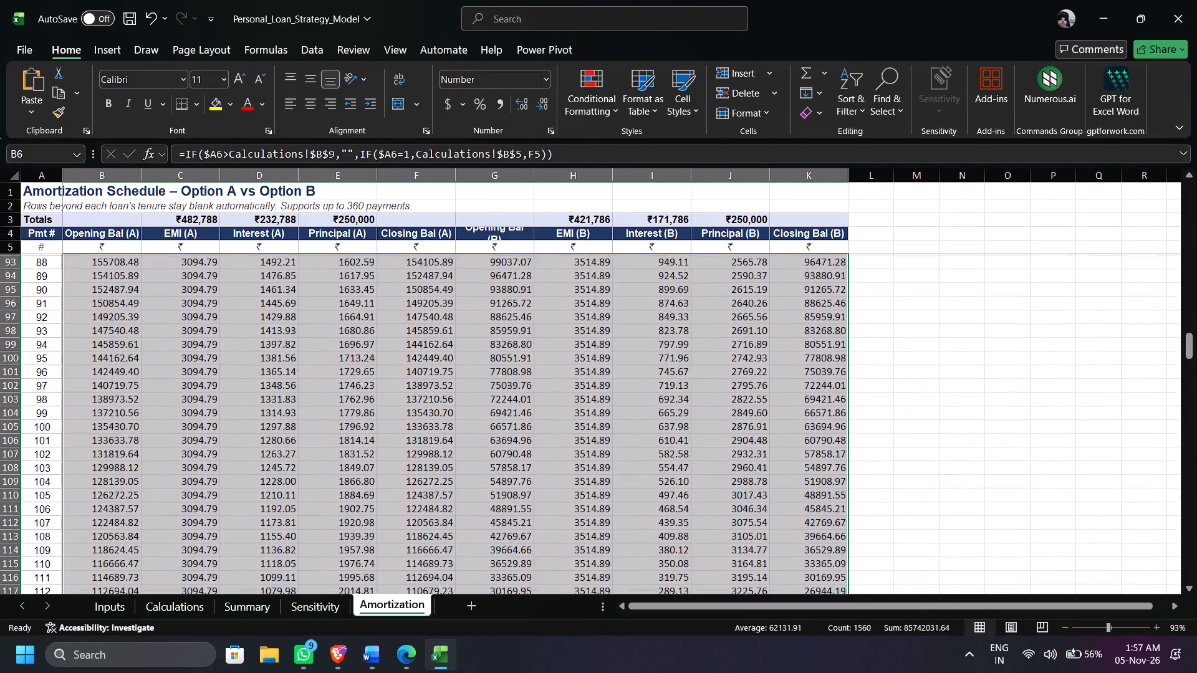
{"action": "scroll", "coordinate": [536, 383], "scroll_direction": "down", "scroll_amount": 3}
{"action": "left_click", "coordinate": [607, 398]}
{"action": "scroll", "coordinate": [607, 398], "scroll_direction": "right", "scroll_amount": 1}
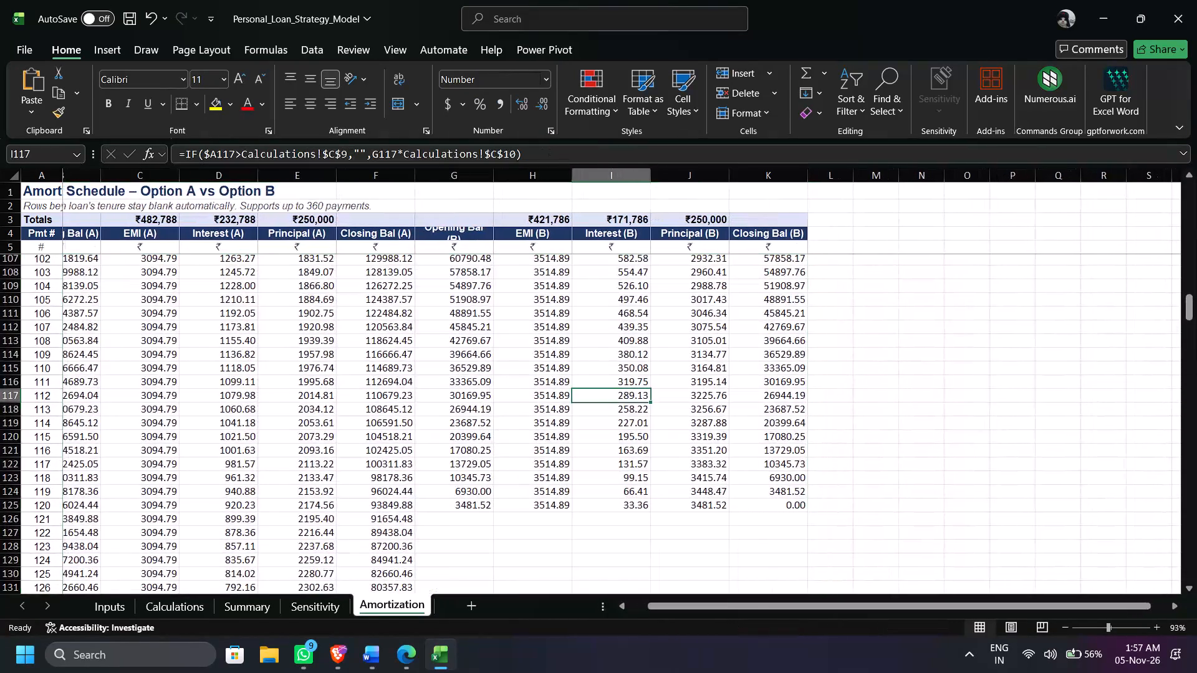
{"action": "scroll", "coordinate": [607, 398], "scroll_direction": "right", "scroll_amount": 1}
{"action": "scroll", "coordinate": [607, 398], "scroll_direction": "up", "scroll_amount": 1}
{"action": "scroll", "coordinate": [607, 398], "scroll_direction": "right", "scroll_amount": 1}
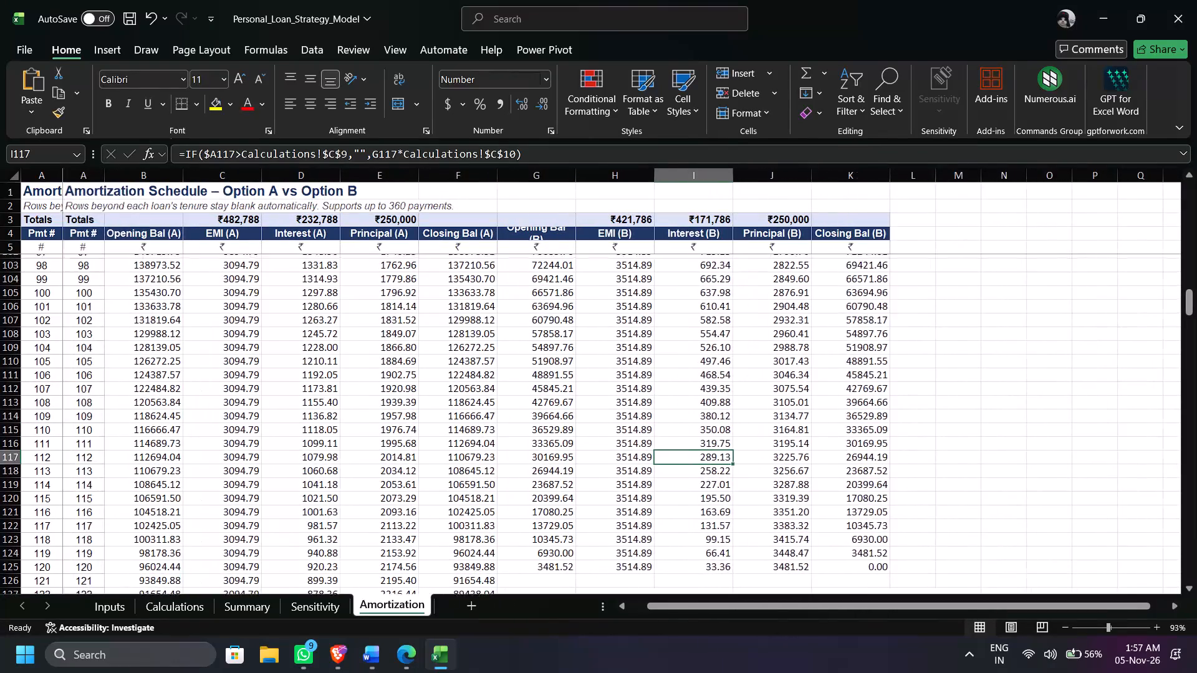
{"action": "scroll", "coordinate": [607, 398], "scroll_direction": "down", "scroll_amount": 1}
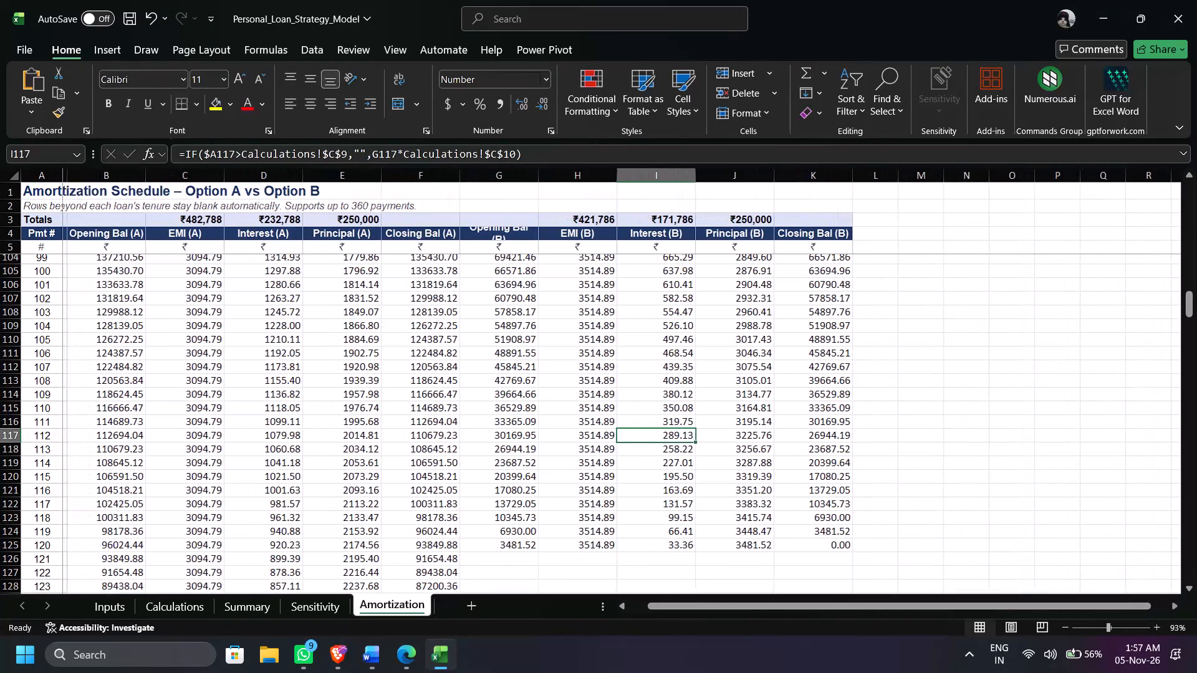
{"action": "scroll", "coordinate": [607, 398], "scroll_direction": "right", "scroll_amount": 1}
{"action": "scroll", "coordinate": [607, 398], "scroll_direction": "up", "scroll_amount": 1}
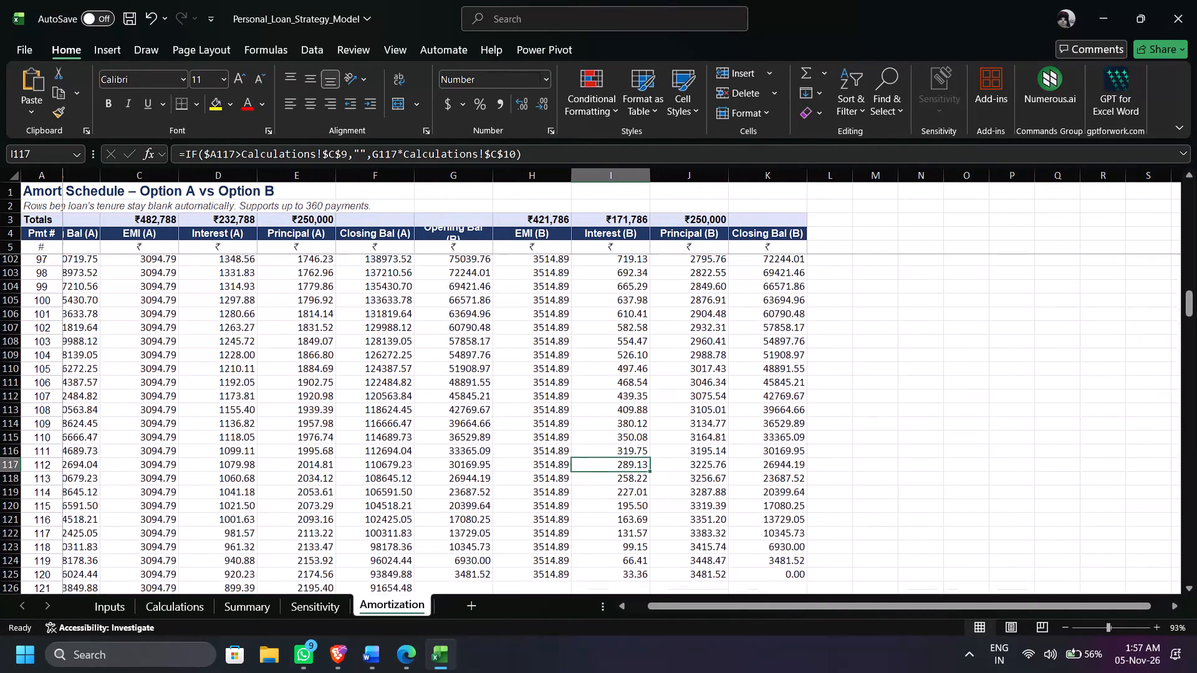
{"action": "scroll", "coordinate": [607, 398], "scroll_direction": "up", "scroll_amount": 6}
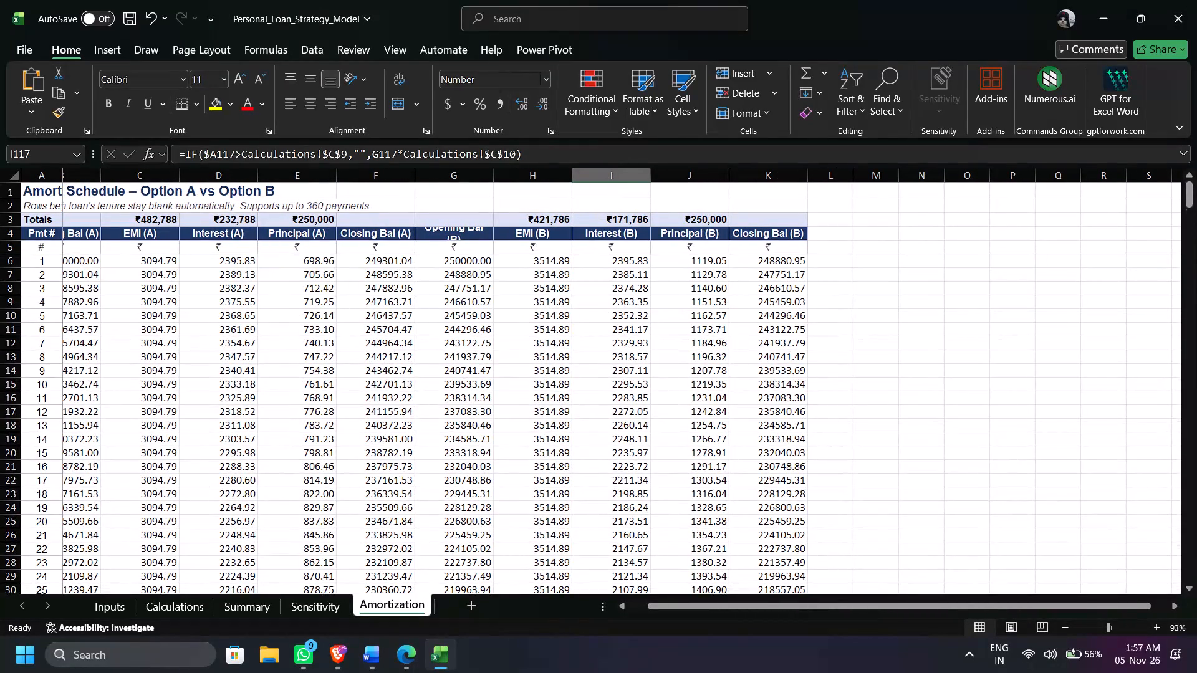
{"action": "scroll", "coordinate": [244, 330], "scroll_direction": "right", "scroll_amount": 1}
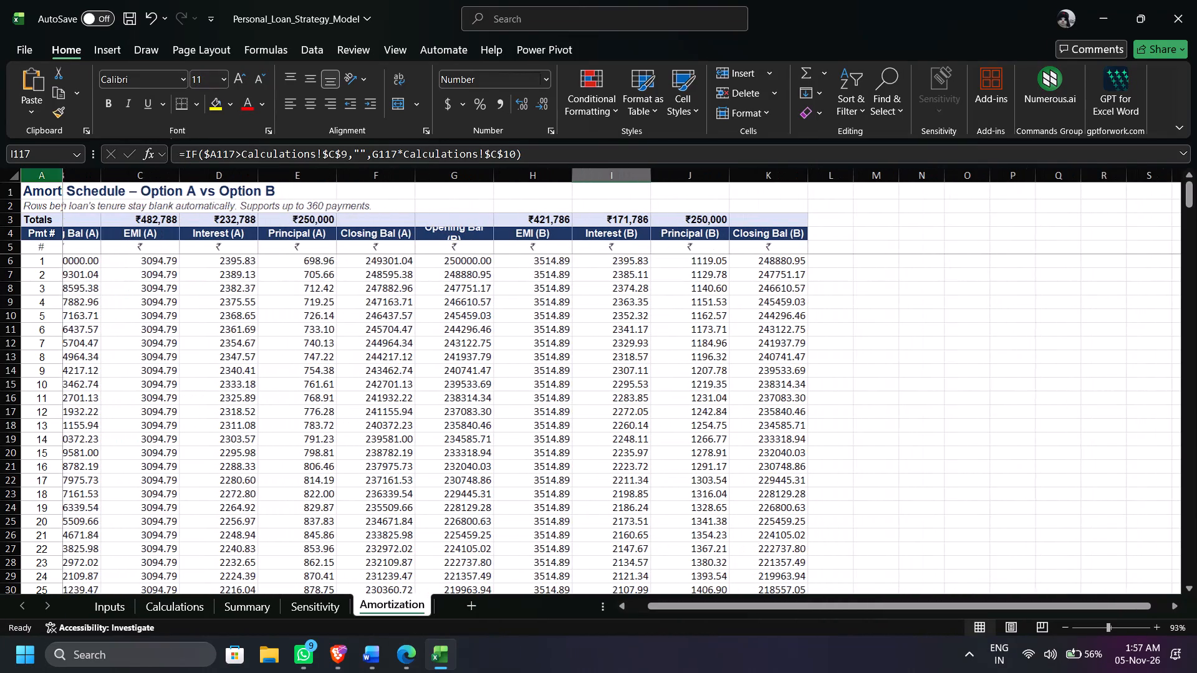
AutoFit the width of all columns on the Amortization sheet.
{"action": "left_click", "coordinate": [17, 174]}
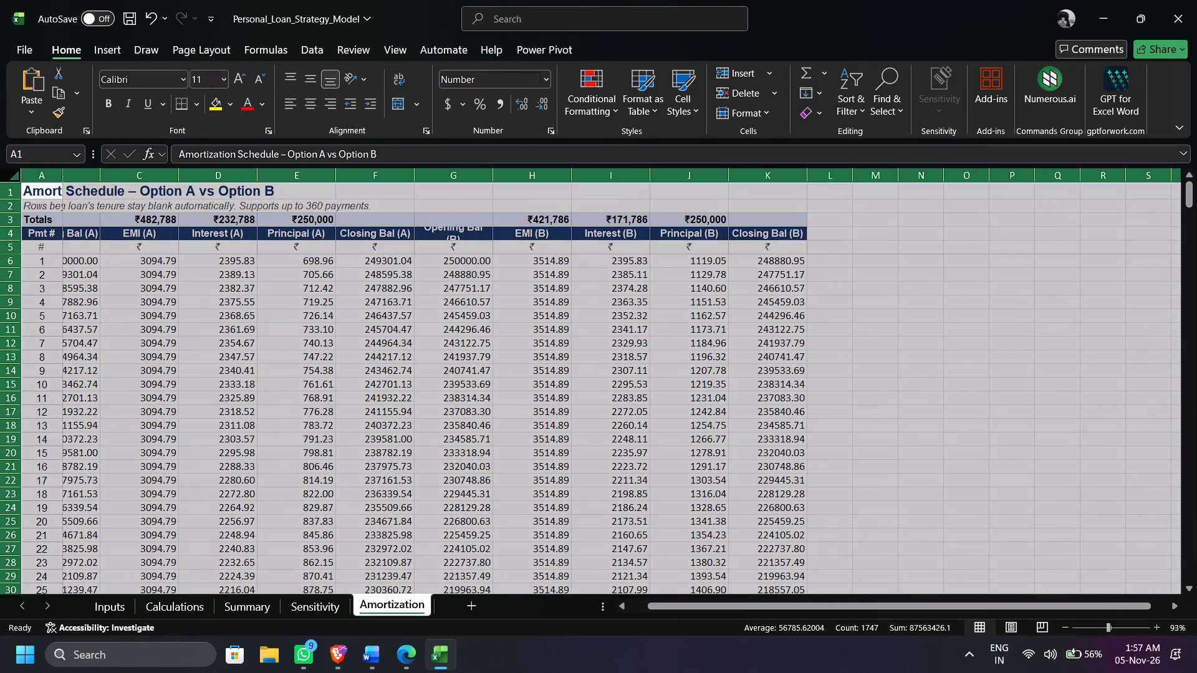
{"action": "type", "text": "hoi"}
{"action": "left_click", "coordinate": [296, 302]}
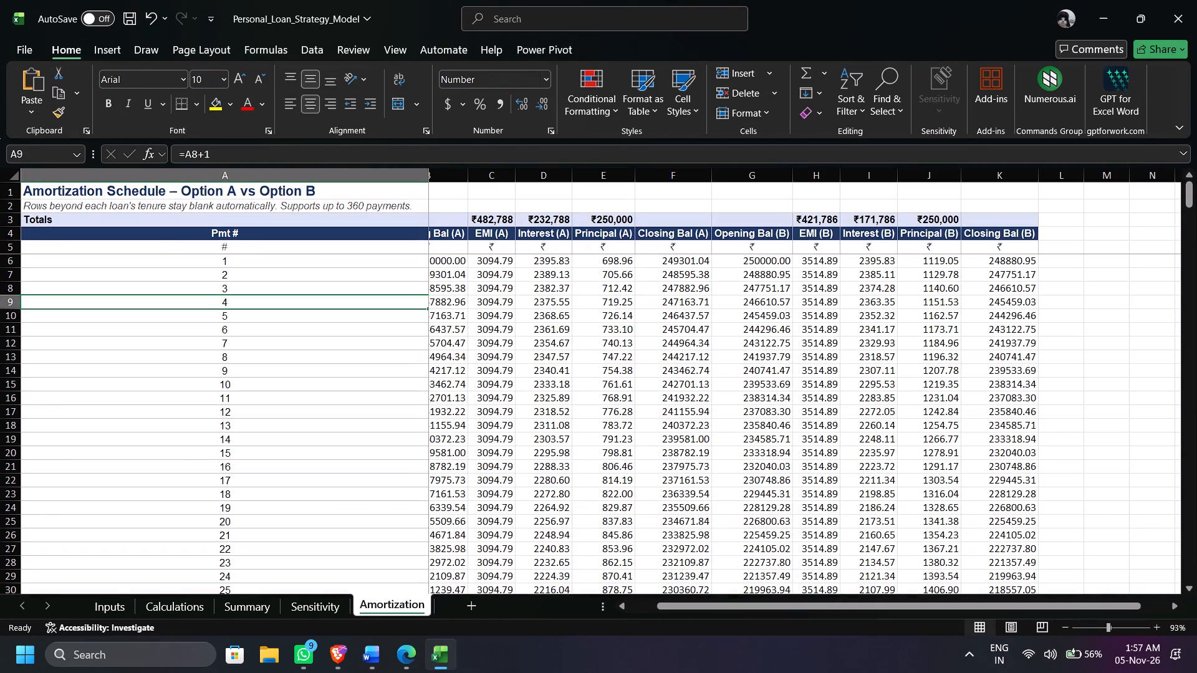
{"action": "scroll", "coordinate": [296, 302], "scroll_direction": "right", "scroll_amount": 1}
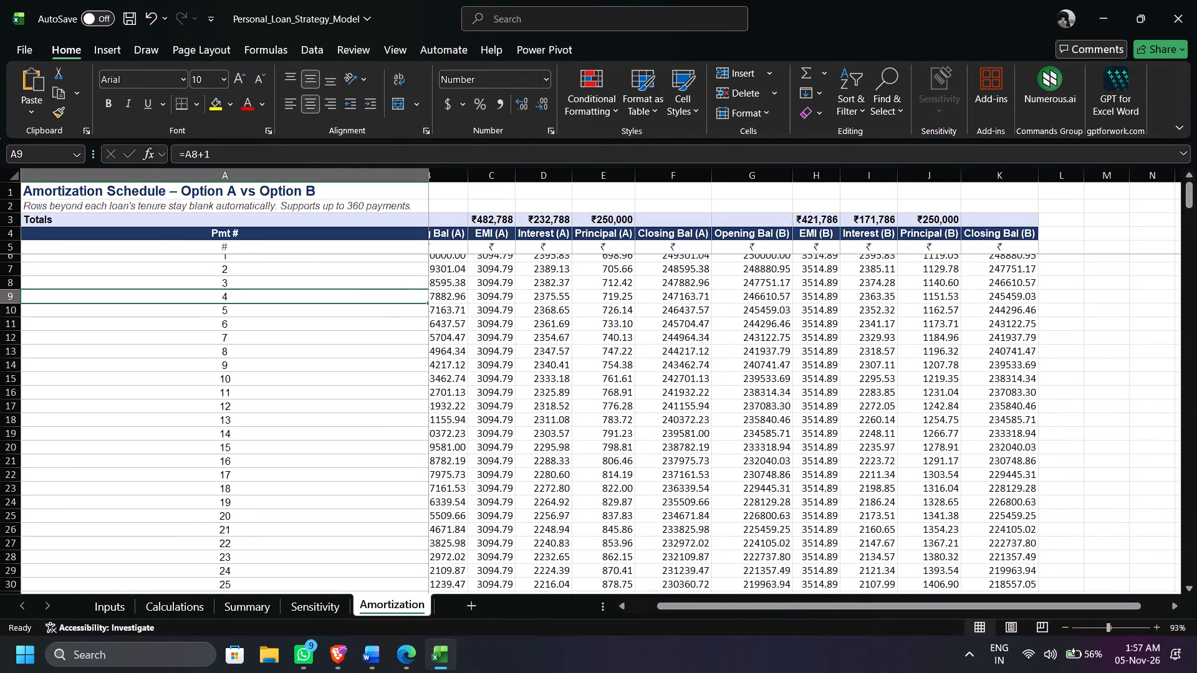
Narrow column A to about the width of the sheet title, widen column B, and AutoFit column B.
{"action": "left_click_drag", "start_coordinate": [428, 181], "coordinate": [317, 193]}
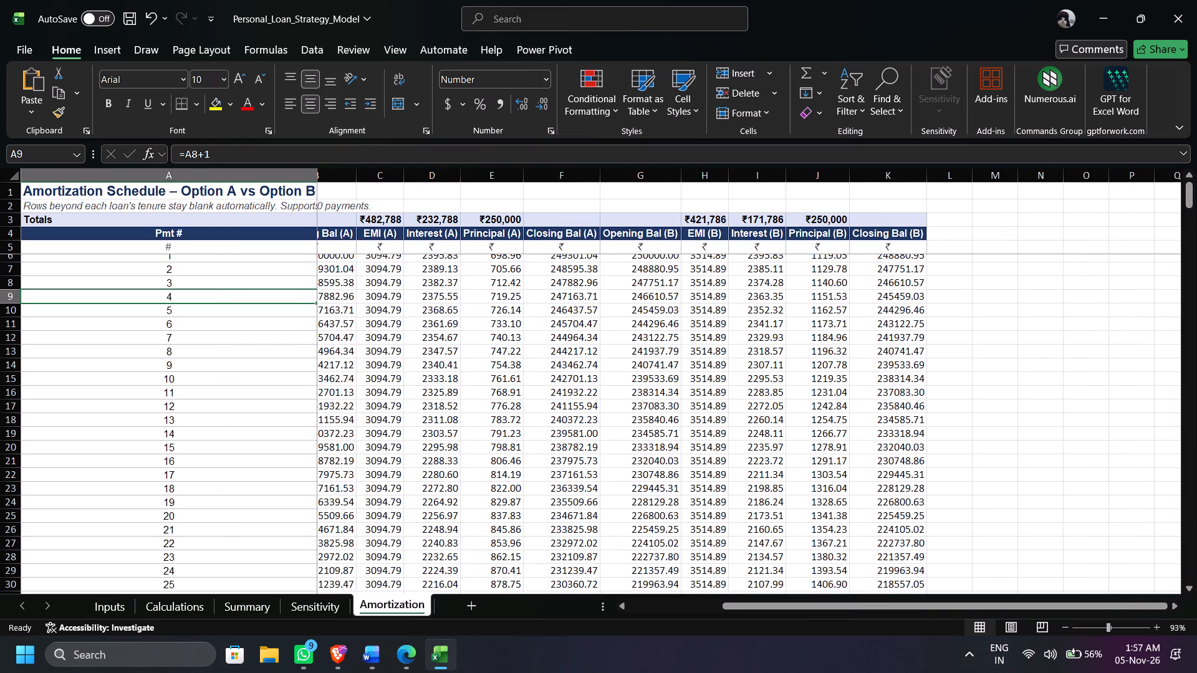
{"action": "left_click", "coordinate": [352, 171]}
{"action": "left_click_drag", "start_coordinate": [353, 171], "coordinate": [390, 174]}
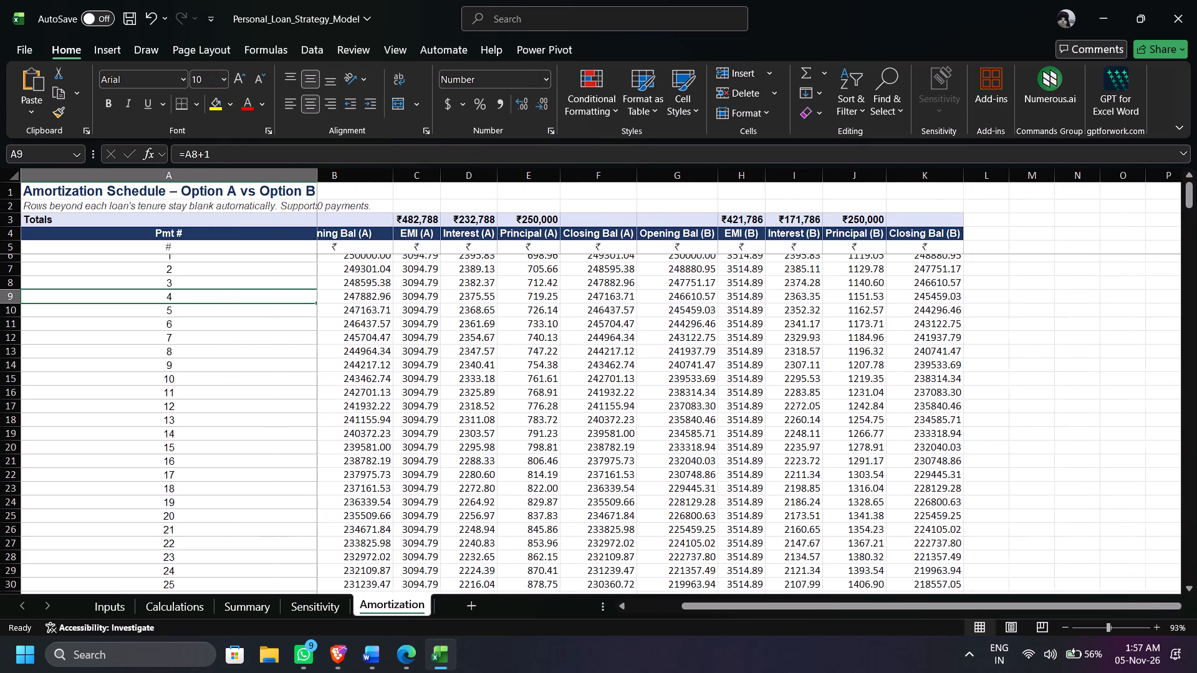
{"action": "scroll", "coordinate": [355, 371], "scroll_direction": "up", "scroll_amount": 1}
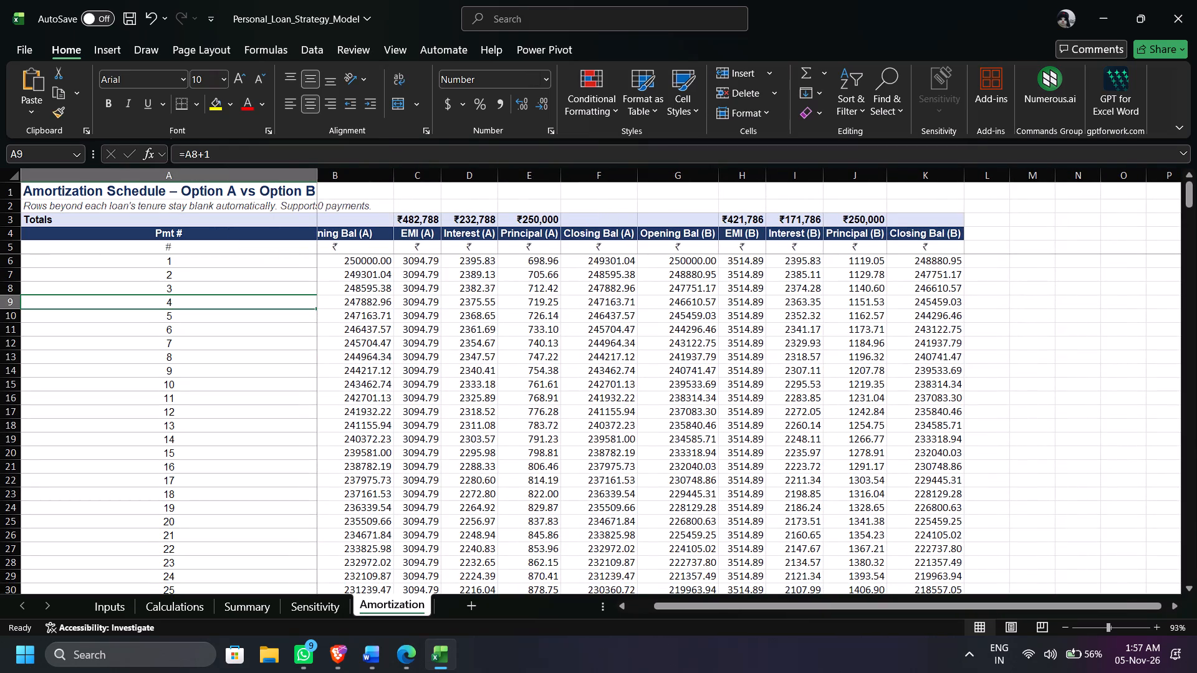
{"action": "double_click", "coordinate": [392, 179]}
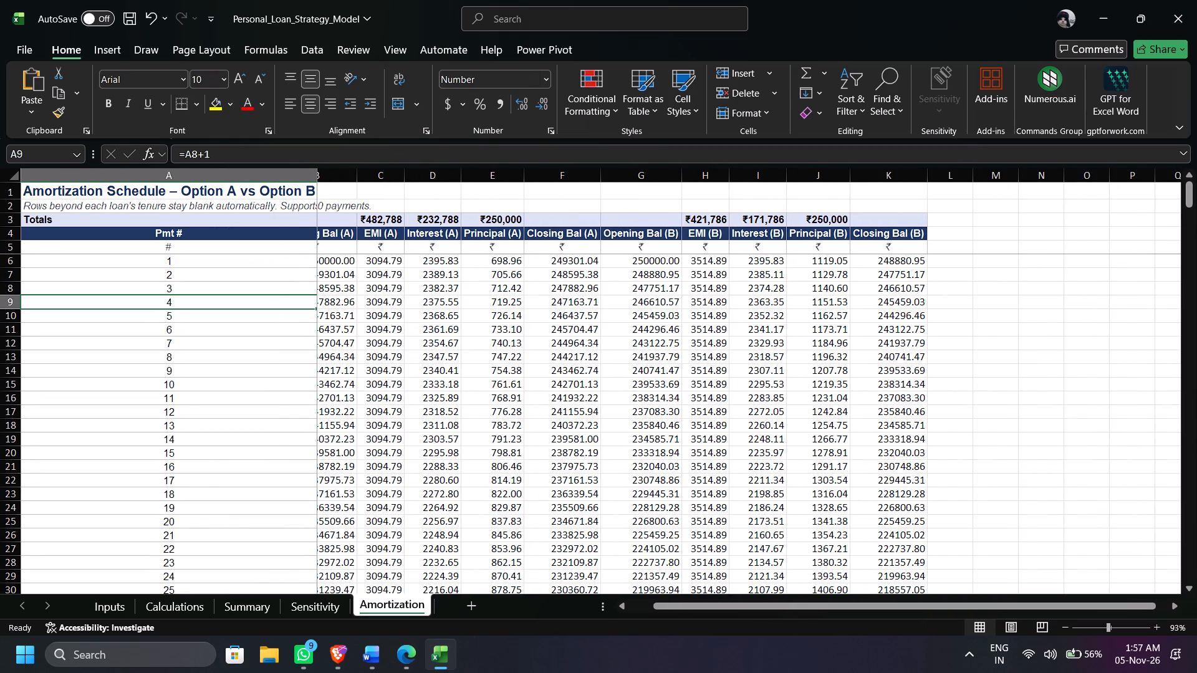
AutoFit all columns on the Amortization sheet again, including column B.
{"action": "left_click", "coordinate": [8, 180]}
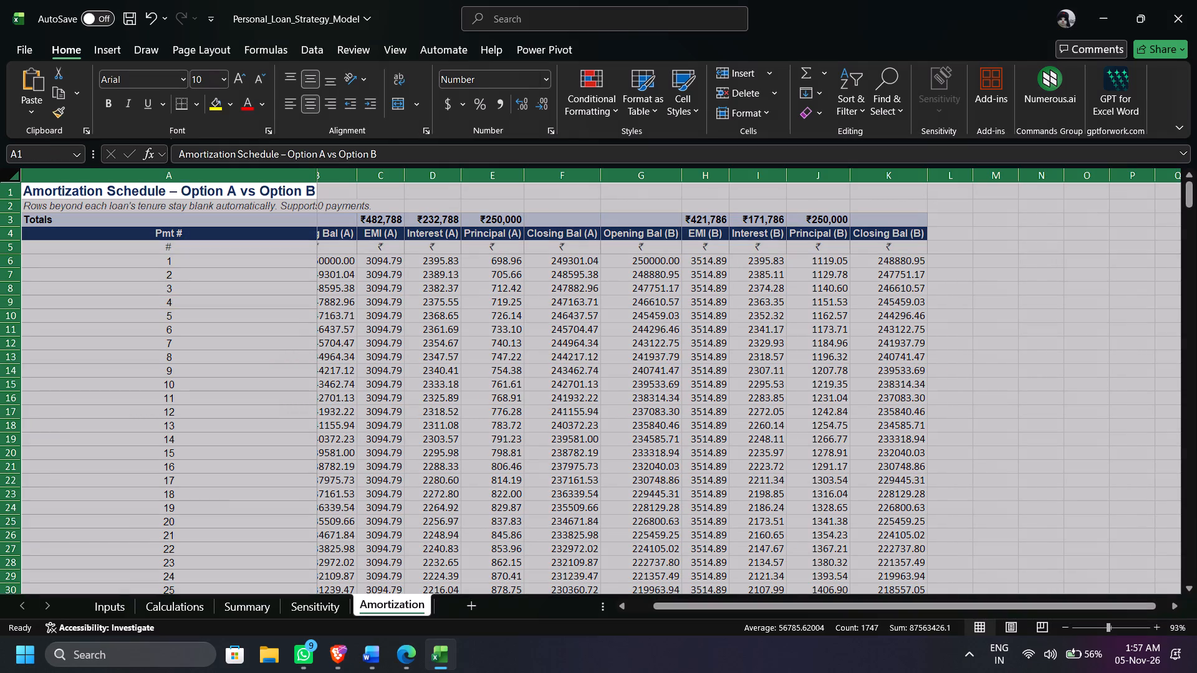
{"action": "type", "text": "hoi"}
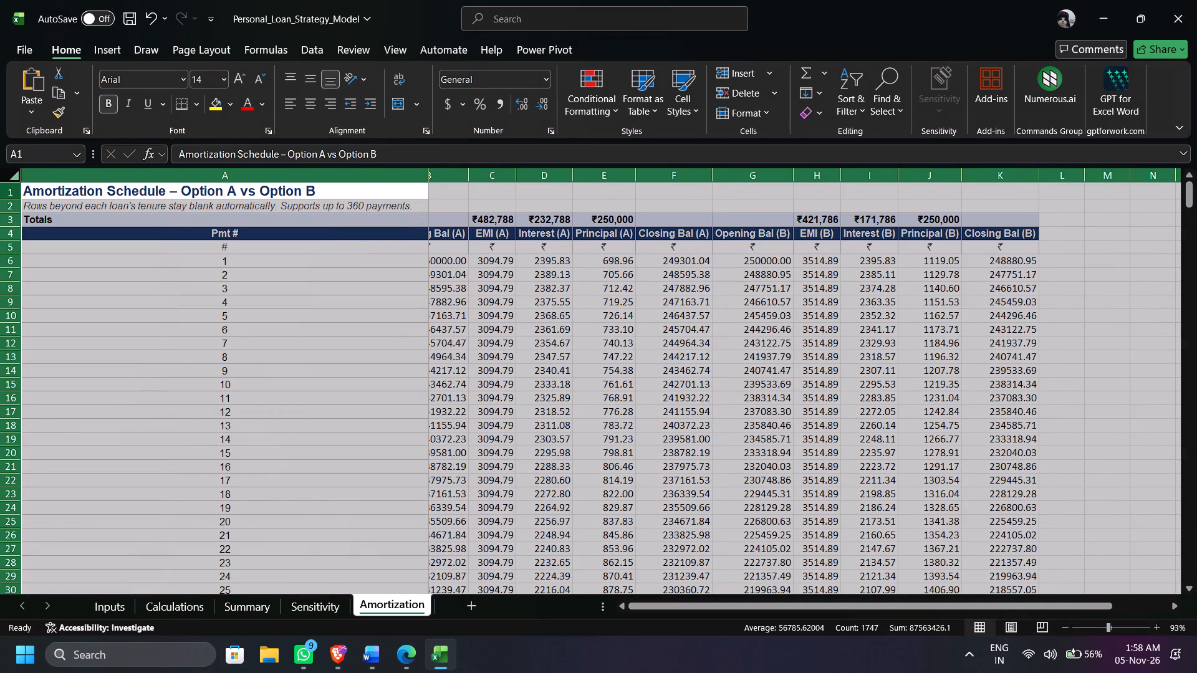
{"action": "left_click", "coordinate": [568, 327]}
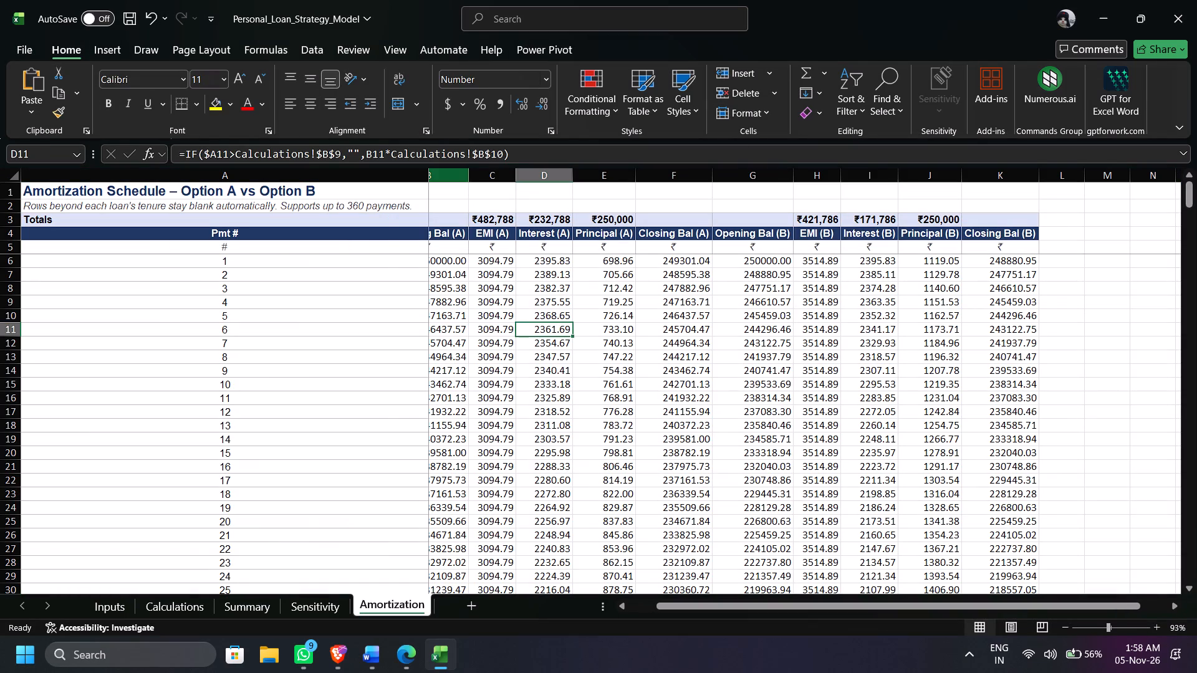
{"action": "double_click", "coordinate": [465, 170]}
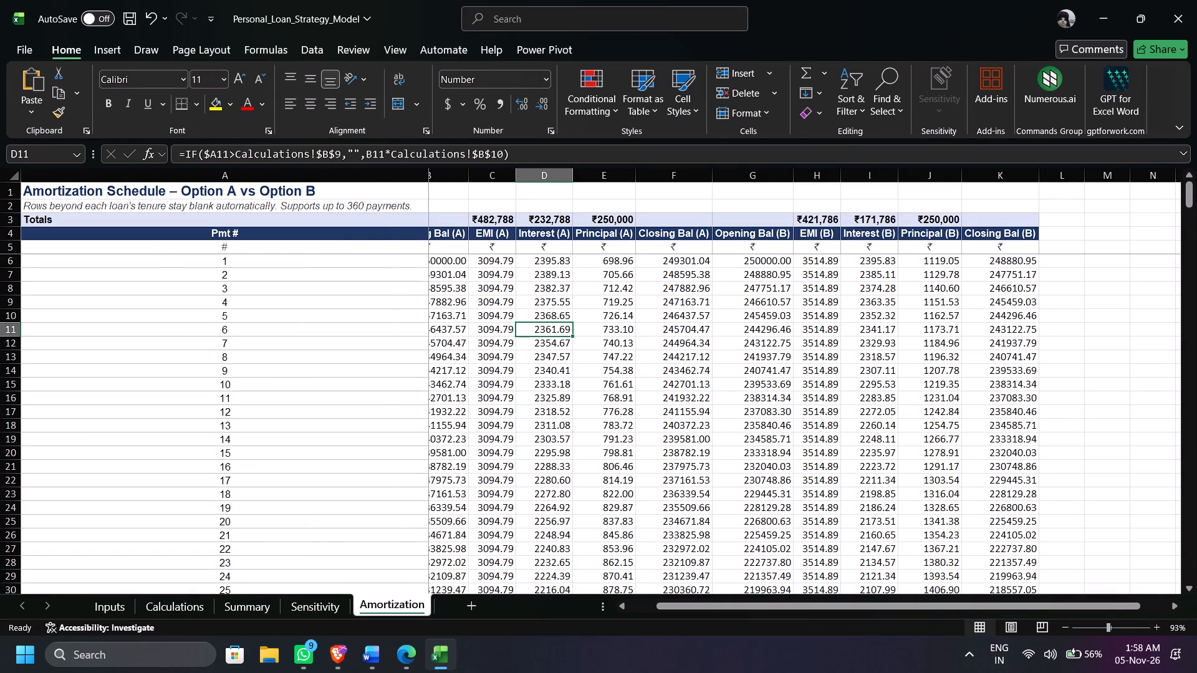
Clear the note about rows beyond each loan's tenure from cell A2.
{"action": "left_click", "coordinate": [403, 203]}
{"action": "scroll", "coordinate": [368, 227], "scroll_direction": "down", "scroll_amount": 3}
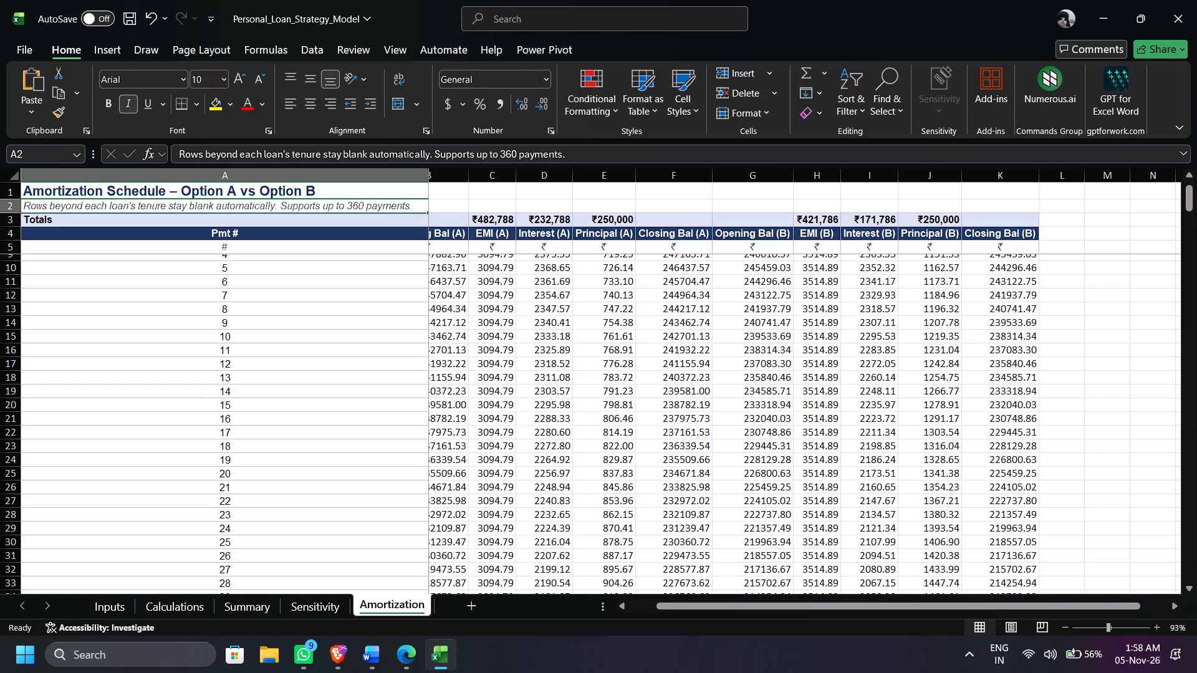
{"action": "key", "text": "Delete"}
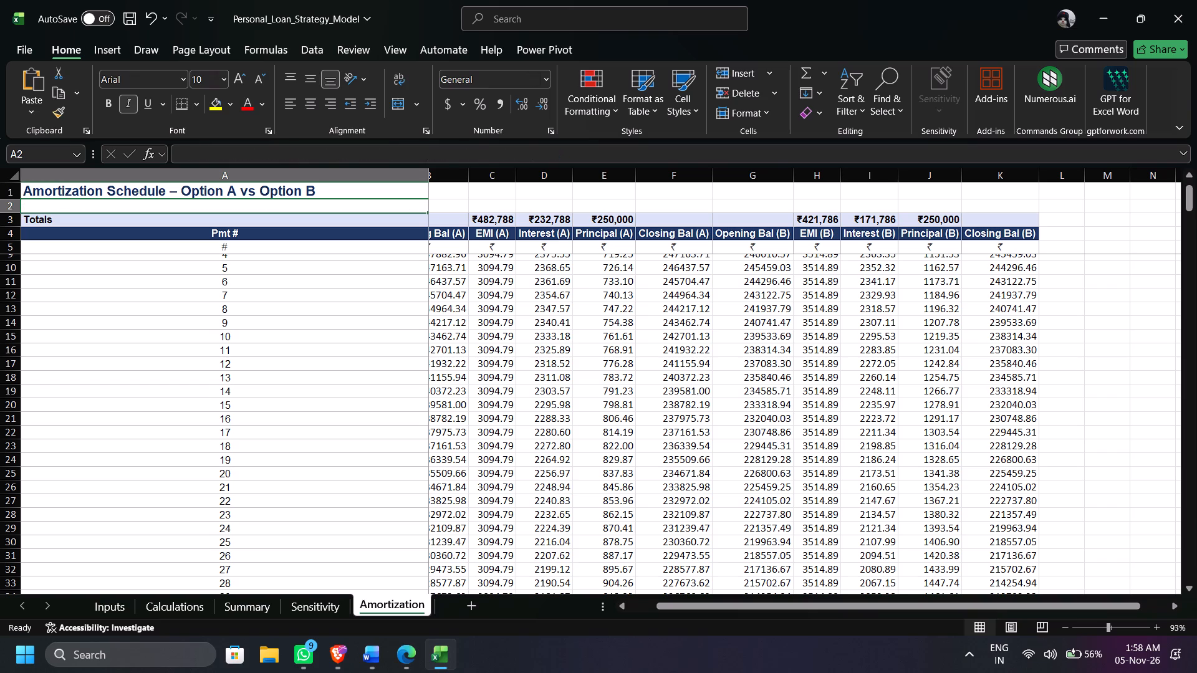
Narrow the Pmt # column A slightly, keeping it wider than the sheet title, and widen the Opening Bal (A) column B.
{"action": "left_click_drag", "start_coordinate": [426, 175], "coordinate": [357, 176]}
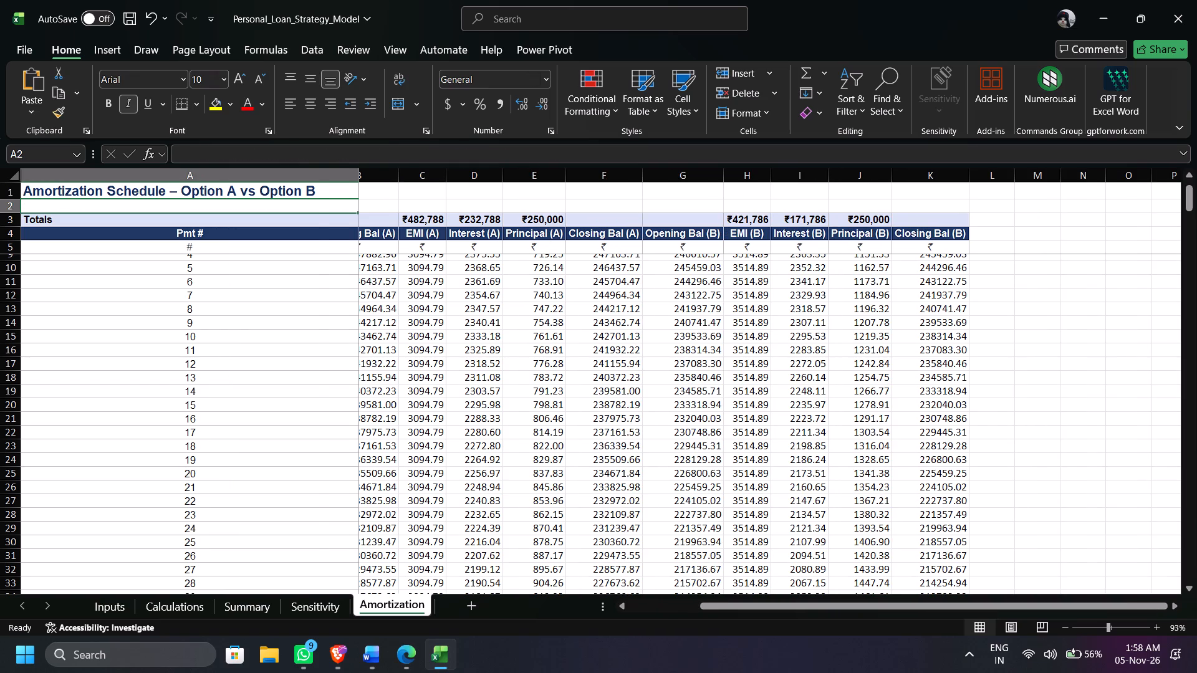
{"action": "left_click_drag", "start_coordinate": [400, 176], "coordinate": [447, 178]}
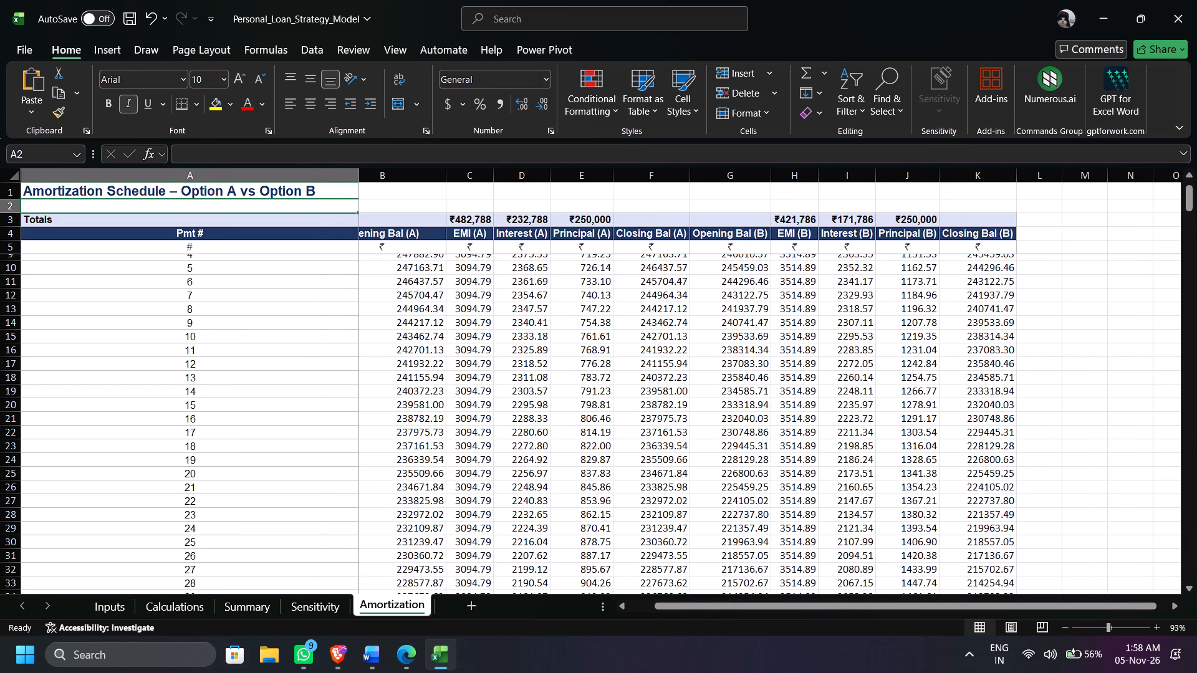
{"action": "scroll", "coordinate": [436, 292], "scroll_direction": "up", "scroll_amount": 2}
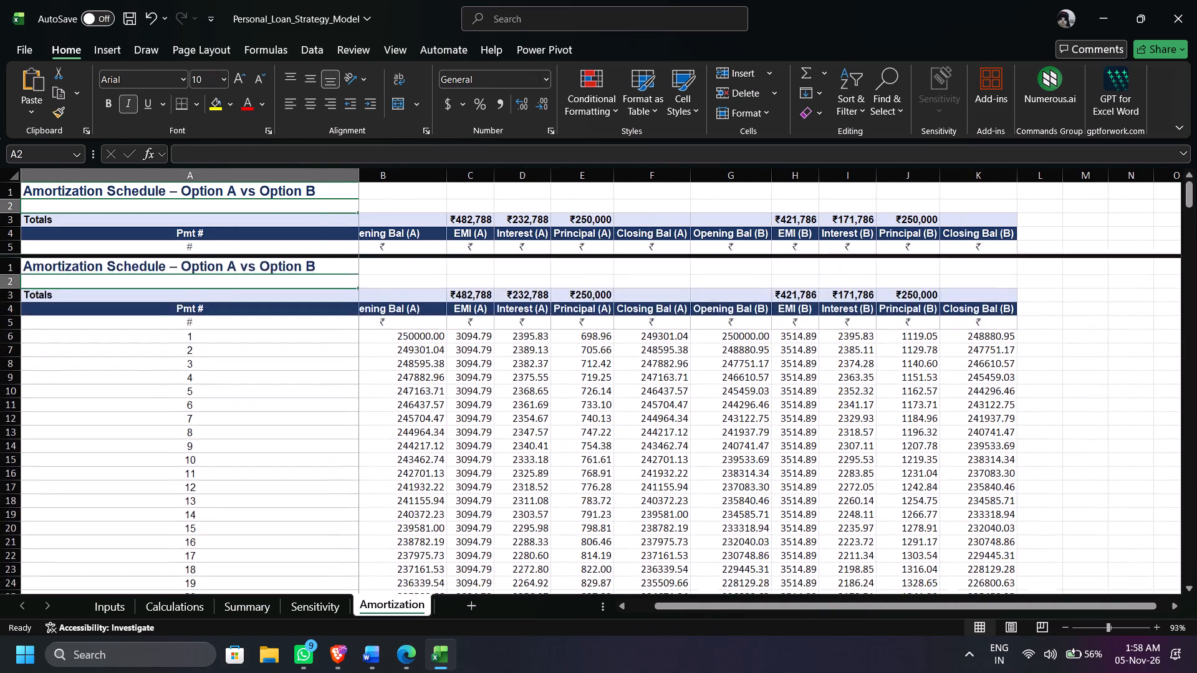
{"action": "scroll", "coordinate": [436, 292], "scroll_direction": "up", "scroll_amount": 1}
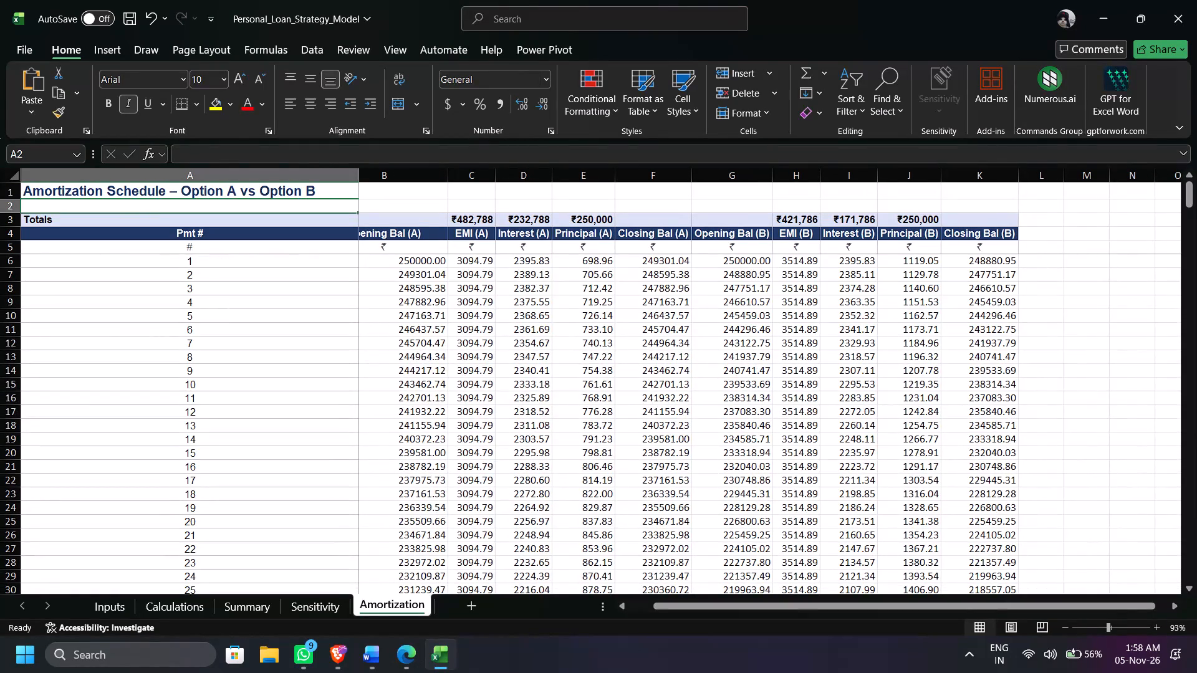
{"action": "scroll", "coordinate": [436, 292], "scroll_direction": "up", "scroll_amount": 1}
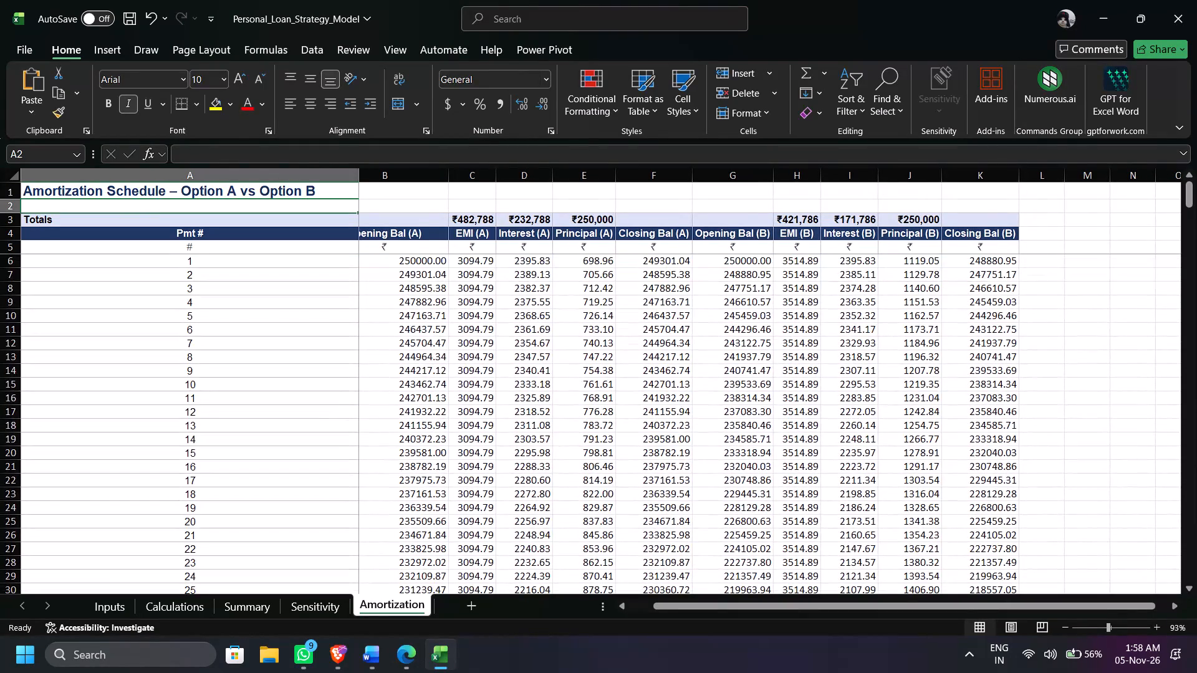
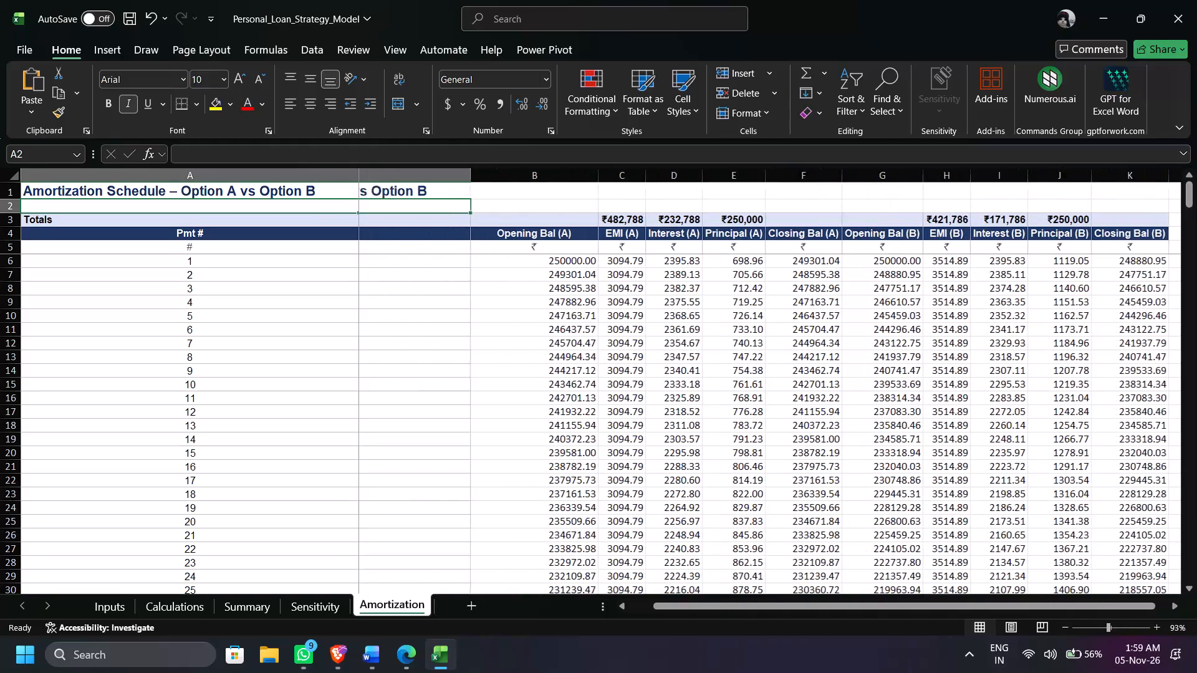
Narrow the Pmt # column A a little more on the Amortization sheet, keeping it just wider than the title.
{"action": "scroll", "coordinate": [473, 325], "scroll_direction": "right", "scroll_amount": 1}
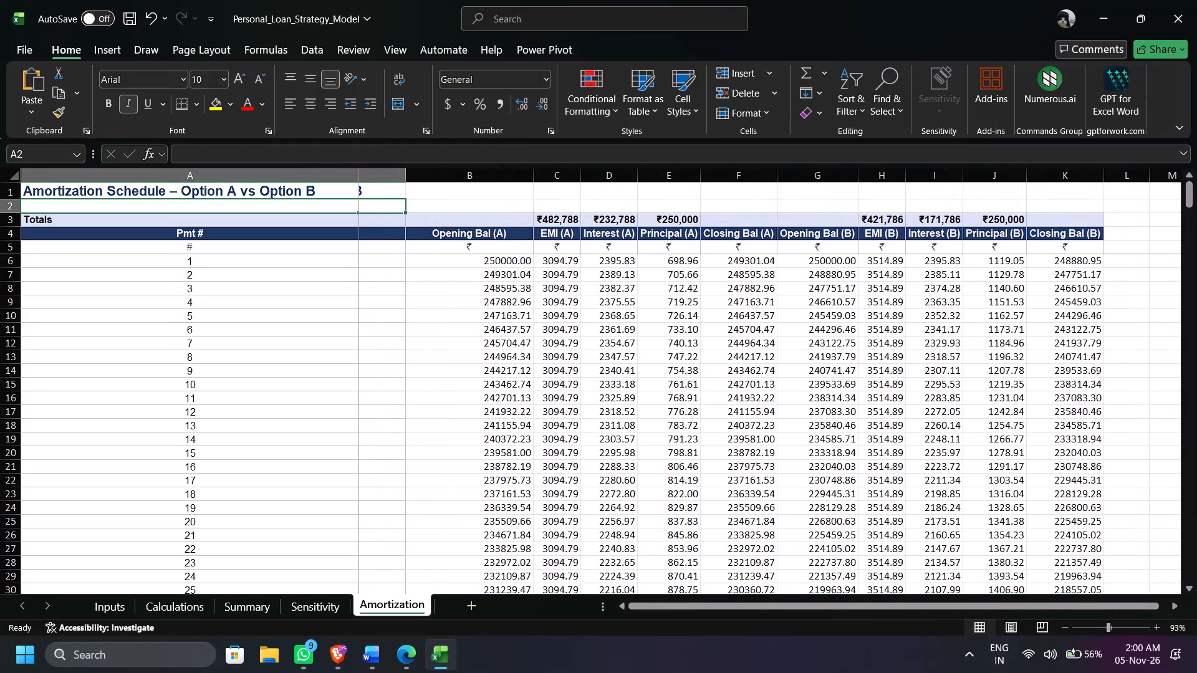
{"action": "scroll", "coordinate": [585, 355], "scroll_direction": "up", "scroll_amount": 1}
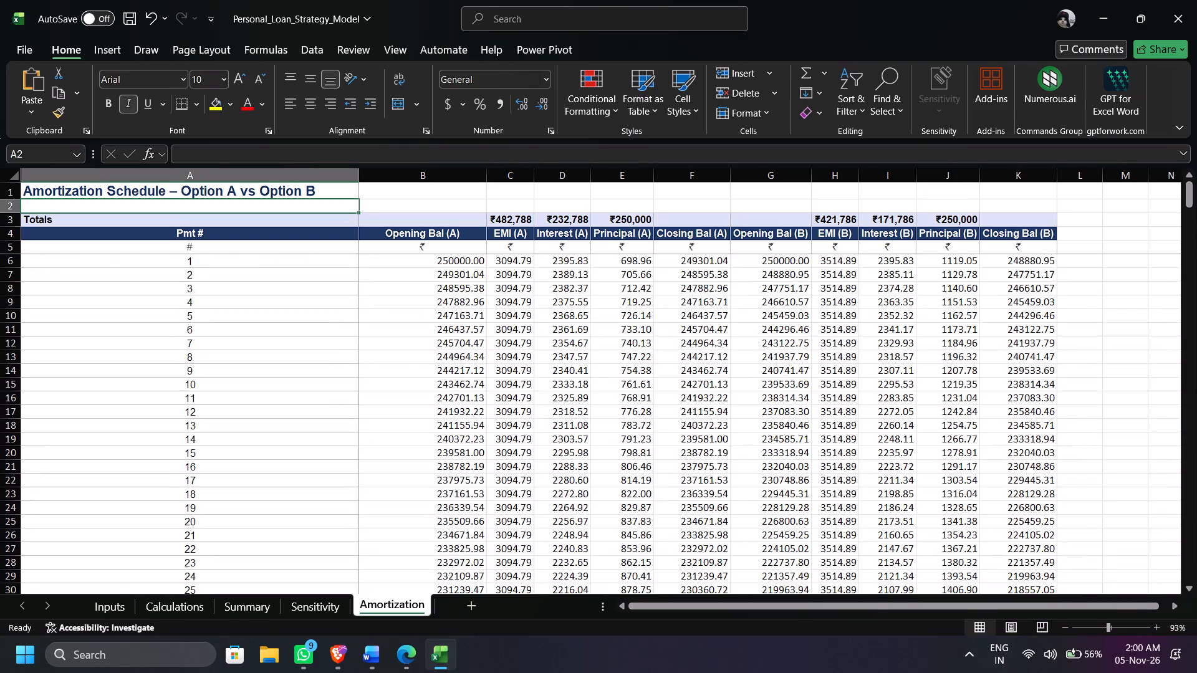
{"action": "scroll", "coordinate": [585, 355], "scroll_direction": "up", "scroll_amount": 1}
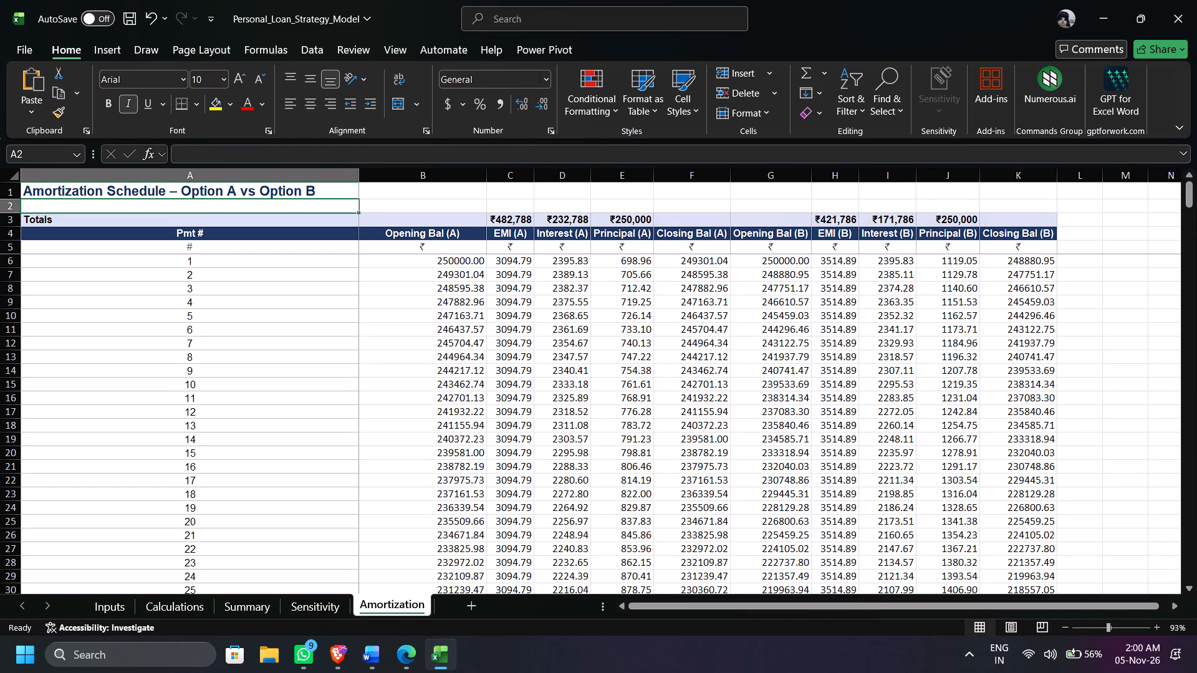
{"action": "scroll", "coordinate": [585, 355], "scroll_direction": "up", "scroll_amount": 2}
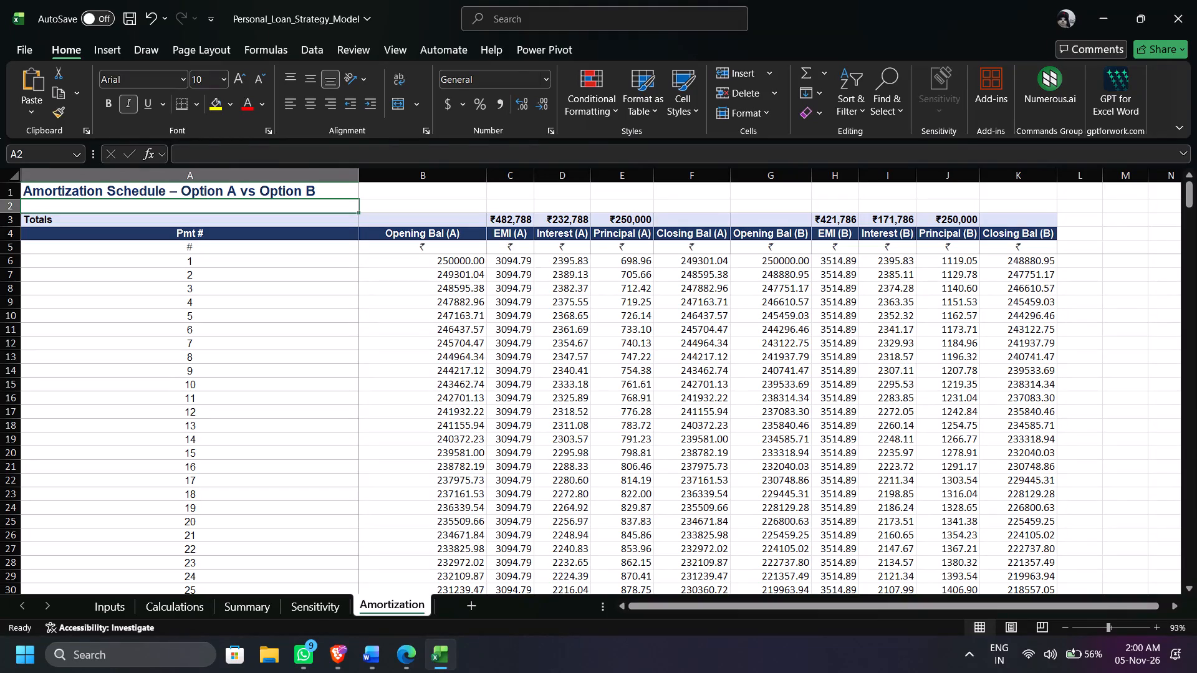
{"action": "left_click_drag", "start_coordinate": [358, 178], "coordinate": [330, 178]}
{"action": "double_click", "coordinate": [330, 178]}
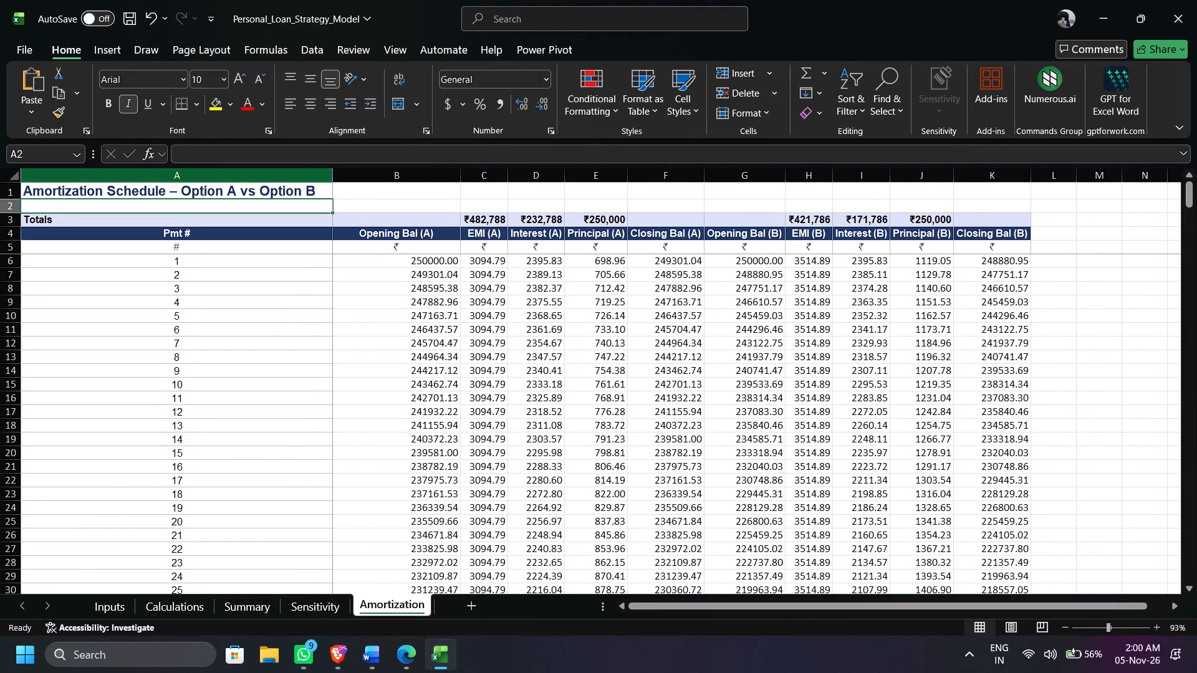
{"action": "left_click", "coordinate": [369, 222]}
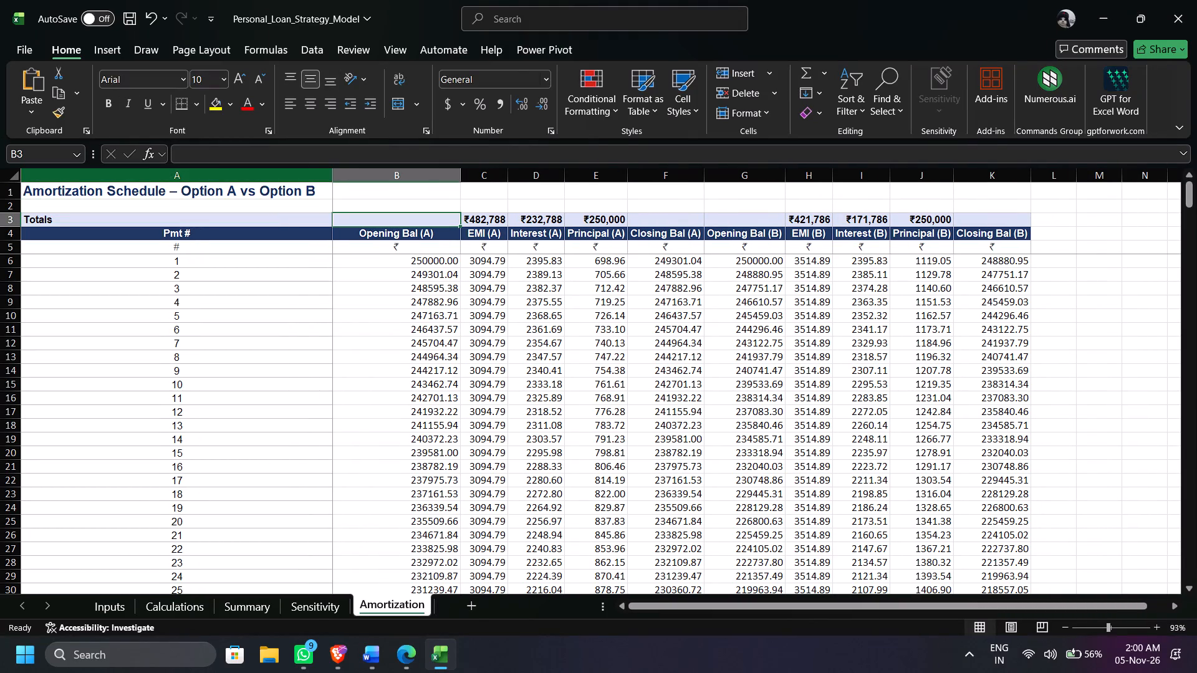
Review the amortization rows down to the end of Option B's payments, glance at the Sensitivity sheet, and return to the schedule's first rows.
{"action": "scroll", "coordinate": [483, 361], "scroll_direction": "down", "scroll_amount": 7}
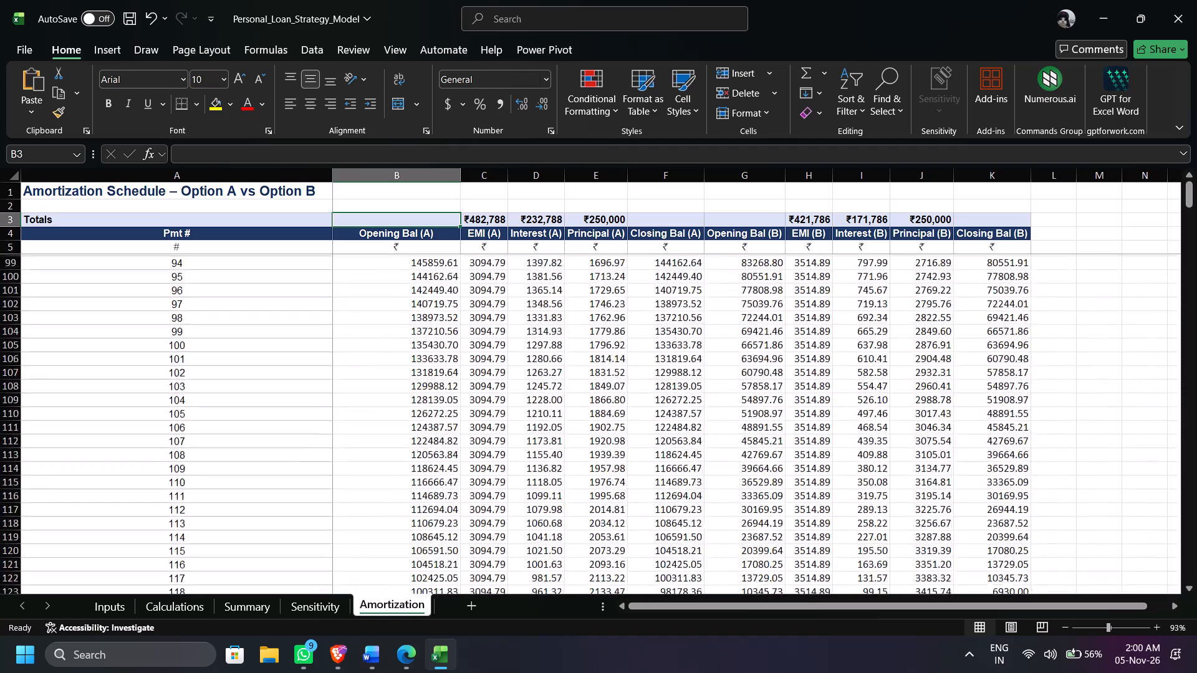
{"action": "scroll", "coordinate": [483, 361], "scroll_direction": "down", "scroll_amount": 2}
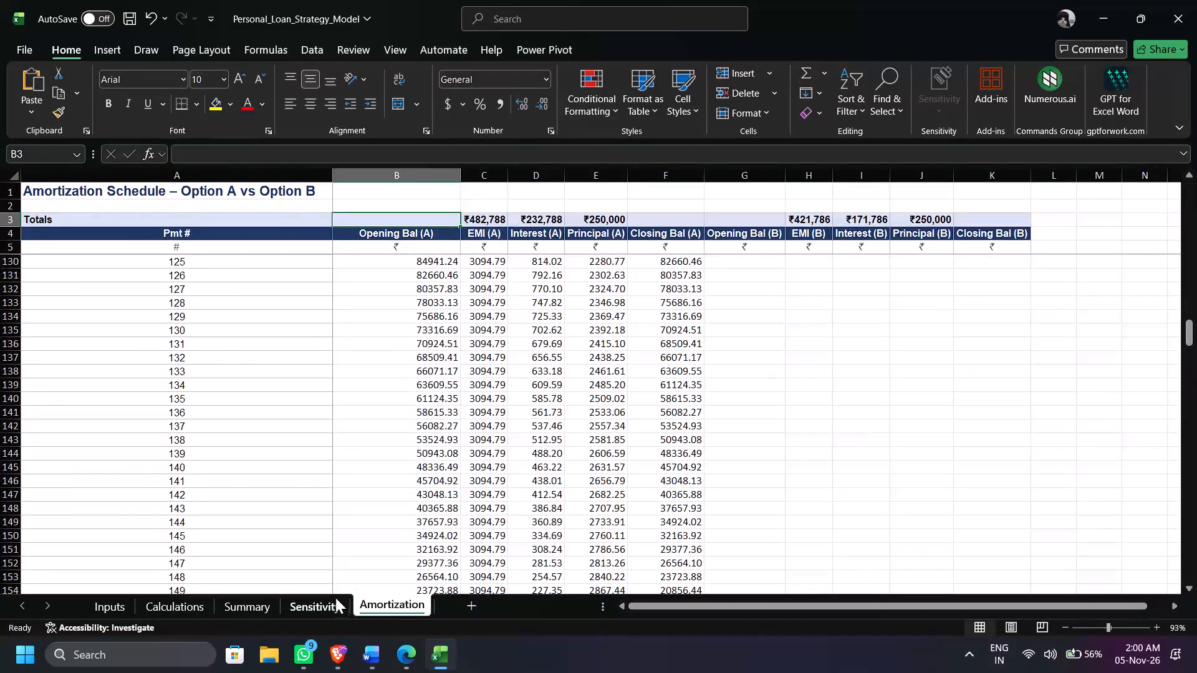
{"action": "left_click", "coordinate": [334, 599]}
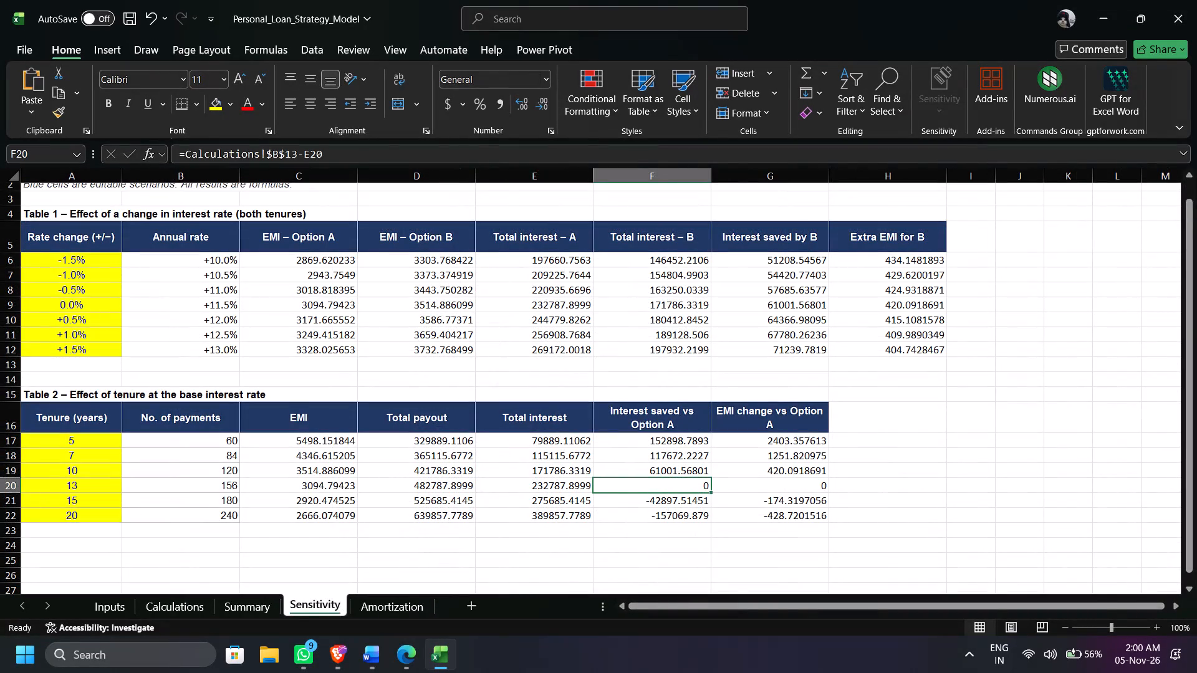
{"action": "left_click", "coordinate": [401, 603]}
{"action": "left_click", "coordinate": [439, 429]}
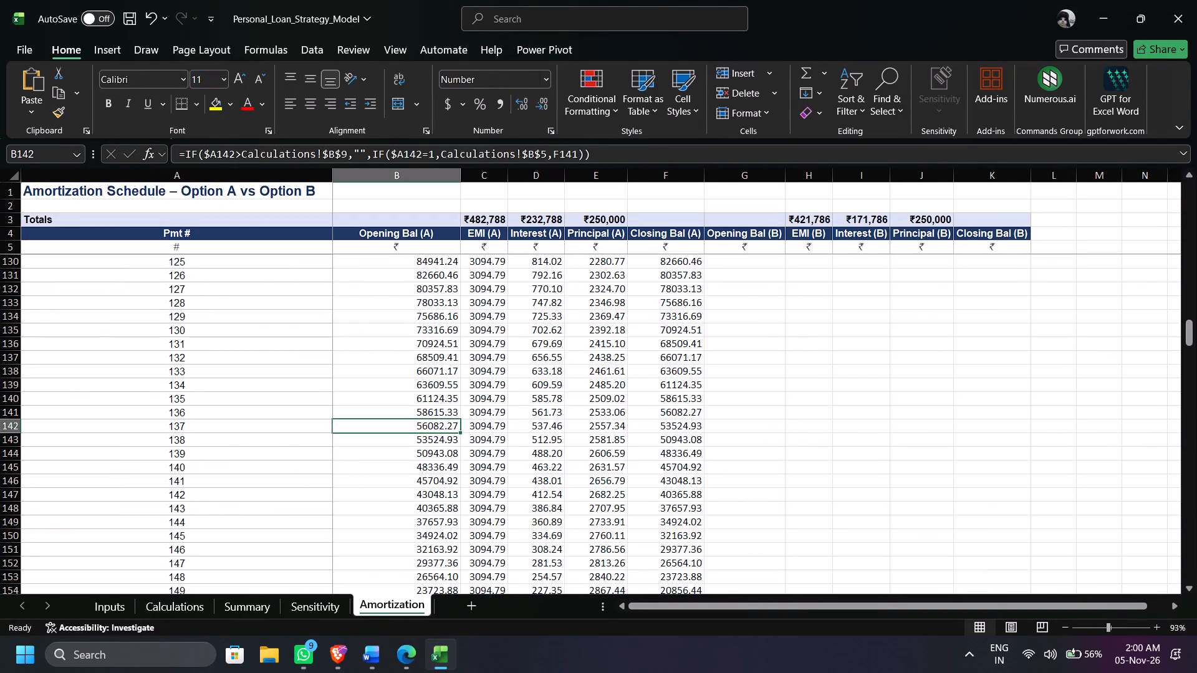
{"action": "scroll", "coordinate": [439, 429], "scroll_direction": "up", "scroll_amount": 4}
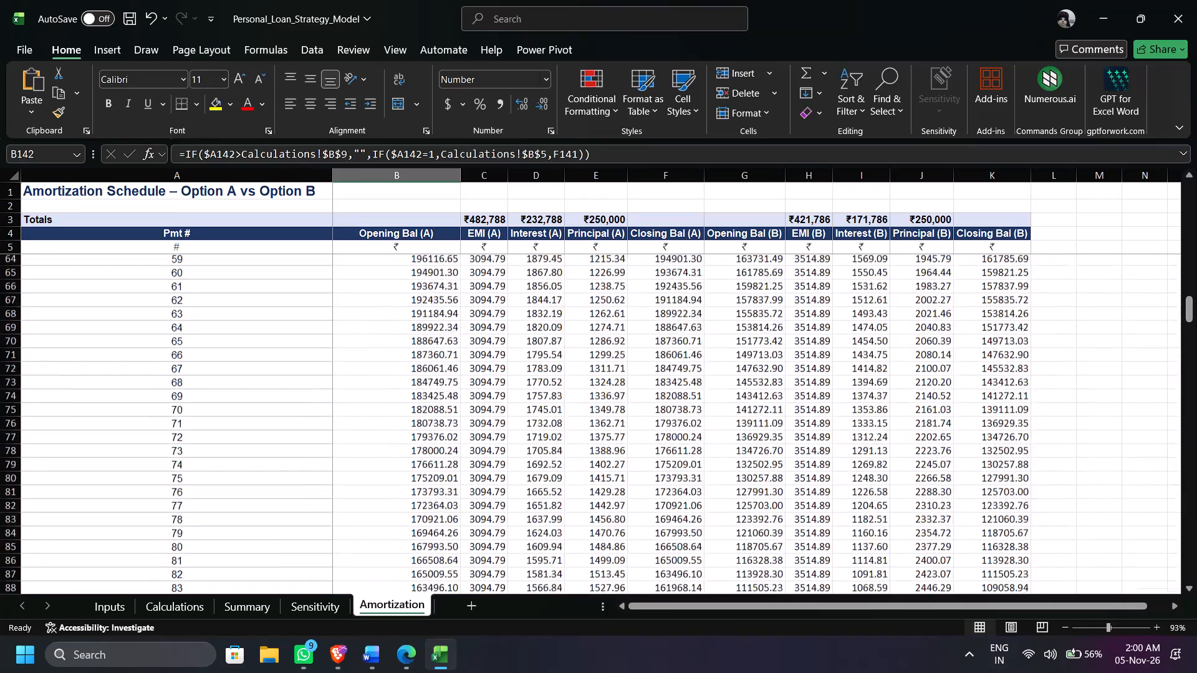
{"action": "scroll", "coordinate": [439, 429], "scroll_direction": "up", "scroll_amount": 2}
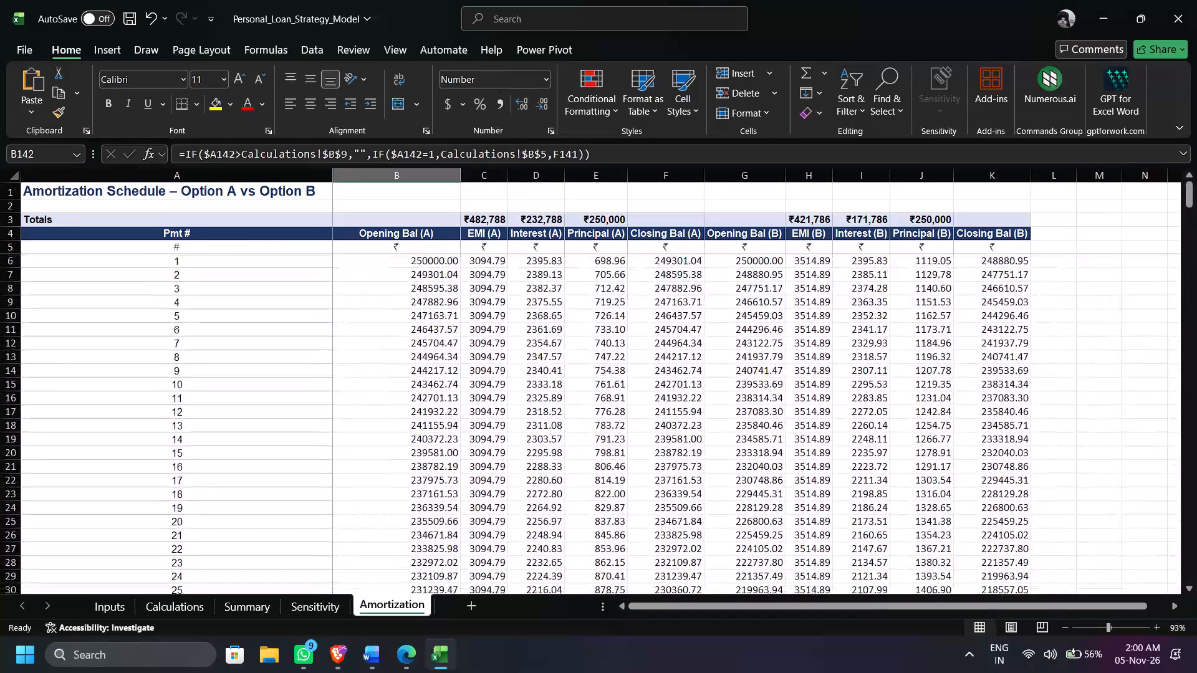
{"action": "scroll", "coordinate": [439, 429], "scroll_direction": "up", "scroll_amount": 1}
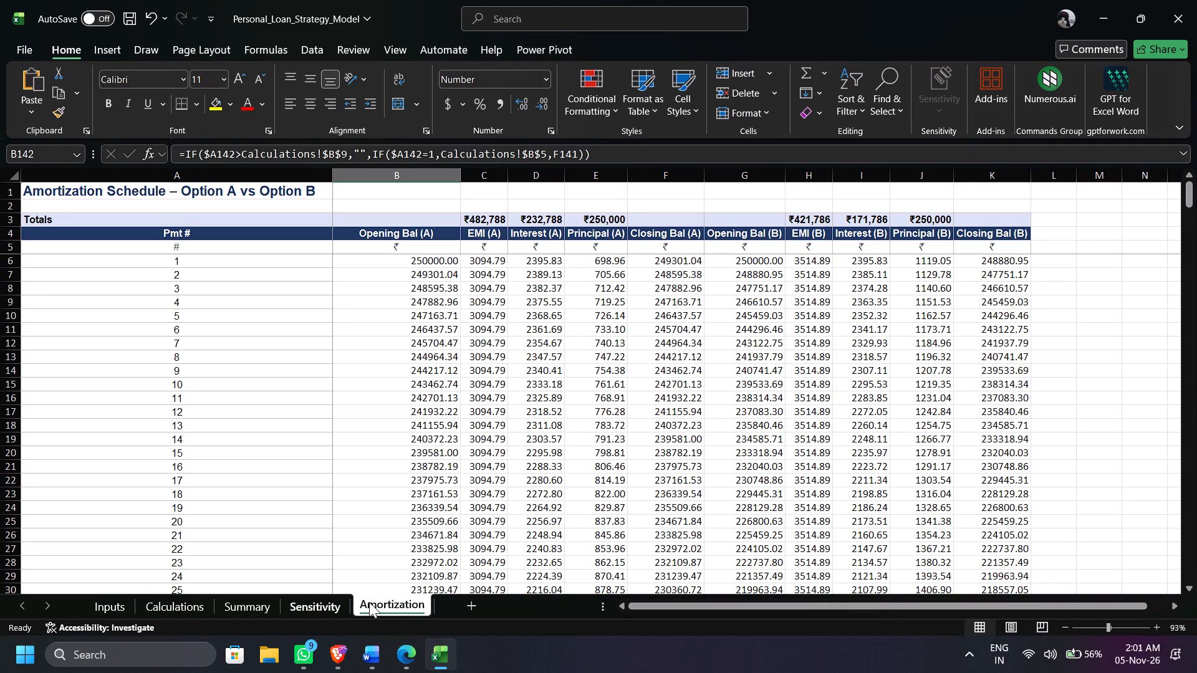
Clear the note about editing only the blue cells from row 2 of the Inputs sheet.
{"action": "left_click", "coordinate": [115, 608]}
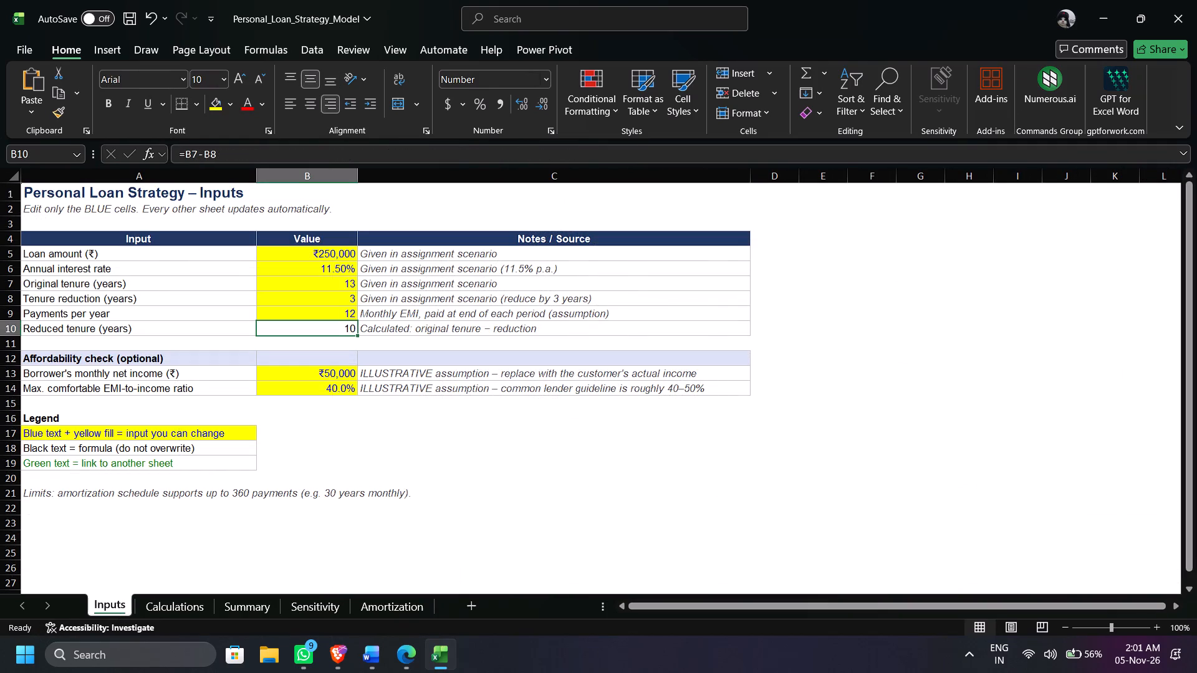
{"action": "left_click_drag", "start_coordinate": [80, 212], "coordinate": [297, 203]}
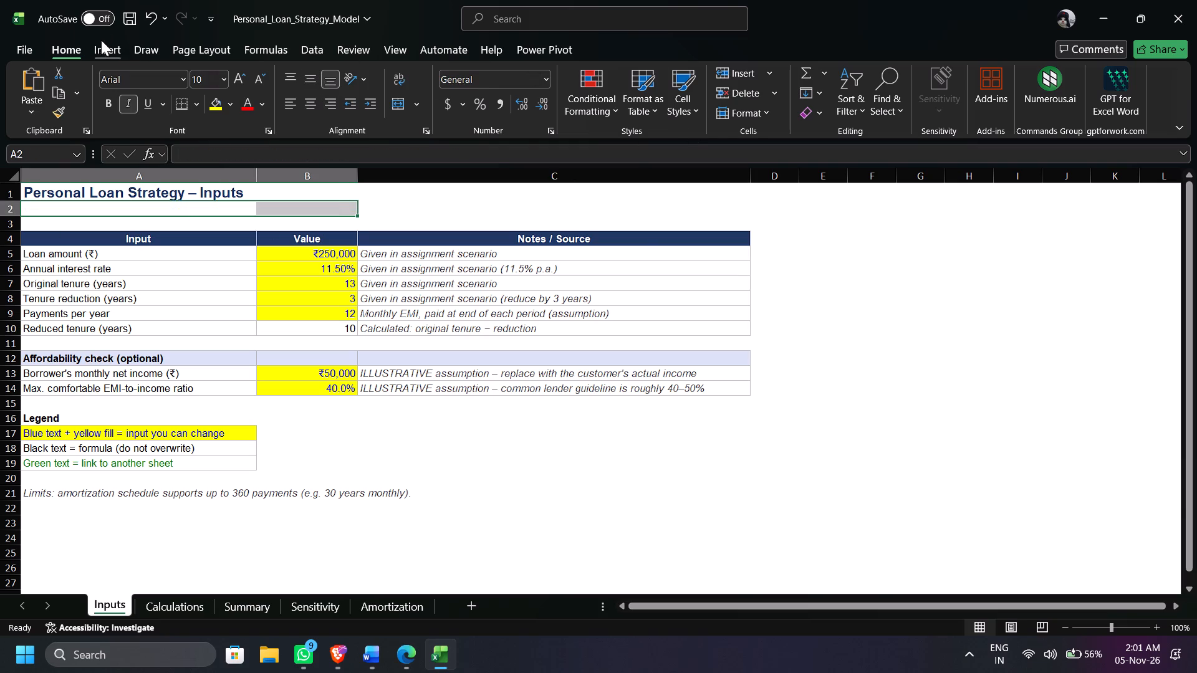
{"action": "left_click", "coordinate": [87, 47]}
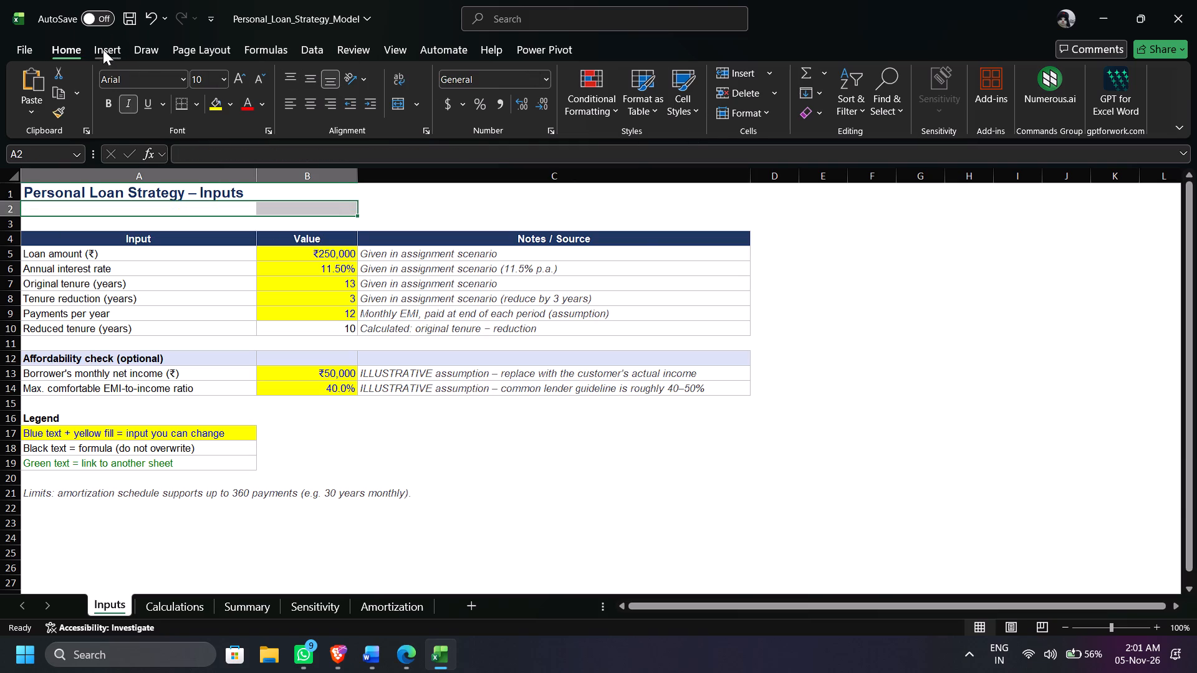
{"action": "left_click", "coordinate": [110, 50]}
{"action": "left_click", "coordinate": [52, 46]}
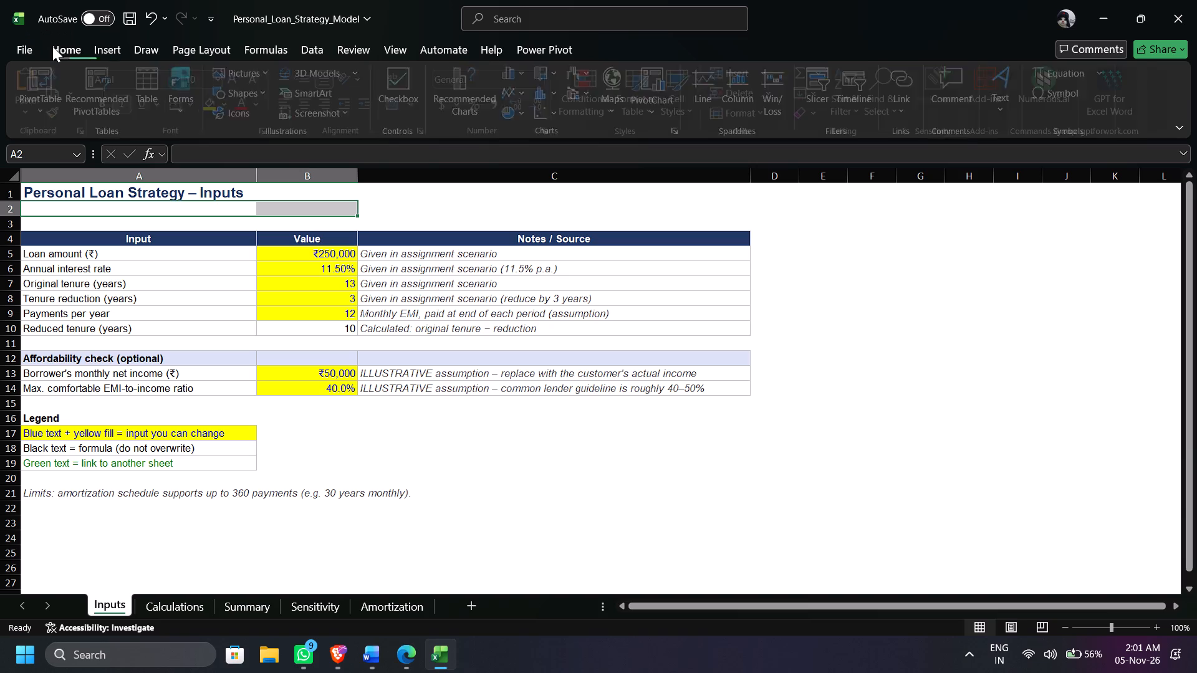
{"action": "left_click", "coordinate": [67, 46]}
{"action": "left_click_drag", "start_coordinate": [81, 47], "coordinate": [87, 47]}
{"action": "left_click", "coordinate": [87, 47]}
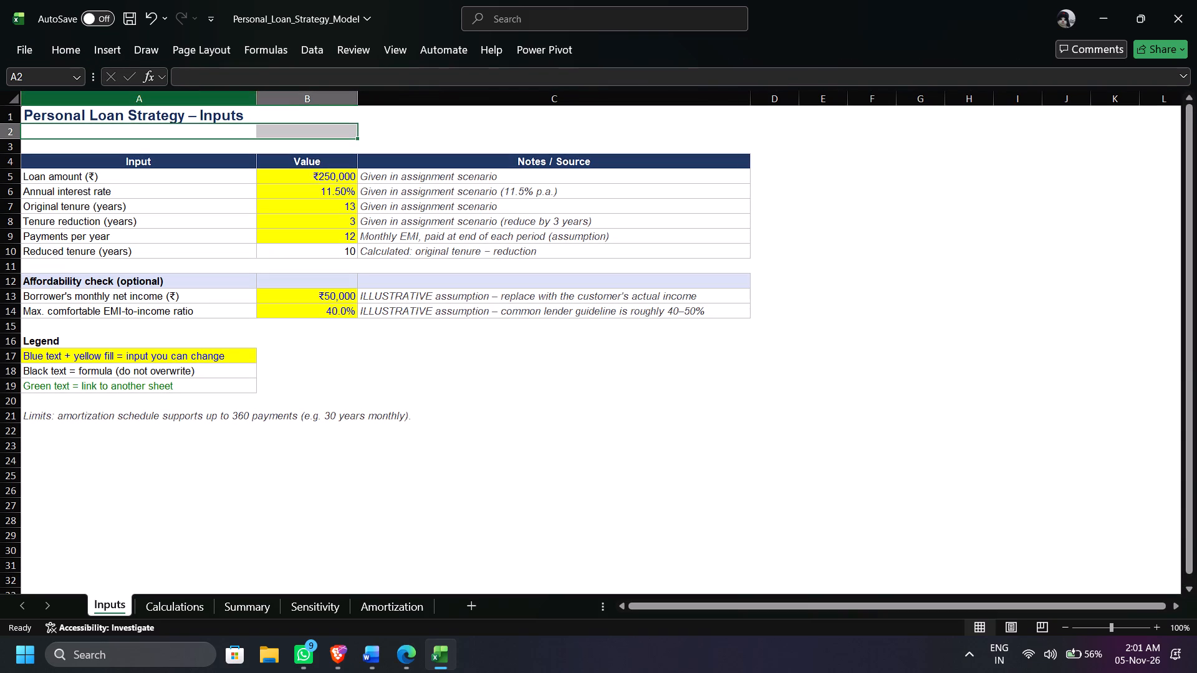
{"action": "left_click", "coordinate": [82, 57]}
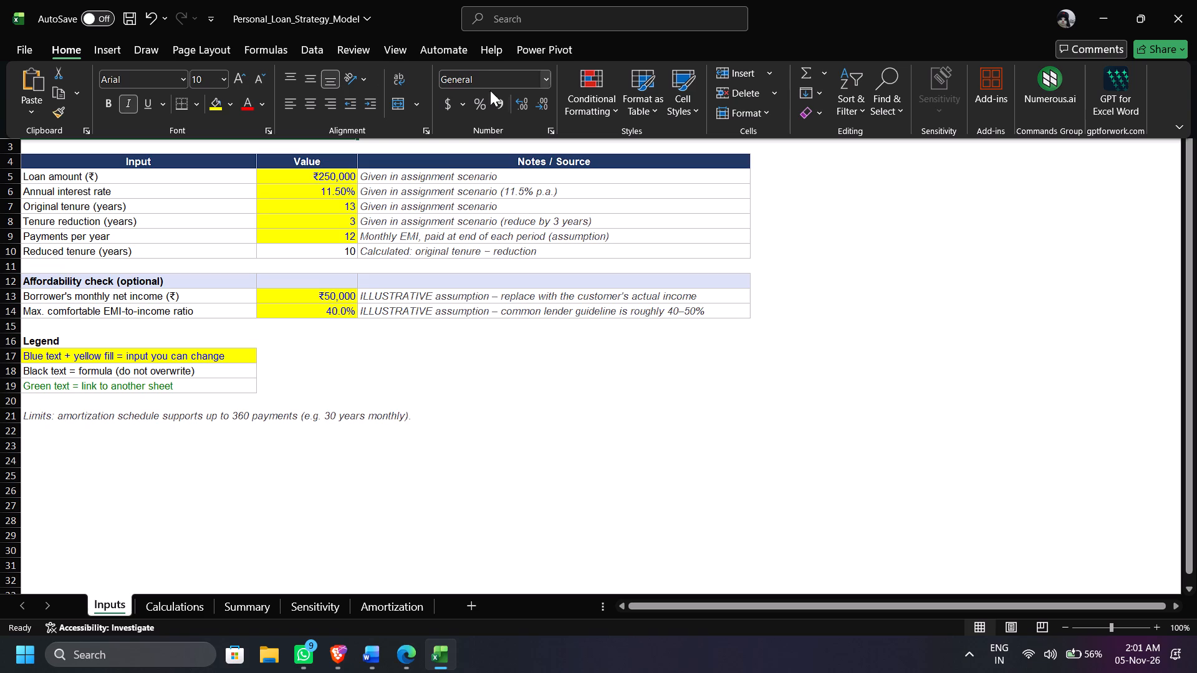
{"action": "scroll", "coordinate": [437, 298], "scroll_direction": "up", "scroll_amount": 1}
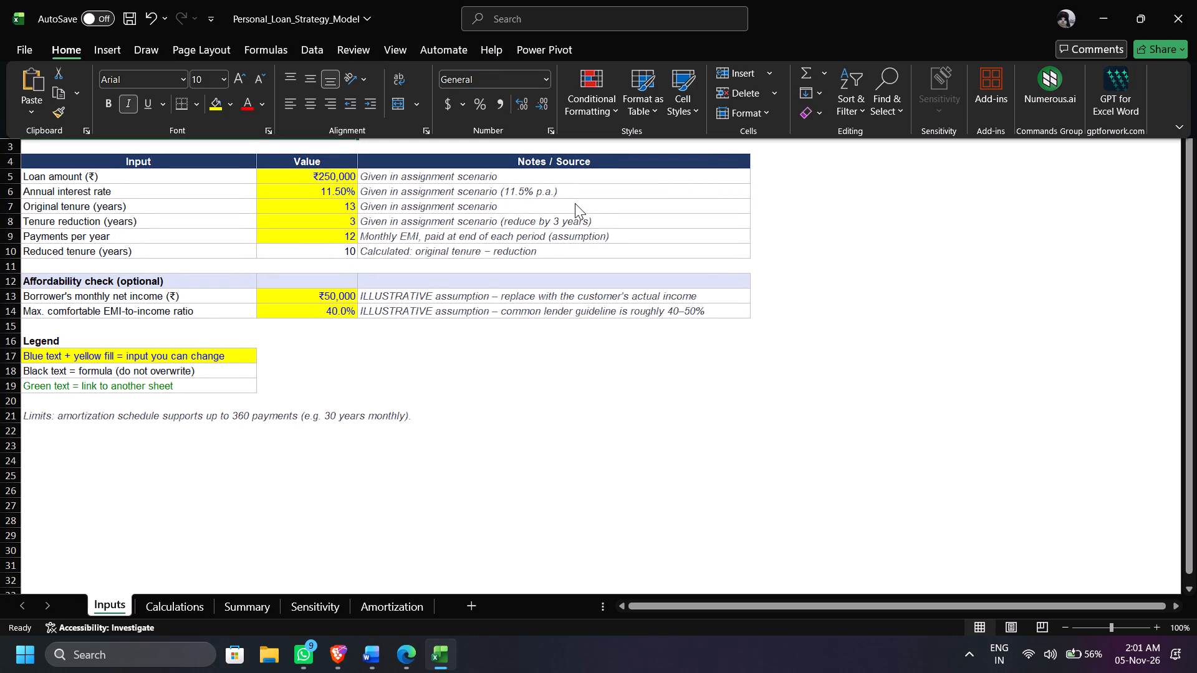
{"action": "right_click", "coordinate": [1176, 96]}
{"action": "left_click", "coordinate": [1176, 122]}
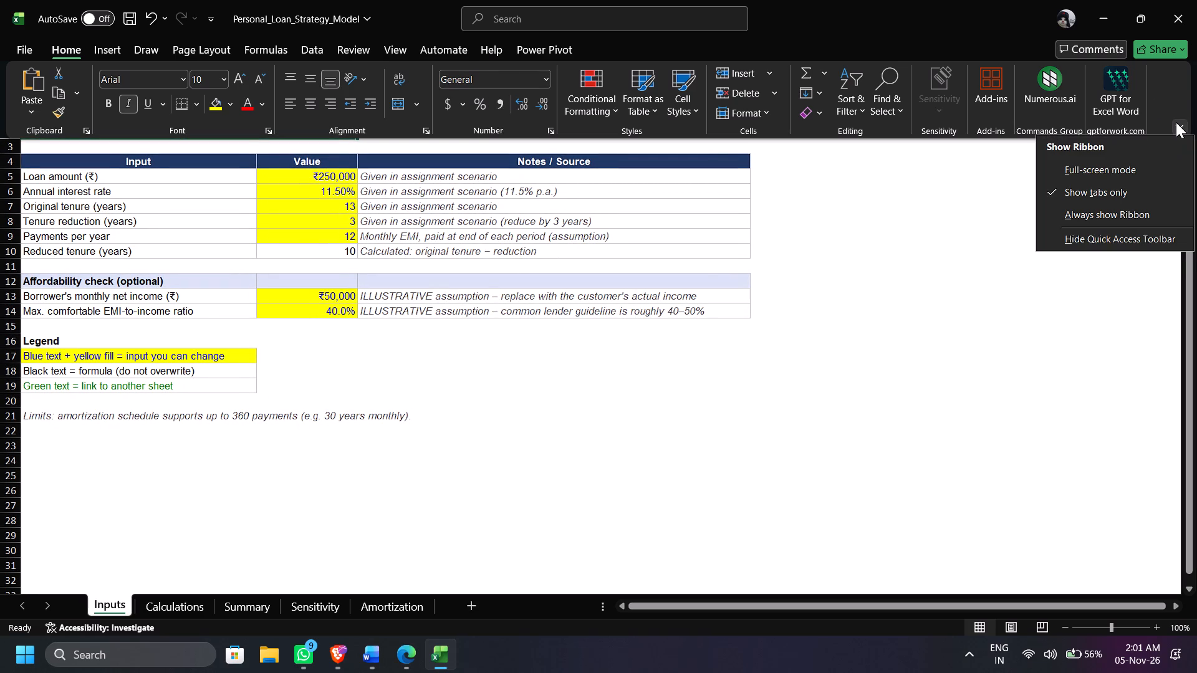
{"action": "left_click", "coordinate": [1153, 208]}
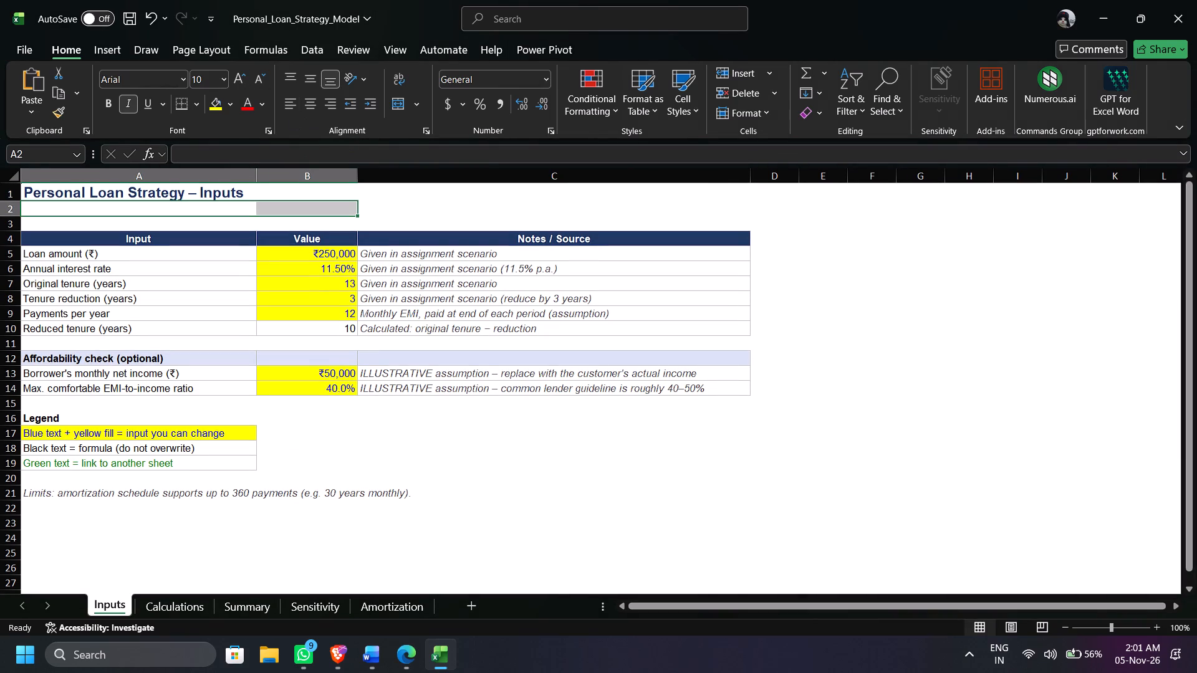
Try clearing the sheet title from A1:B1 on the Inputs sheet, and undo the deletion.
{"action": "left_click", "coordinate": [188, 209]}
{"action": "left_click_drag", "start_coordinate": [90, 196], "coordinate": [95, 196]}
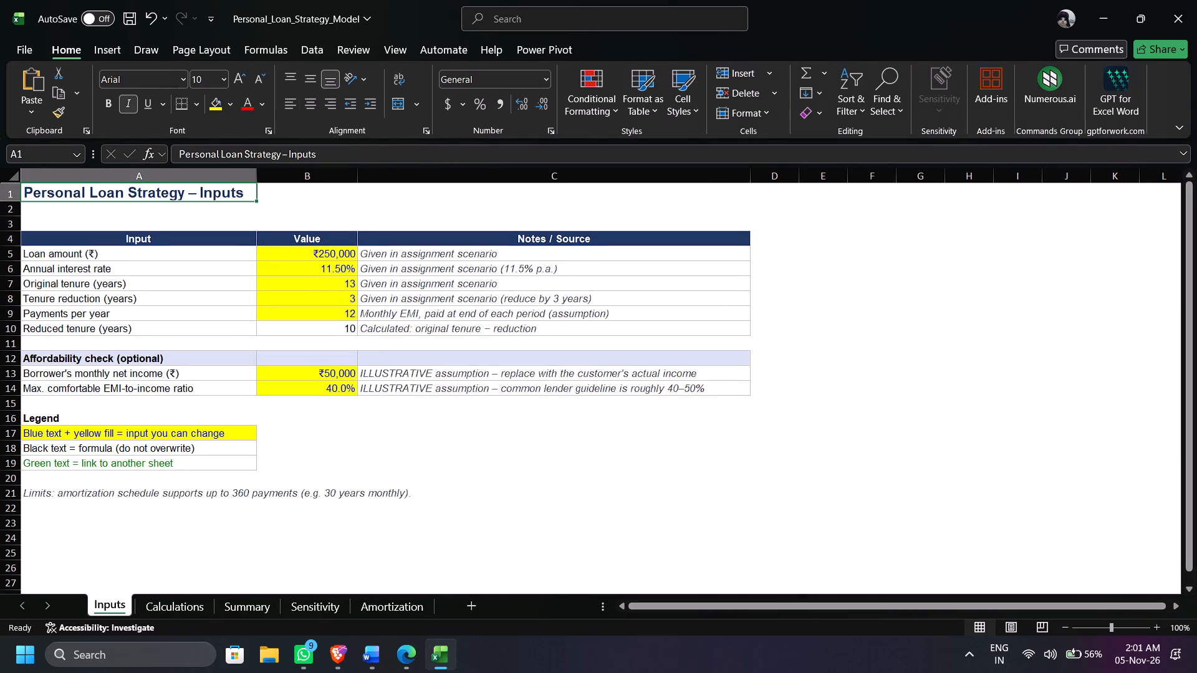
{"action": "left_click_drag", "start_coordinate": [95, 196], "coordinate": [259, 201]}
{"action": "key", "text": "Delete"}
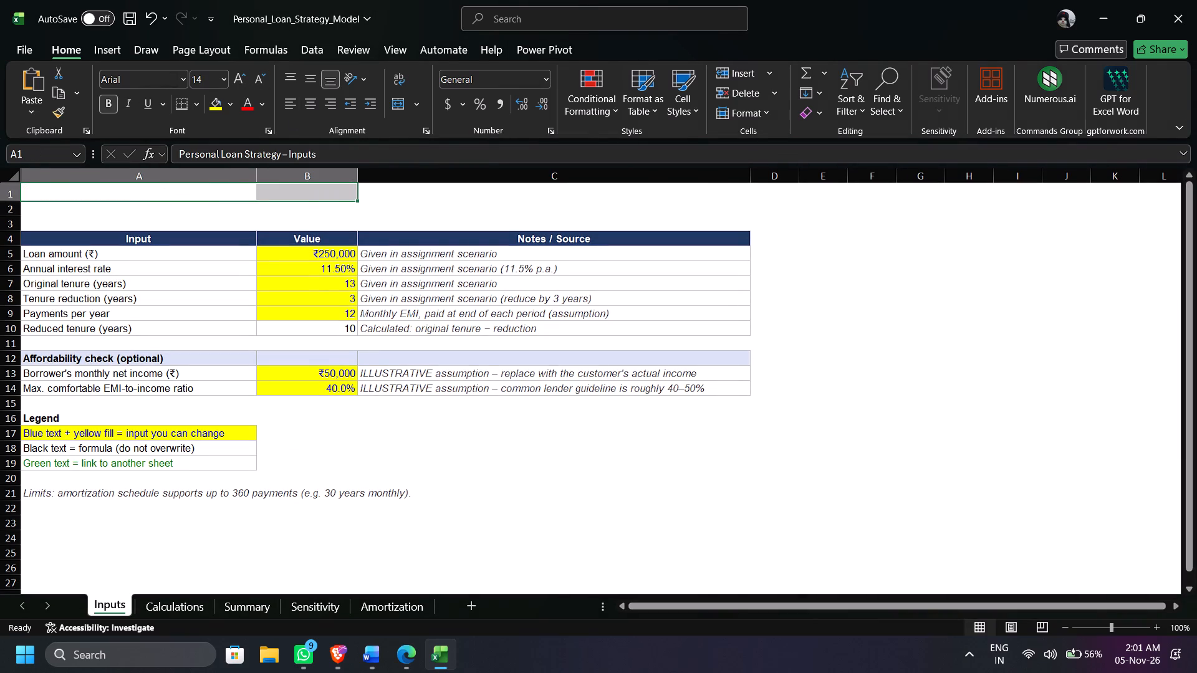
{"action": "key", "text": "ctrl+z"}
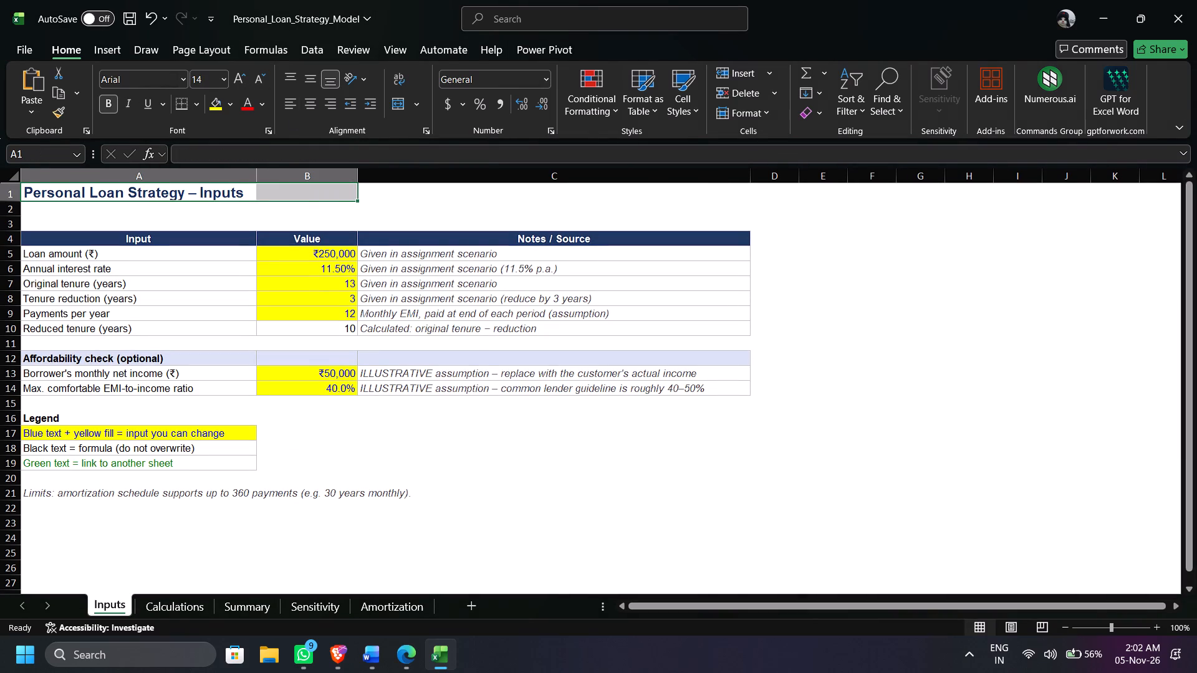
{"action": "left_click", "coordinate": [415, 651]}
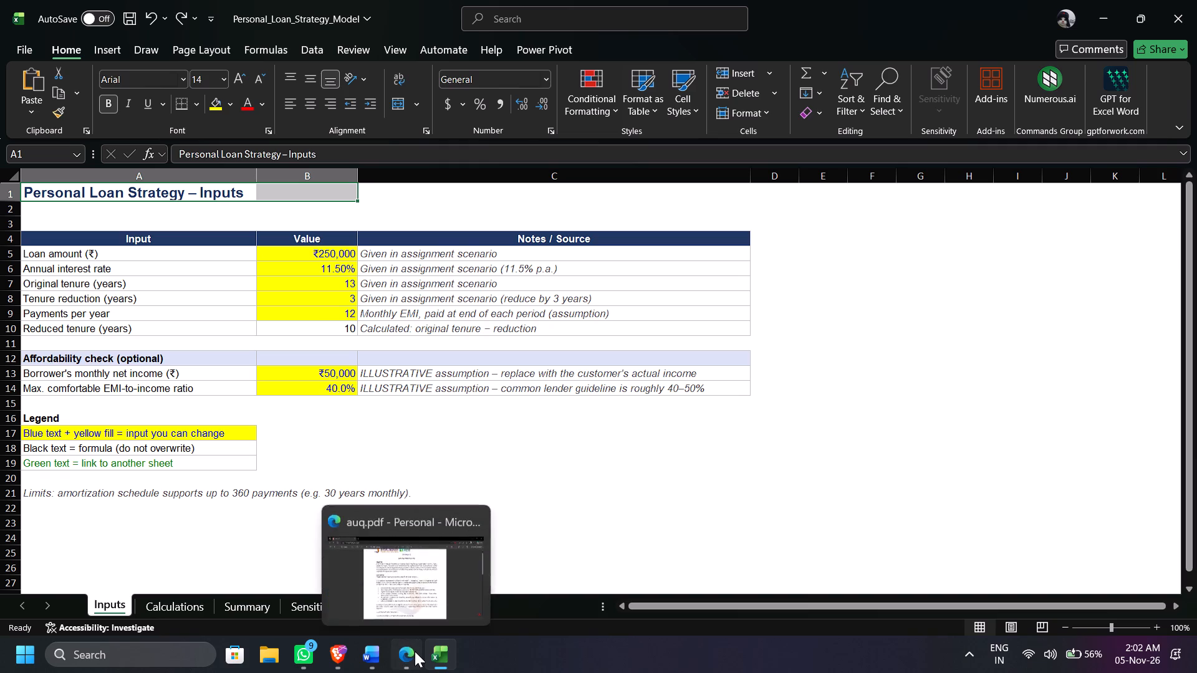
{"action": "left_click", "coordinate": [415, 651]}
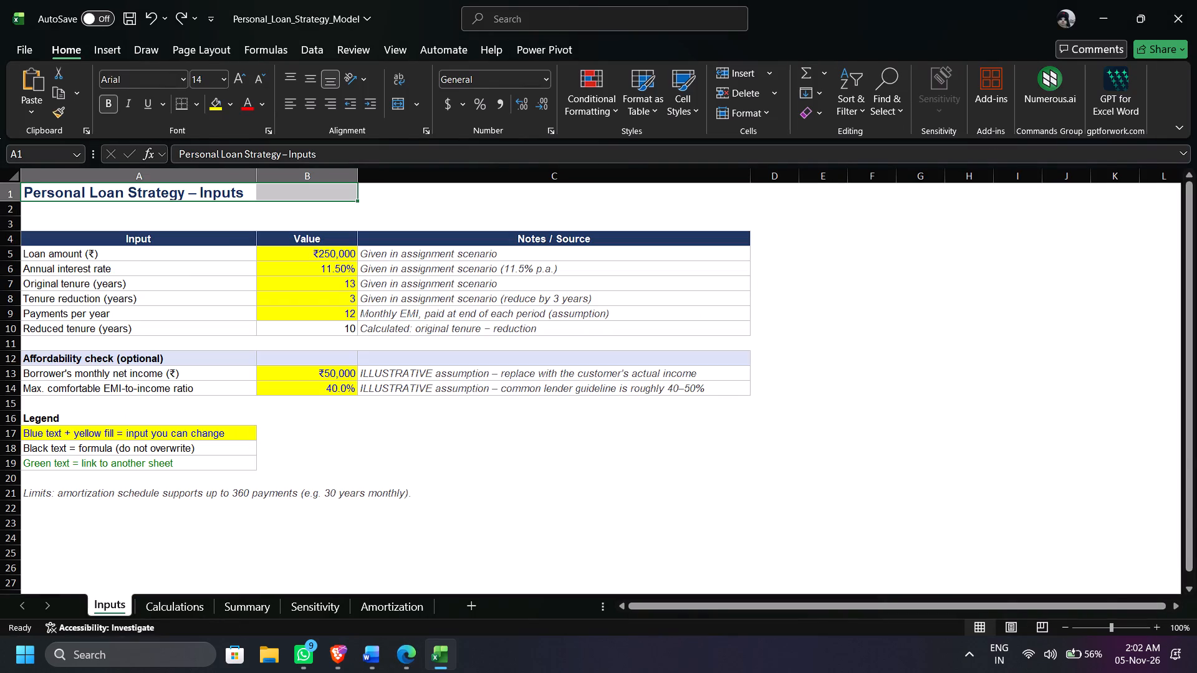
Replace the yellow fill of the input values in B5:B10 with white.
{"action": "left_click_drag", "start_coordinate": [296, 247], "coordinate": [296, 295]}
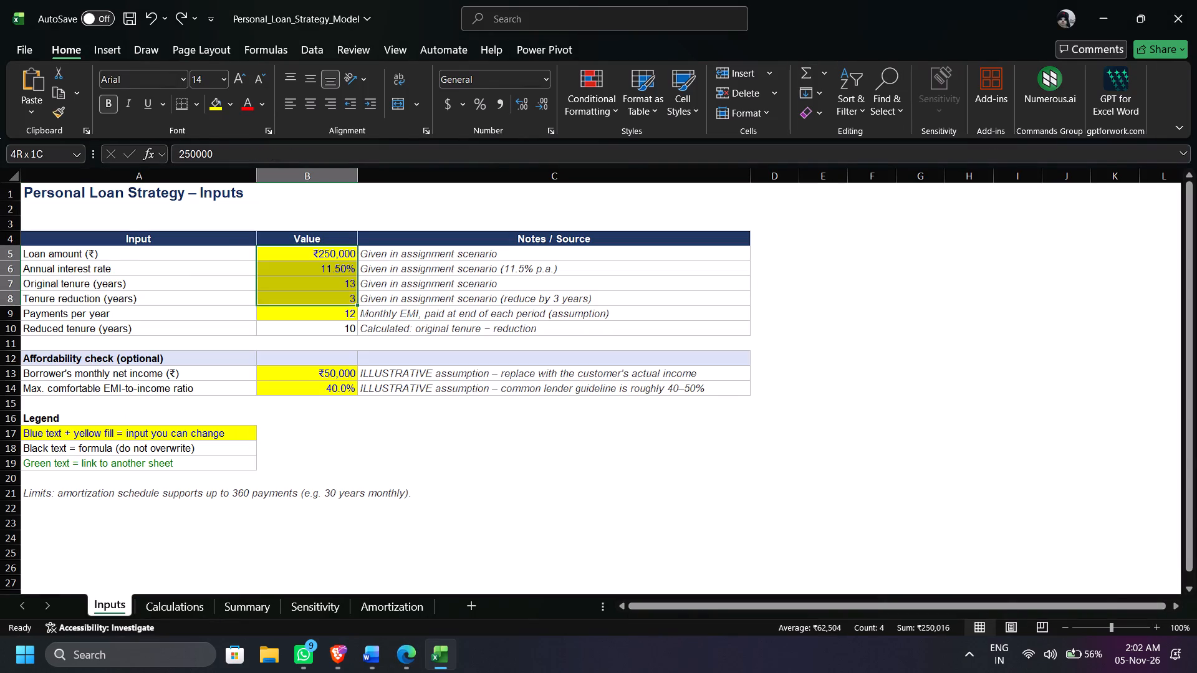
{"action": "left_click_drag", "start_coordinate": [296, 295], "coordinate": [295, 321]}
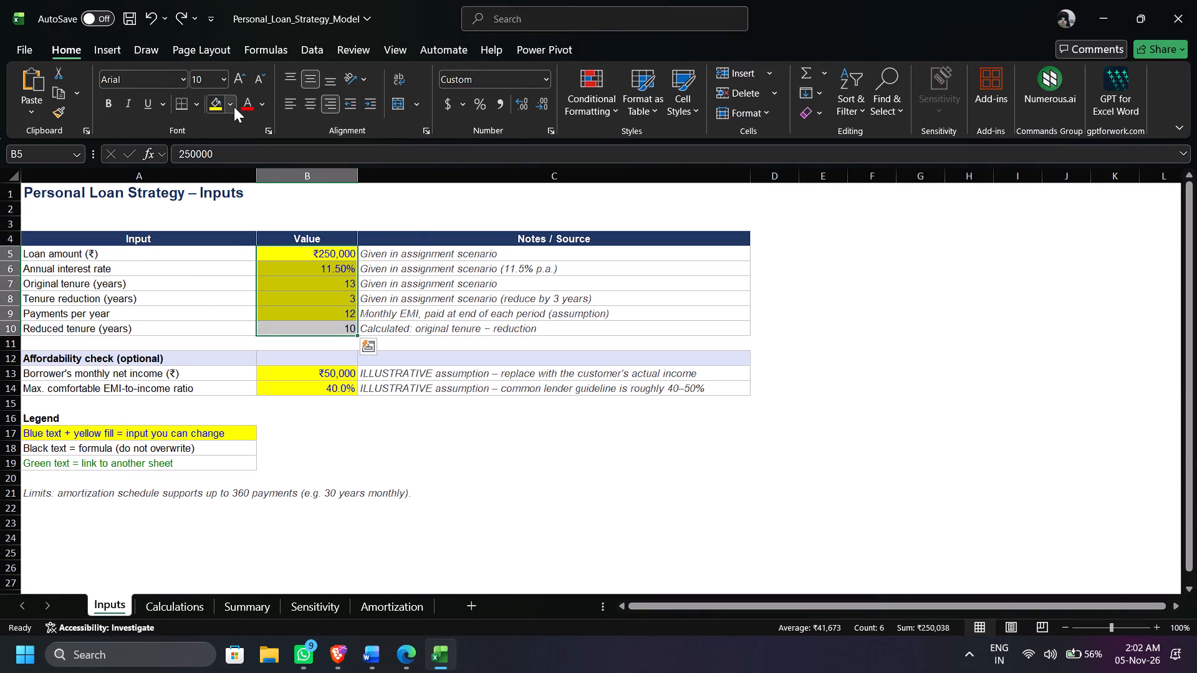
{"action": "left_click", "coordinate": [236, 104]}
{"action": "left_click", "coordinate": [227, 176]}
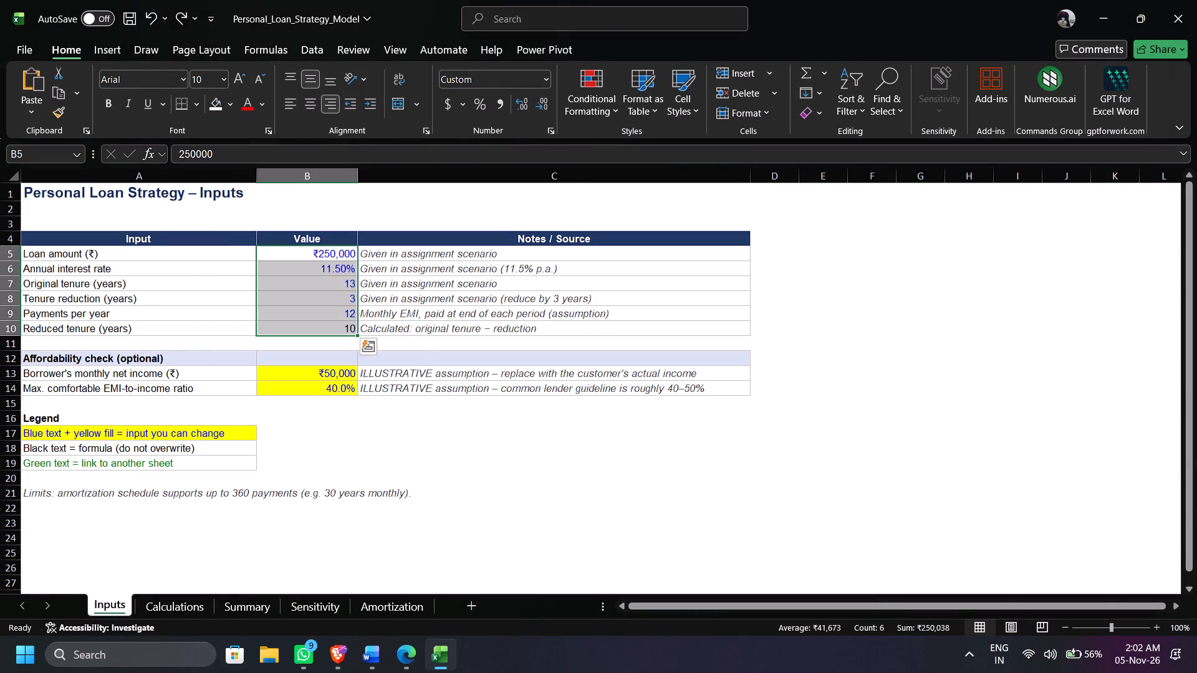
{"action": "left_click", "coordinate": [546, 444]}
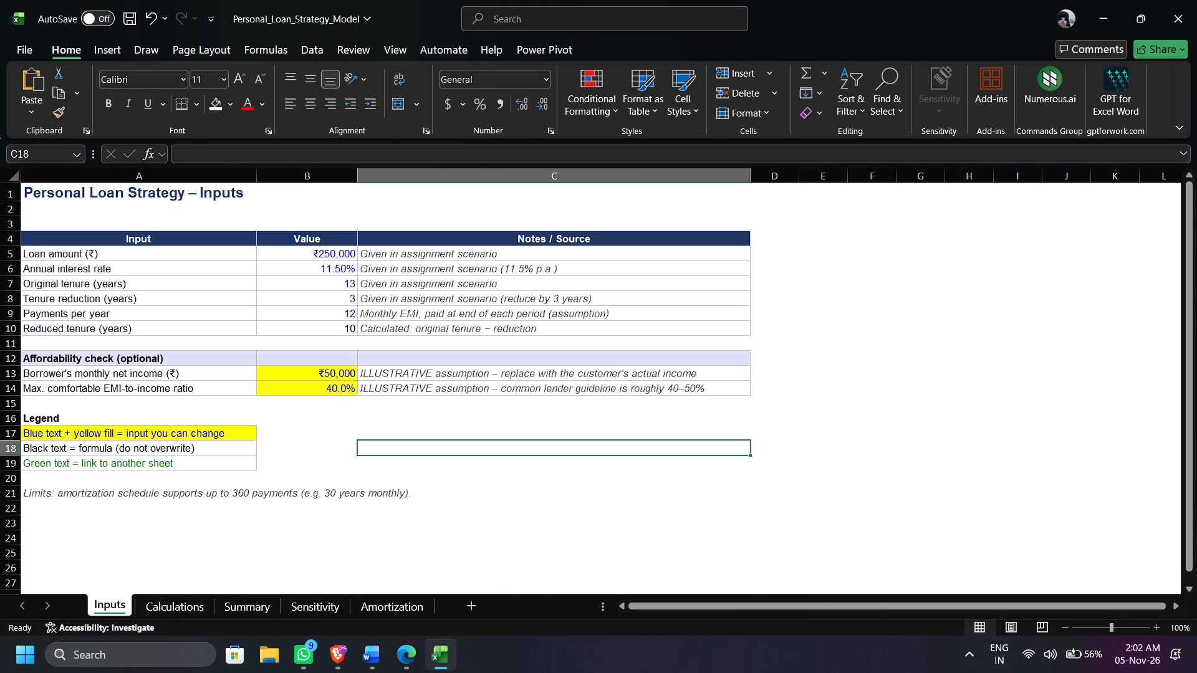
Change the blue font of the loan input values in B5:B10 to the Automatic black colour.
{"action": "left_click_drag", "start_coordinate": [333, 252], "coordinate": [347, 324]}
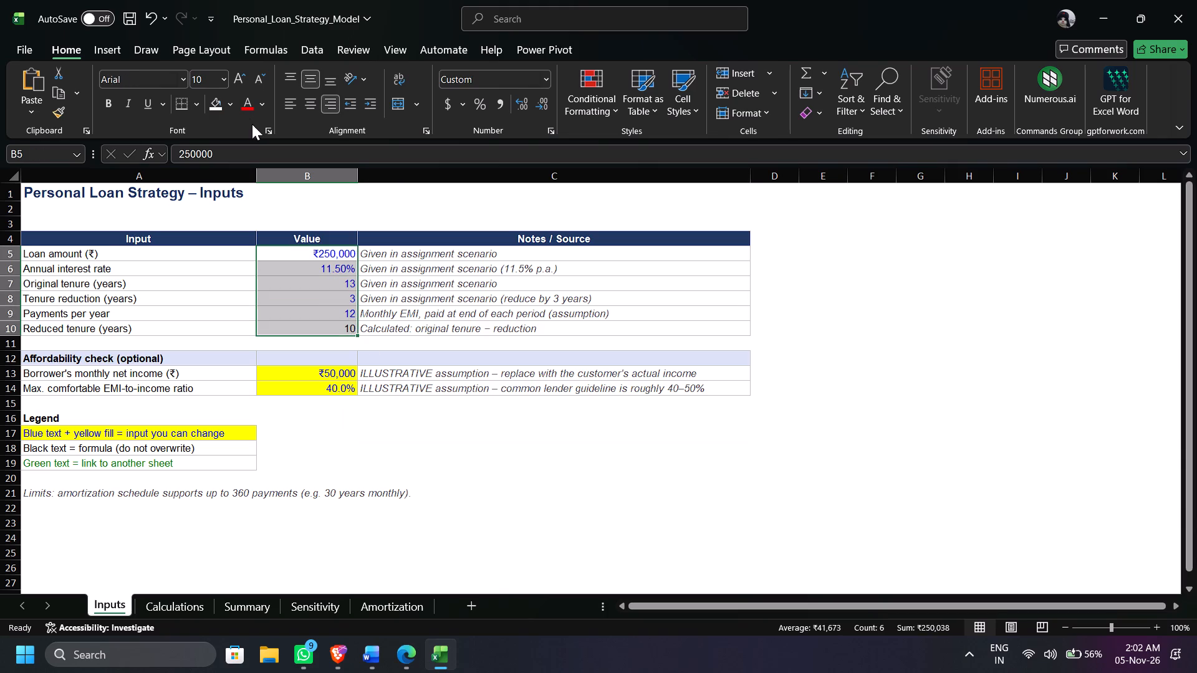
{"action": "left_click_drag", "start_coordinate": [238, 102], "coordinate": [231, 102]}
{"action": "left_click", "coordinate": [231, 102]}
{"action": "left_click", "coordinate": [231, 102]}
{"action": "left_click", "coordinate": [264, 113]}
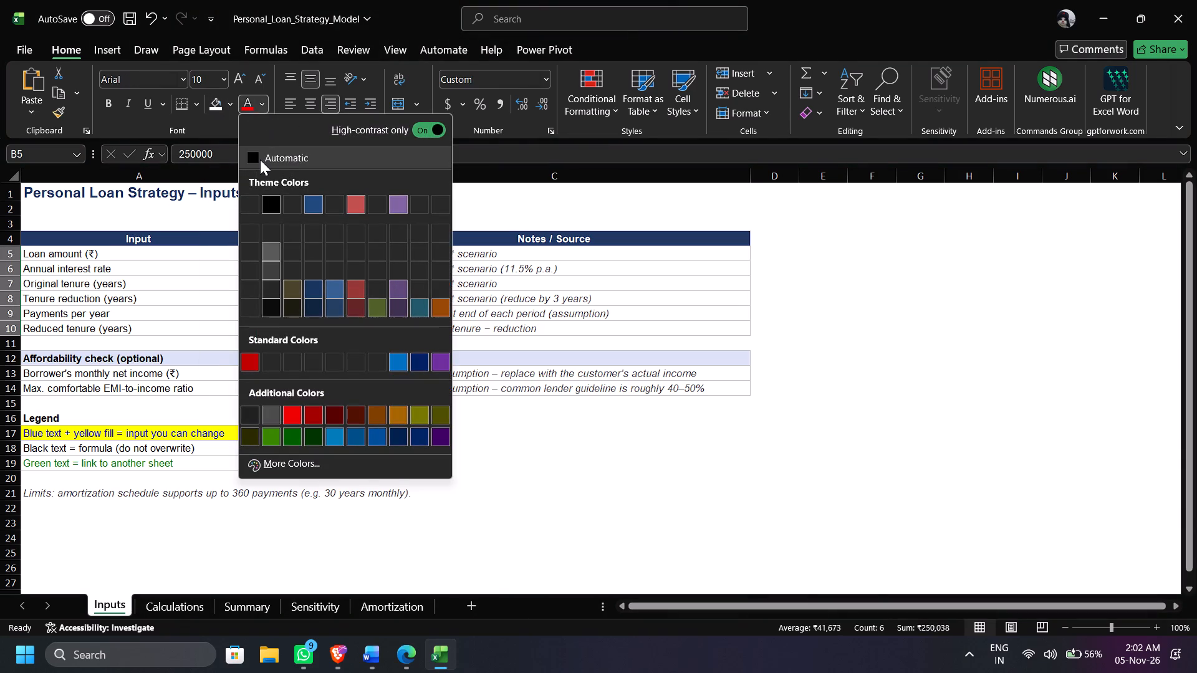
{"action": "left_click", "coordinate": [259, 160]}
{"action": "left_click", "coordinate": [317, 285]}
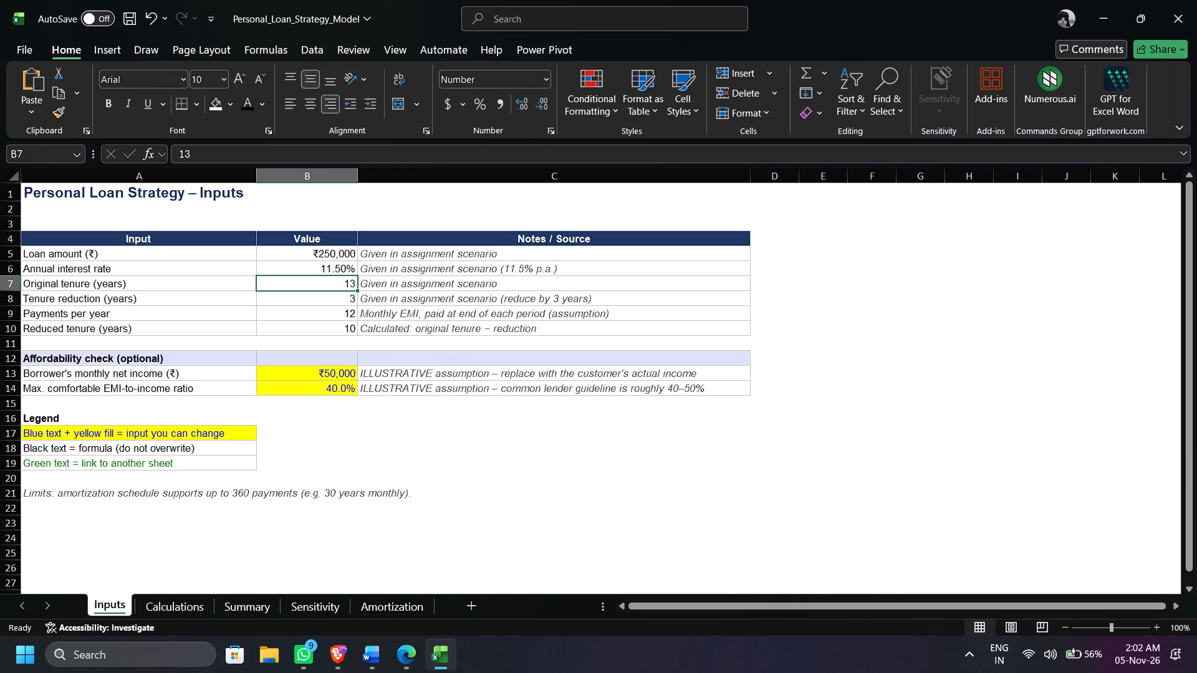
Give the affordability values in B13:B14 Automatic black text and a white fill.
{"action": "left_click_drag", "start_coordinate": [288, 373], "coordinate": [288, 388]}
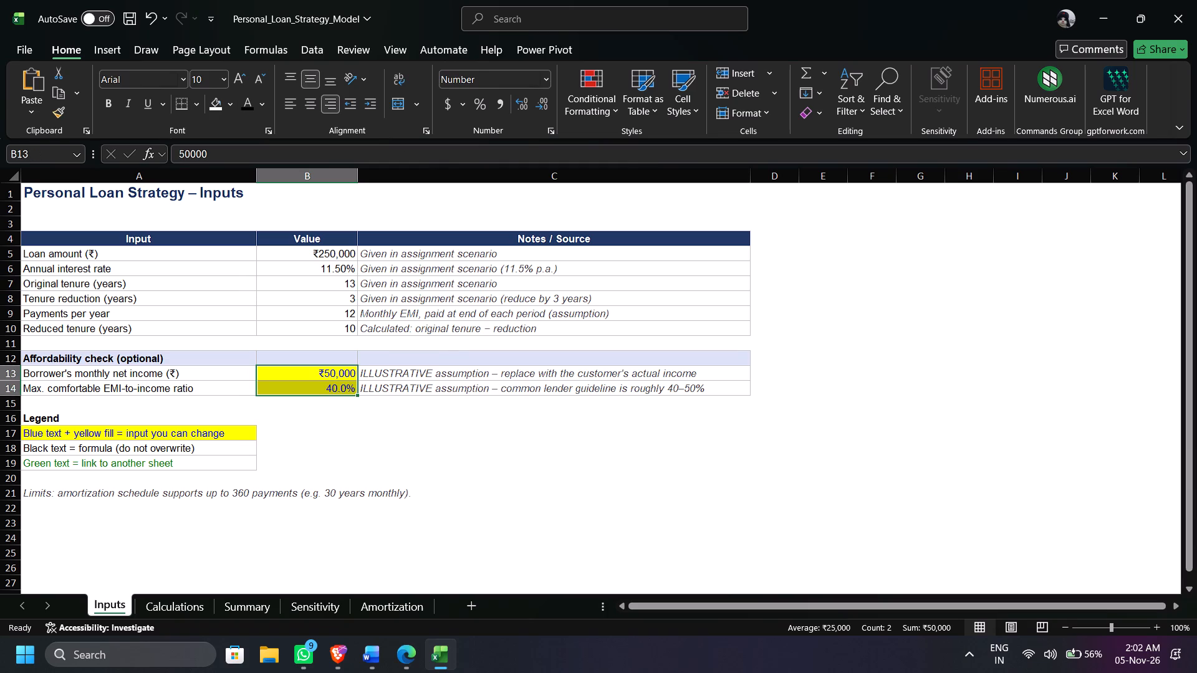
{"action": "left_click", "coordinate": [252, 105]}
{"action": "left_click", "coordinate": [226, 102]}
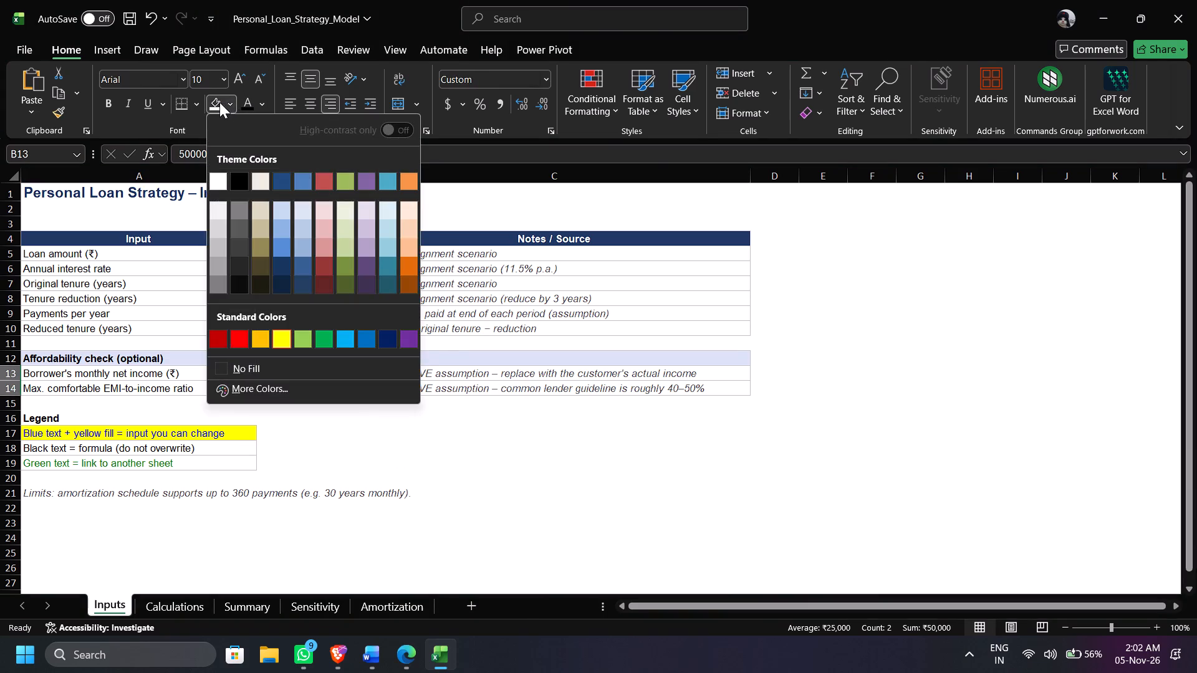
{"action": "left_click", "coordinate": [219, 102]}
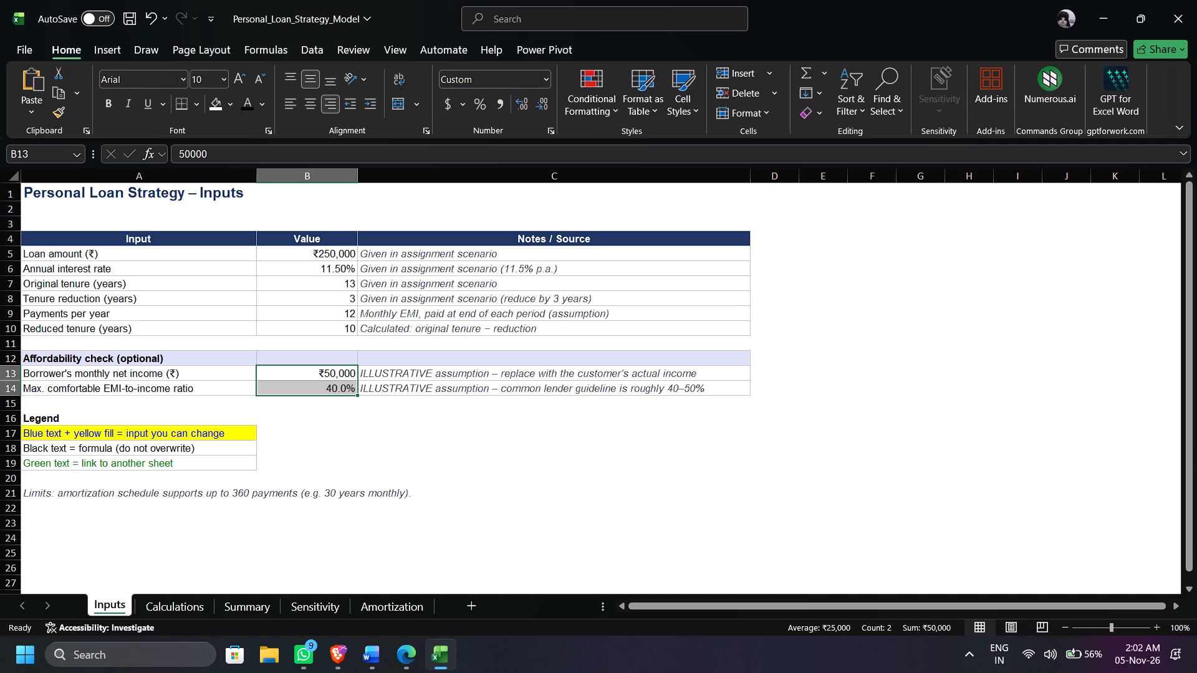
Clear the colour legend and the schedule limits note from A16:C21.
{"action": "left_click_drag", "start_coordinate": [52, 421], "coordinate": [340, 494]}
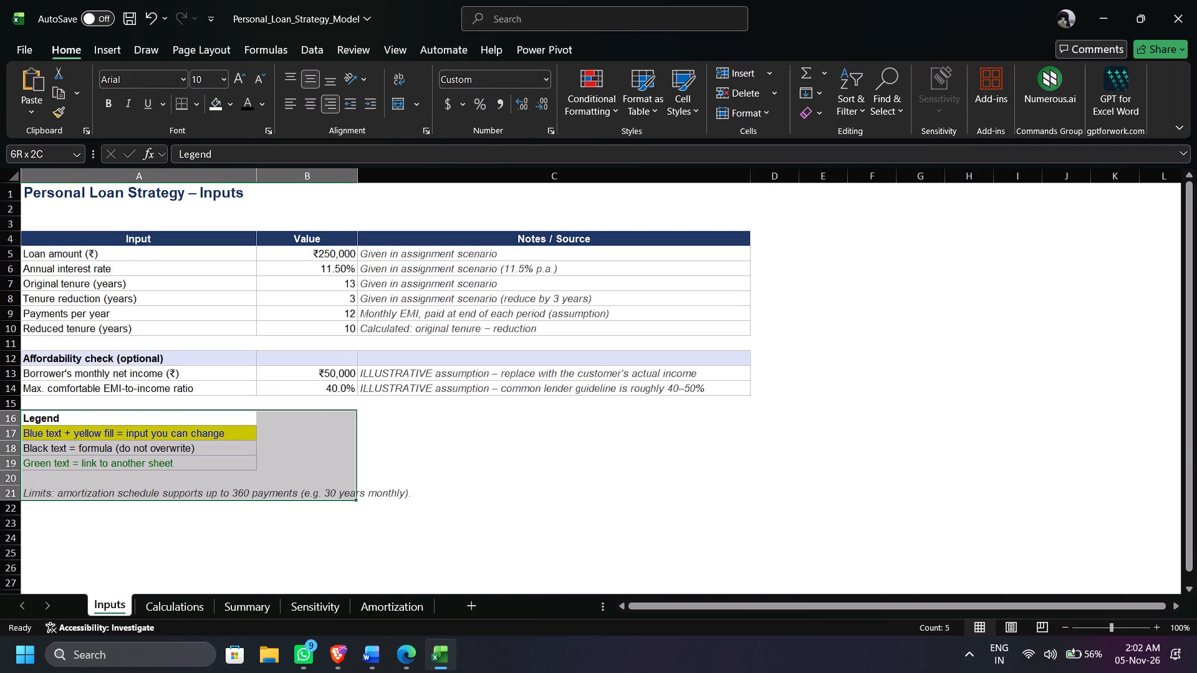
{"action": "left_click_drag", "start_coordinate": [340, 494], "coordinate": [367, 494]}
{"action": "key", "text": "Delete"}
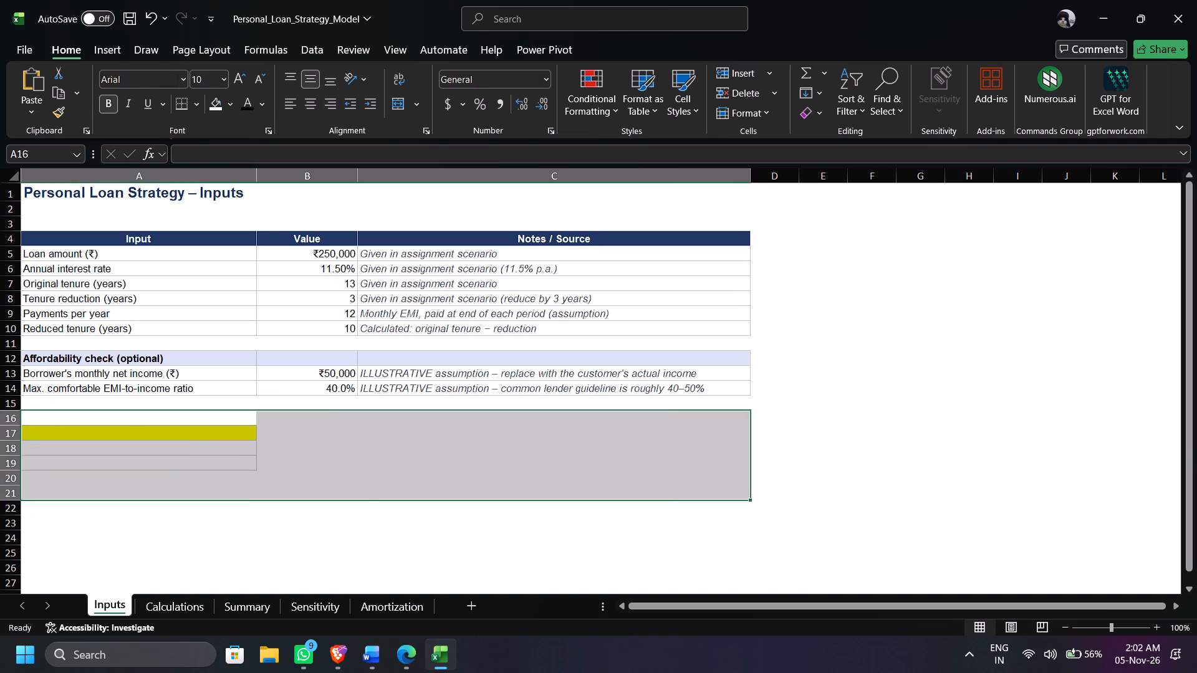
Replace the leftover yellow fill in the former legend cell A17 with white.
{"action": "left_click", "coordinate": [162, 429]}
{"action": "left_click_drag", "start_coordinate": [153, 428], "coordinate": [159, 431]}
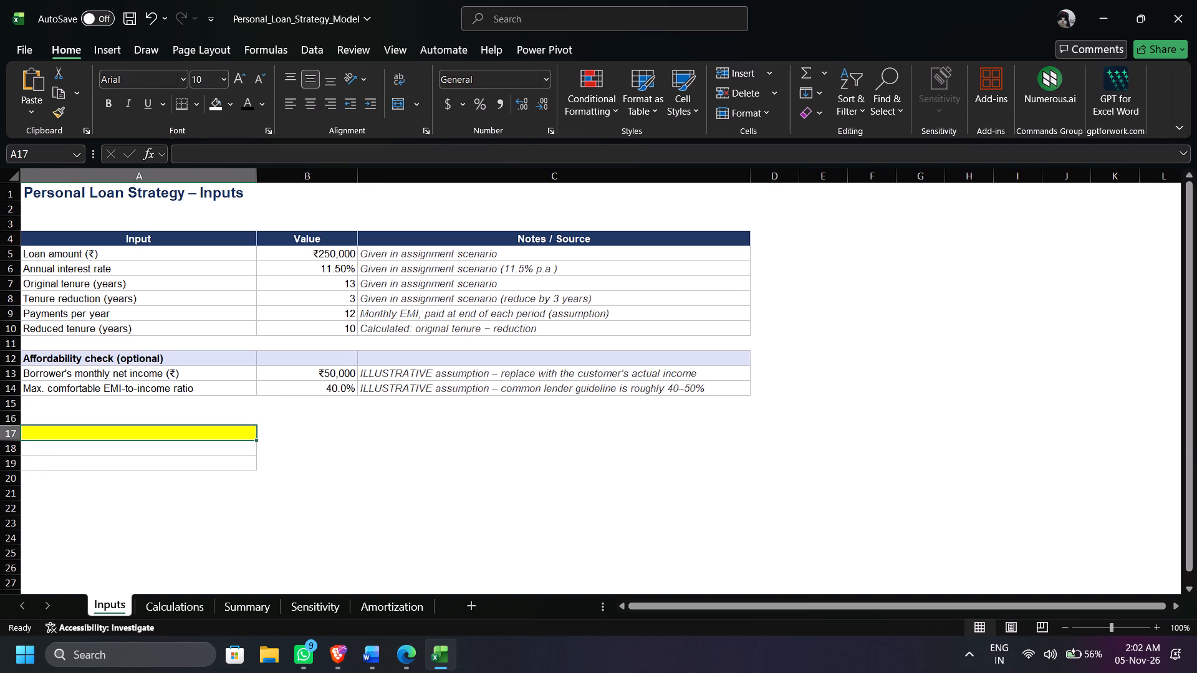
{"action": "left_click", "coordinate": [221, 103]}
{"action": "left_click", "coordinate": [297, 431]}
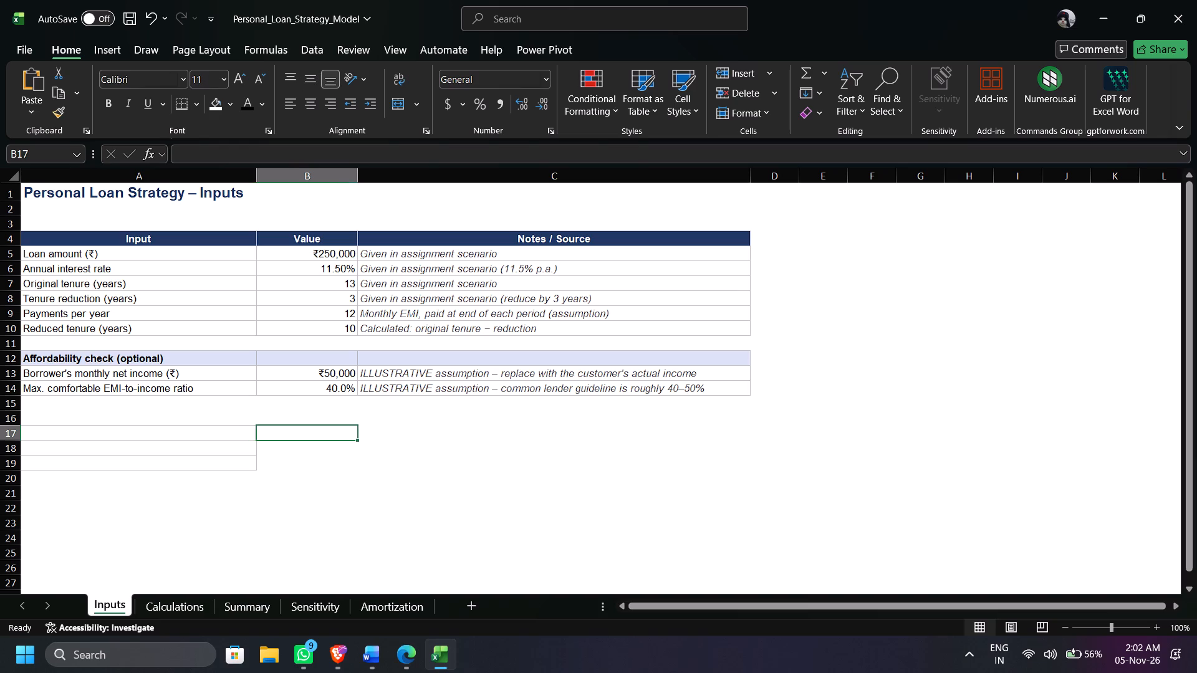
{"action": "left_click_drag", "start_coordinate": [168, 438], "coordinate": [183, 457]}
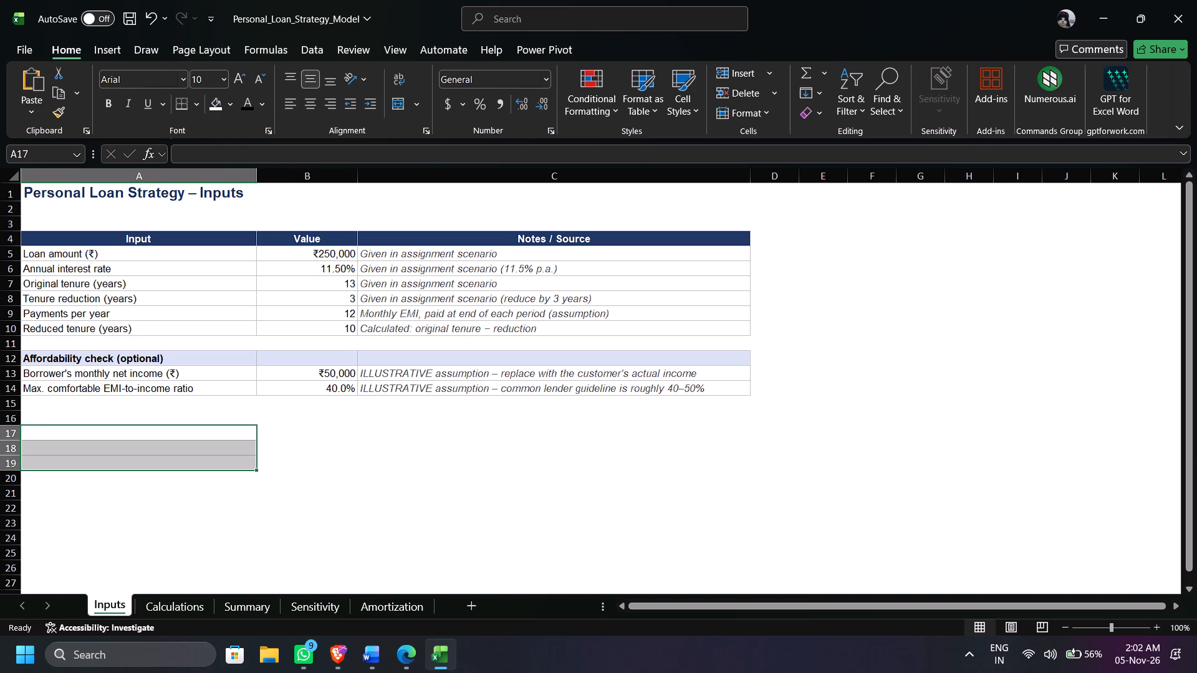
{"action": "key", "text": "Delete"}
Turn on gridlines for the Inputs sheet.
{"action": "left_click", "coordinate": [388, 46]}
{"action": "left_click", "coordinate": [521, 88]}
{"action": "left_click", "coordinate": [488, 405]}
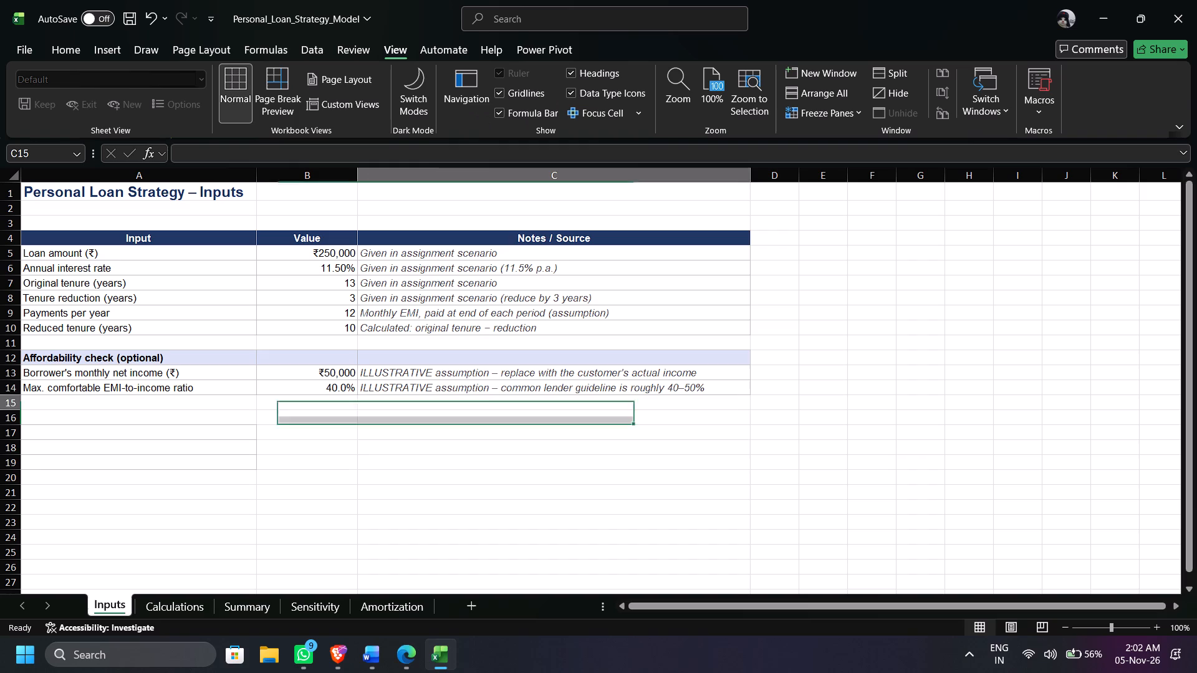
{"action": "left_click", "coordinate": [539, 463]}
{"action": "scroll", "coordinate": [539, 463], "scroll_direction": "right", "scroll_amount": 1}
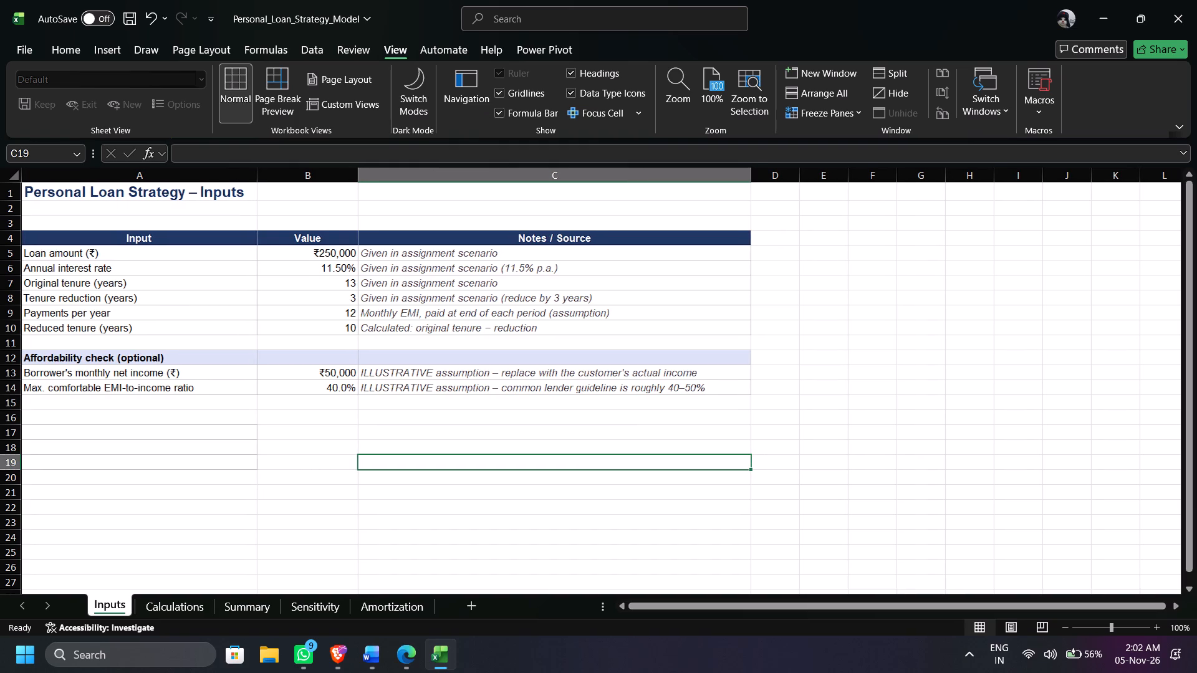
Clear the Notes / Source heading and all note texts from C4:C14.
{"action": "left_click_drag", "start_coordinate": [410, 242], "coordinate": [519, 374]}
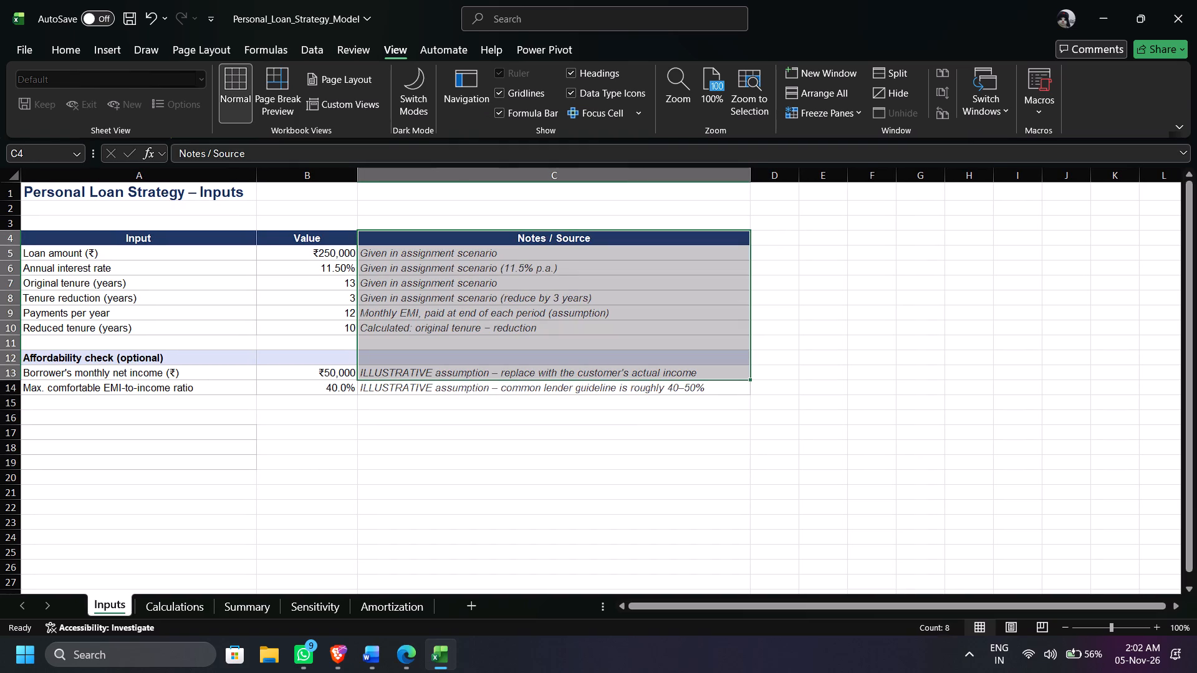
{"action": "key", "text": "Delete"}
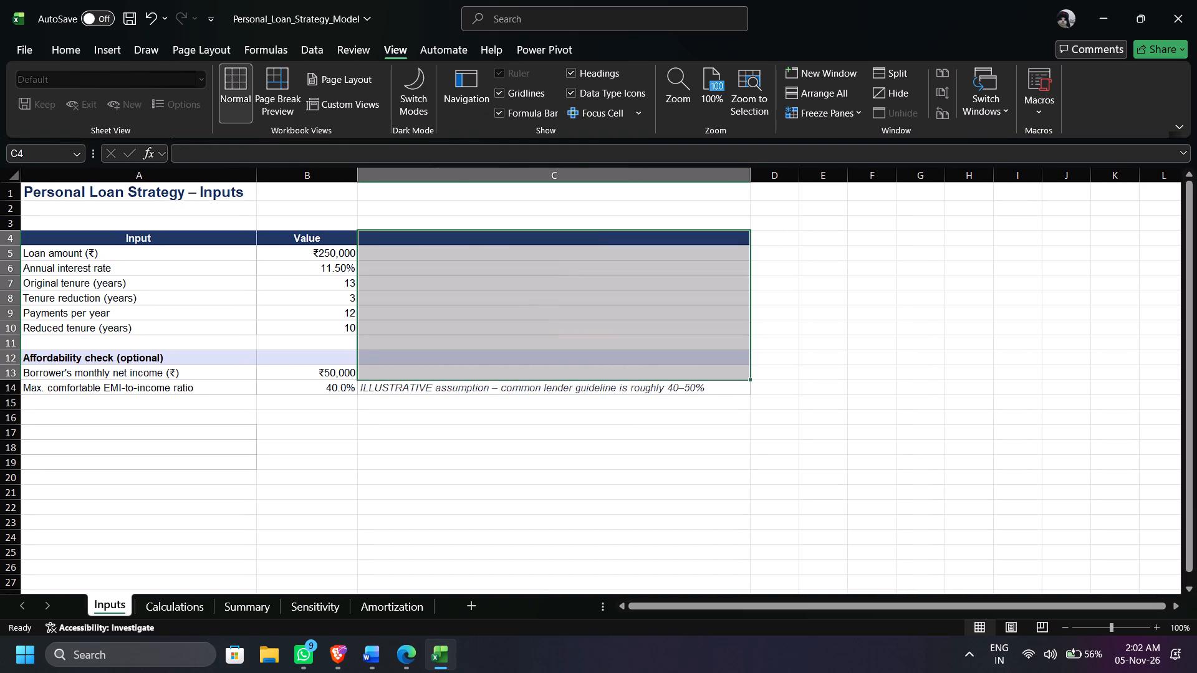
{"action": "left_click", "coordinate": [439, 394]}
{"action": "key", "text": "Delete"}
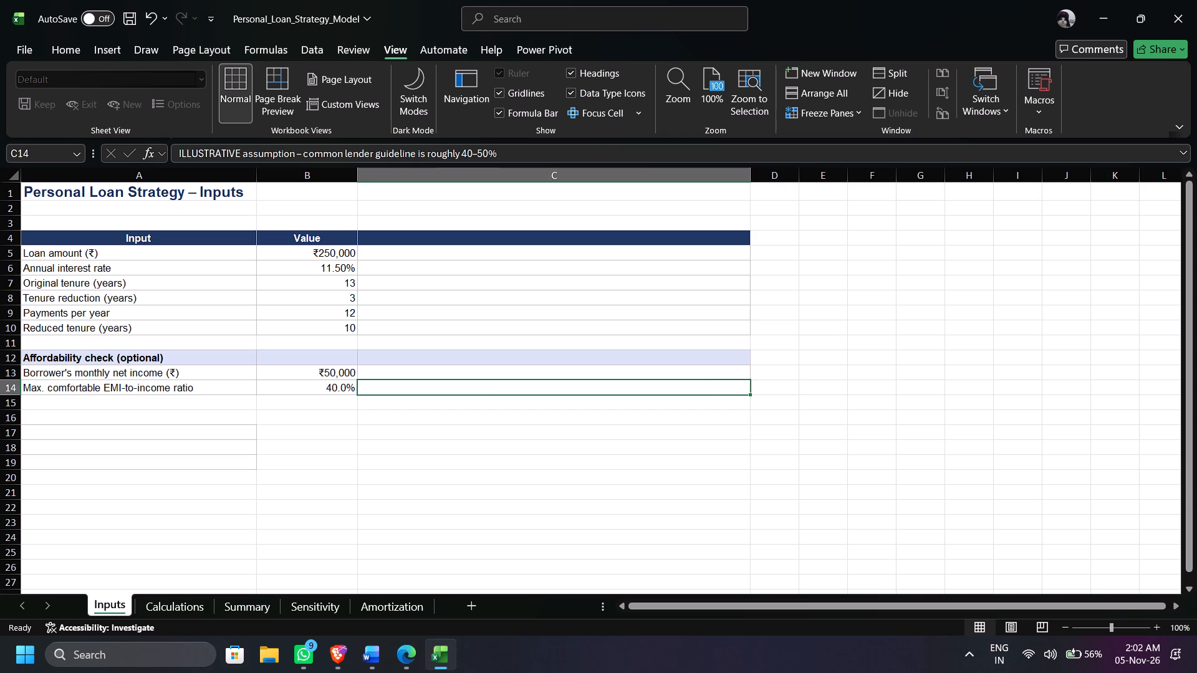
Fill the emptied notes column's header cell C4 and section band cell C12 with white.
{"action": "left_click_drag", "start_coordinate": [389, 237], "coordinate": [454, 381]}
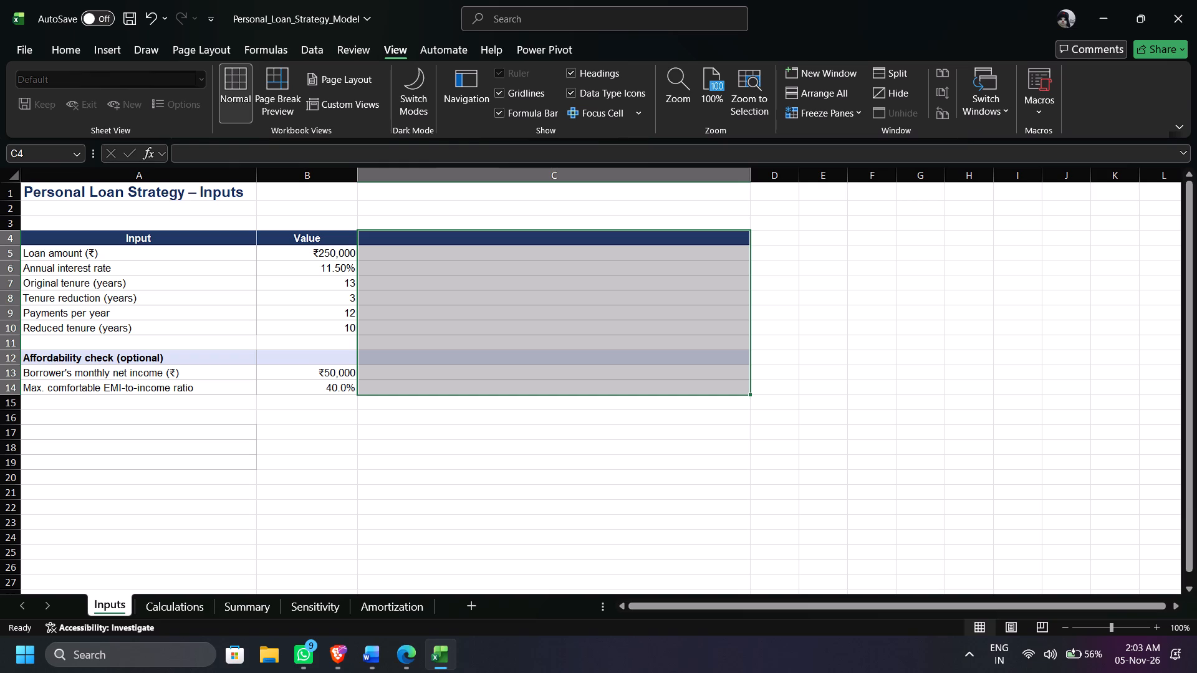
{"action": "left_click", "coordinate": [498, 262]}
{"action": "left_click", "coordinate": [463, 239]}
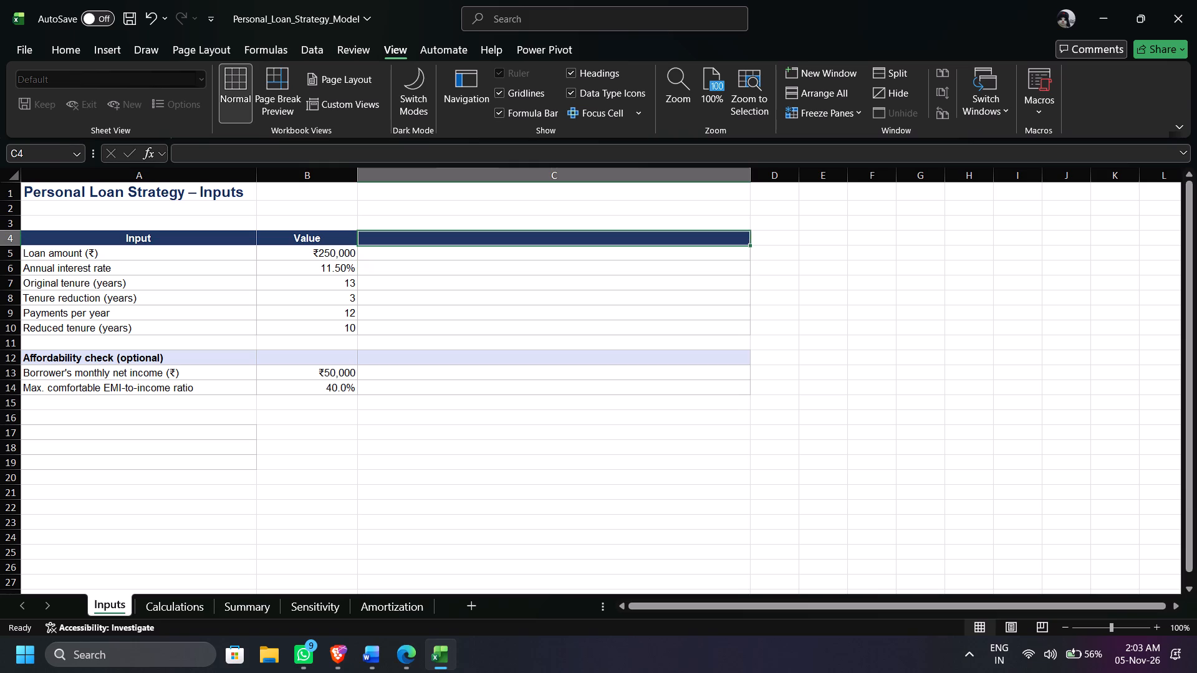
{"action": "left_click", "coordinate": [68, 60]}
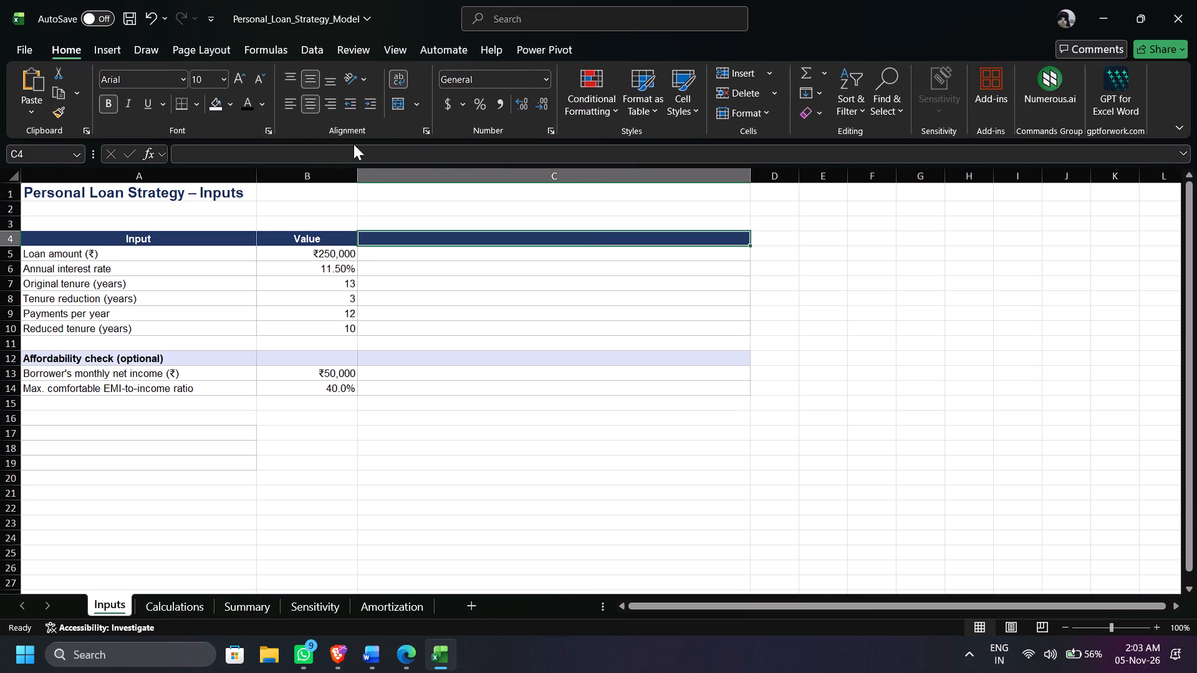
{"action": "left_click", "coordinate": [221, 103]}
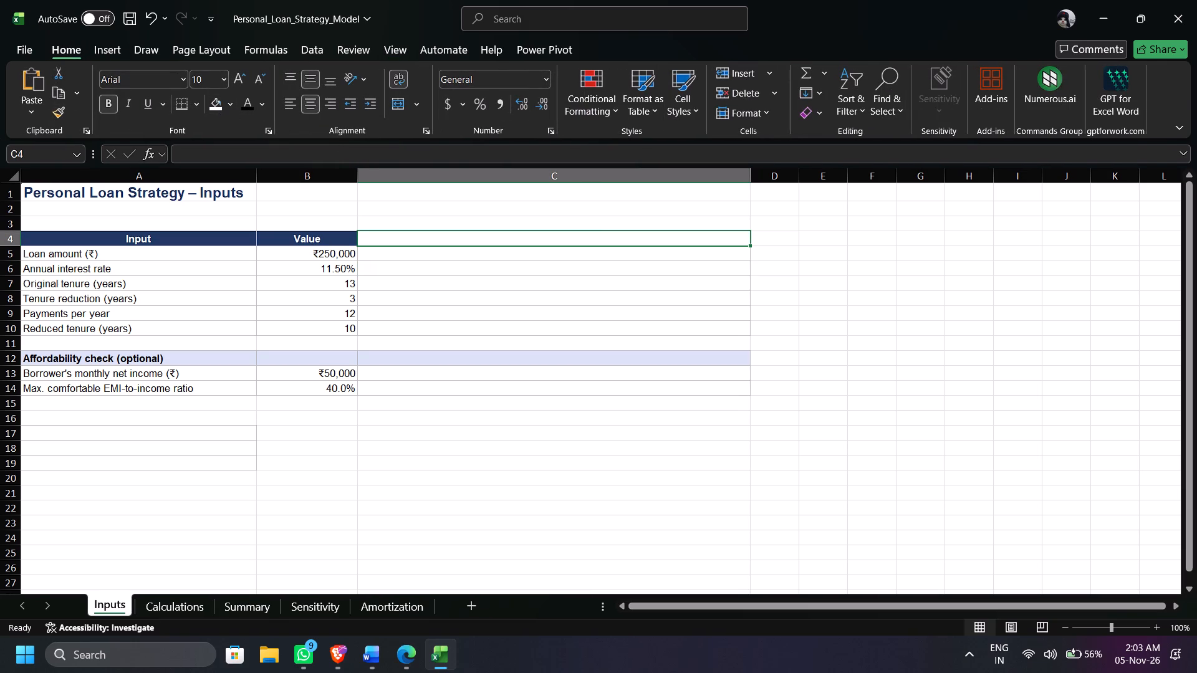
{"action": "left_click", "coordinate": [512, 370]}
{"action": "left_click", "coordinate": [502, 361]}
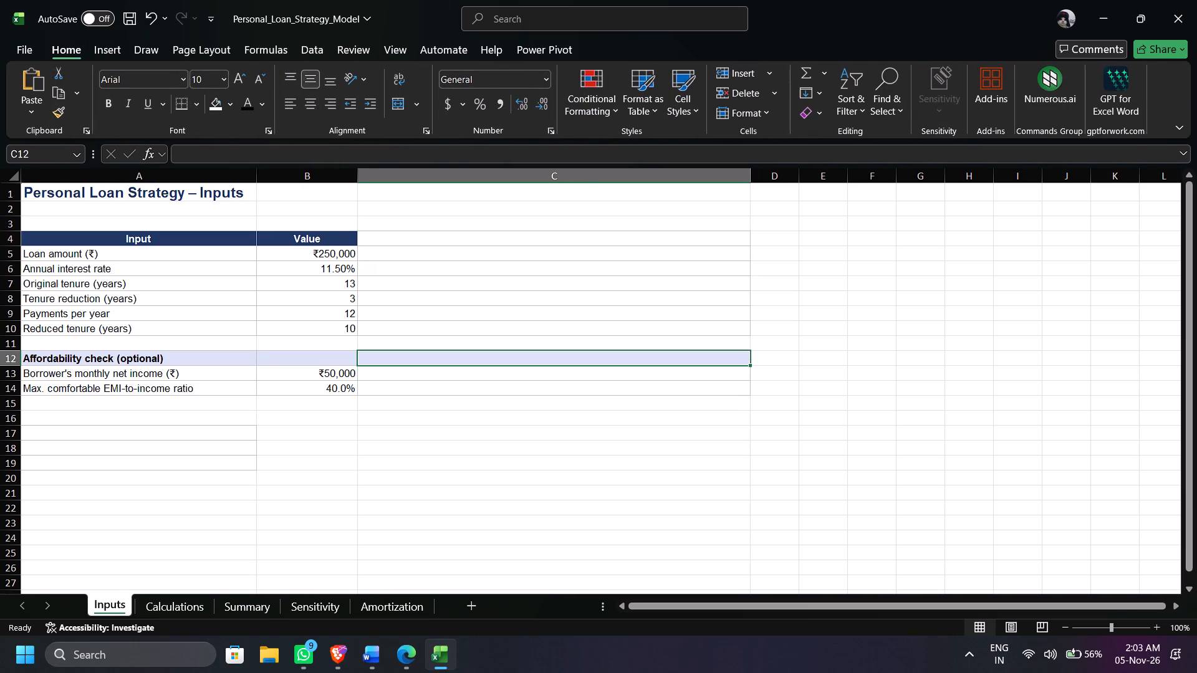
{"action": "left_click", "coordinate": [213, 100]}
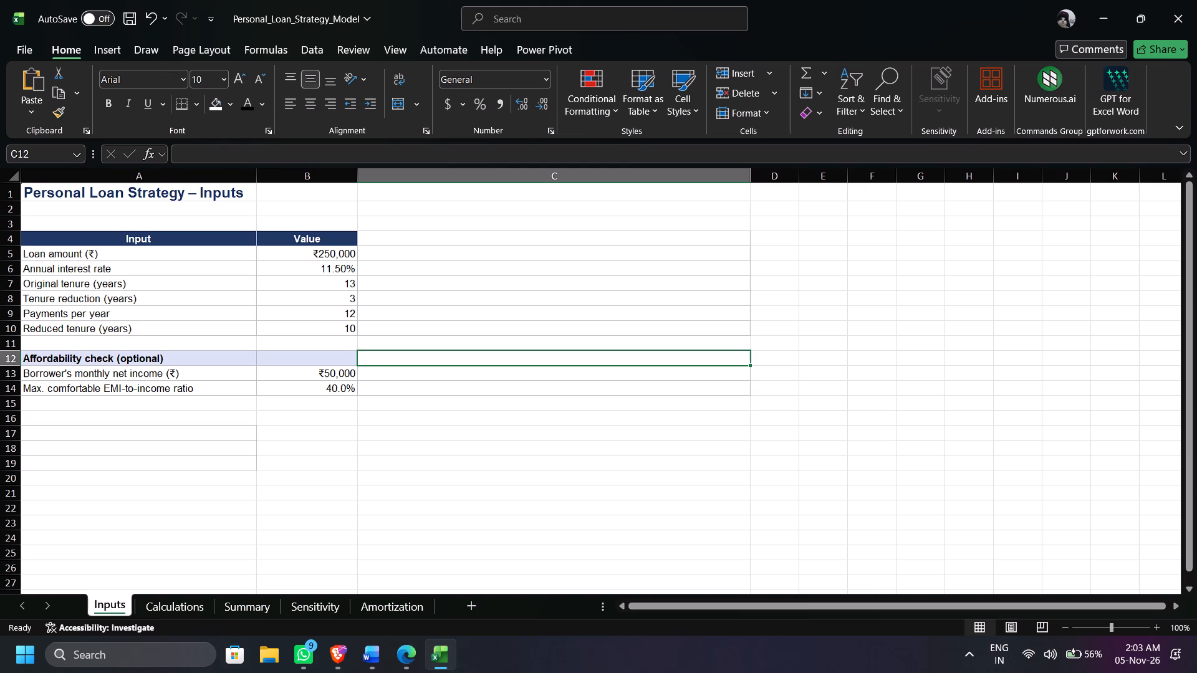
{"action": "left_click", "coordinate": [408, 318]}
On the Calculations sheet, change the font colour of B5:C9 to Automatic black.
{"action": "scroll", "coordinate": [453, 370], "scroll_direction": "down", "scroll_amount": 1}
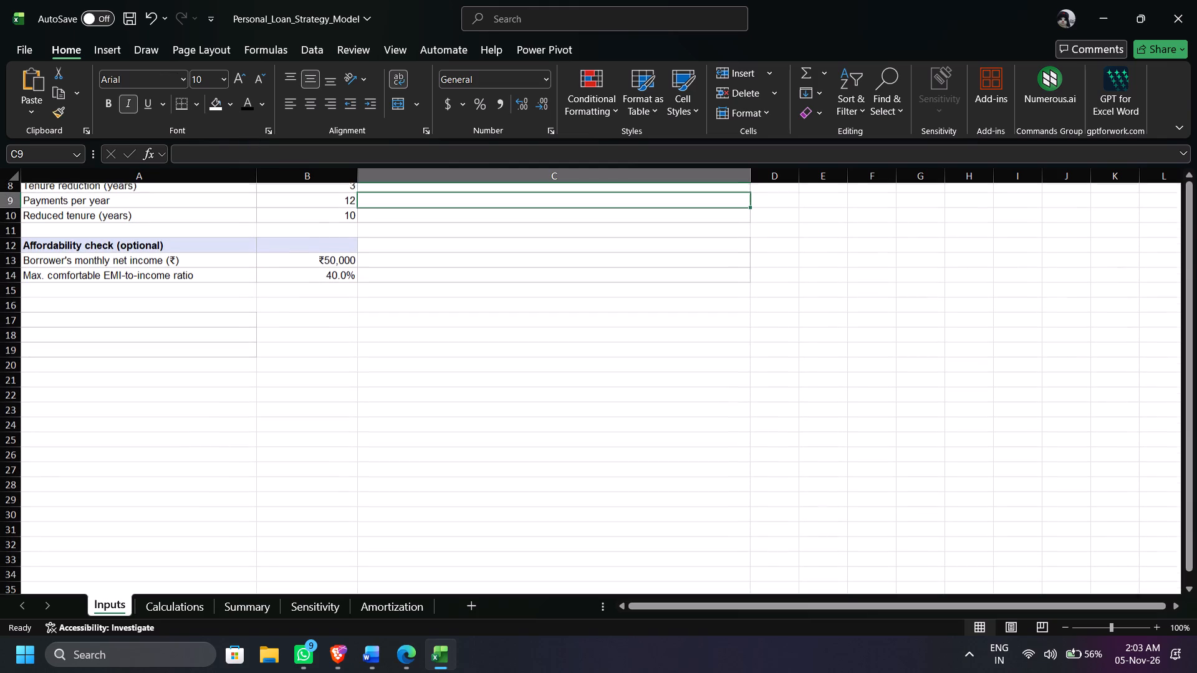
{"action": "scroll", "coordinate": [340, 370], "scroll_direction": "up", "scroll_amount": 1}
{"action": "scroll", "coordinate": [347, 249], "scroll_direction": "up", "scroll_amount": 1}
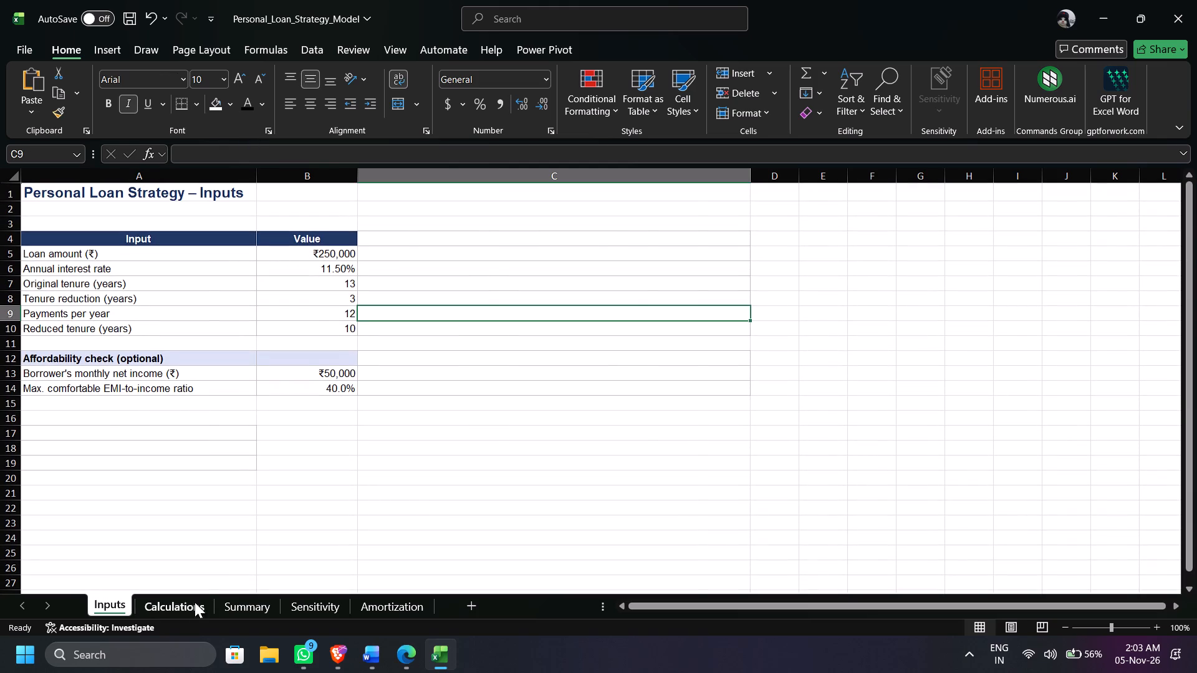
{"action": "left_click", "coordinate": [189, 609]}
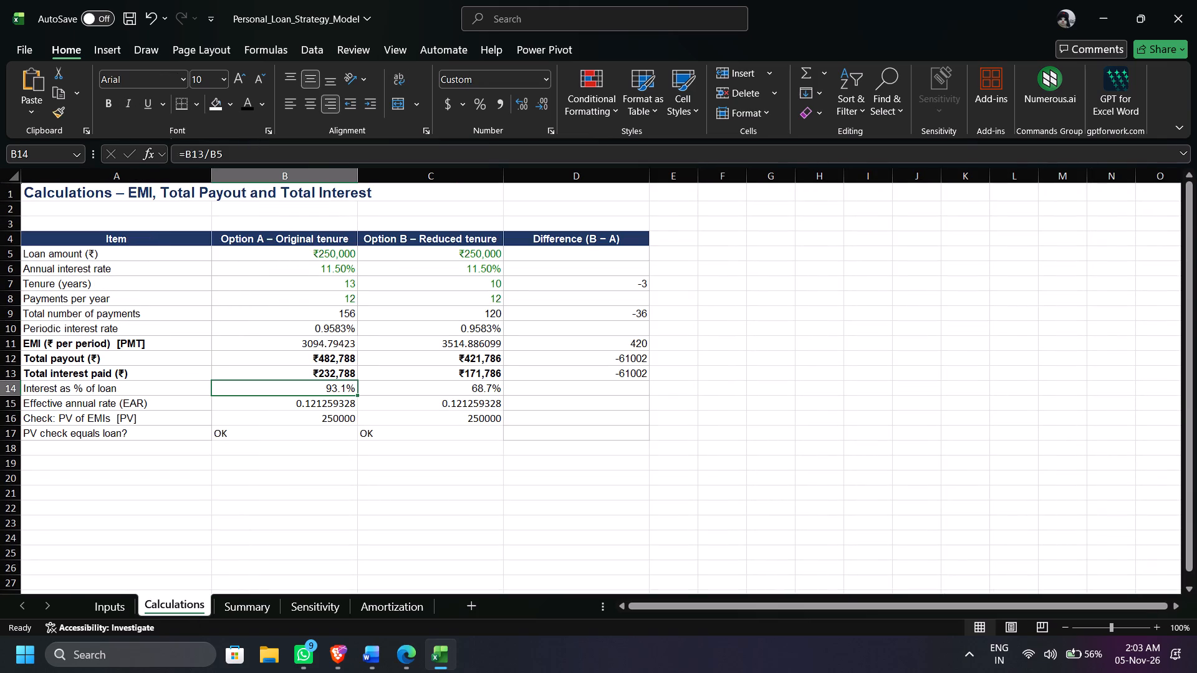
{"action": "left_click_drag", "start_coordinate": [294, 260], "coordinate": [456, 282]}
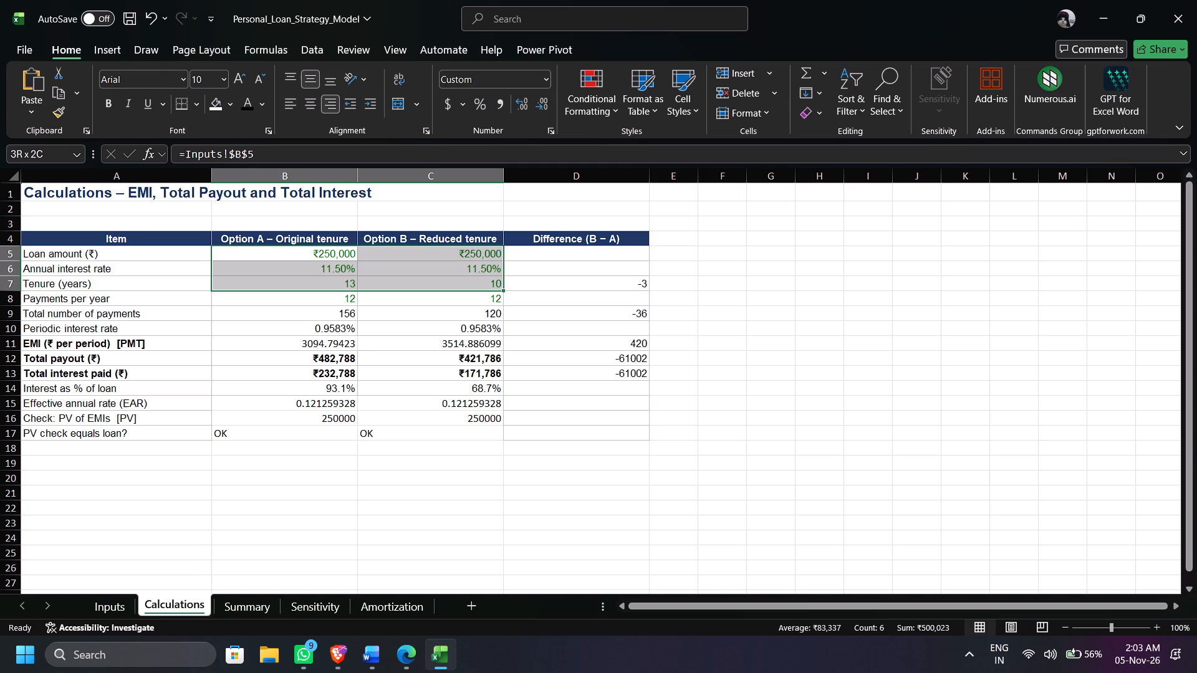
{"action": "left_click_drag", "start_coordinate": [456, 282], "coordinate": [479, 315]}
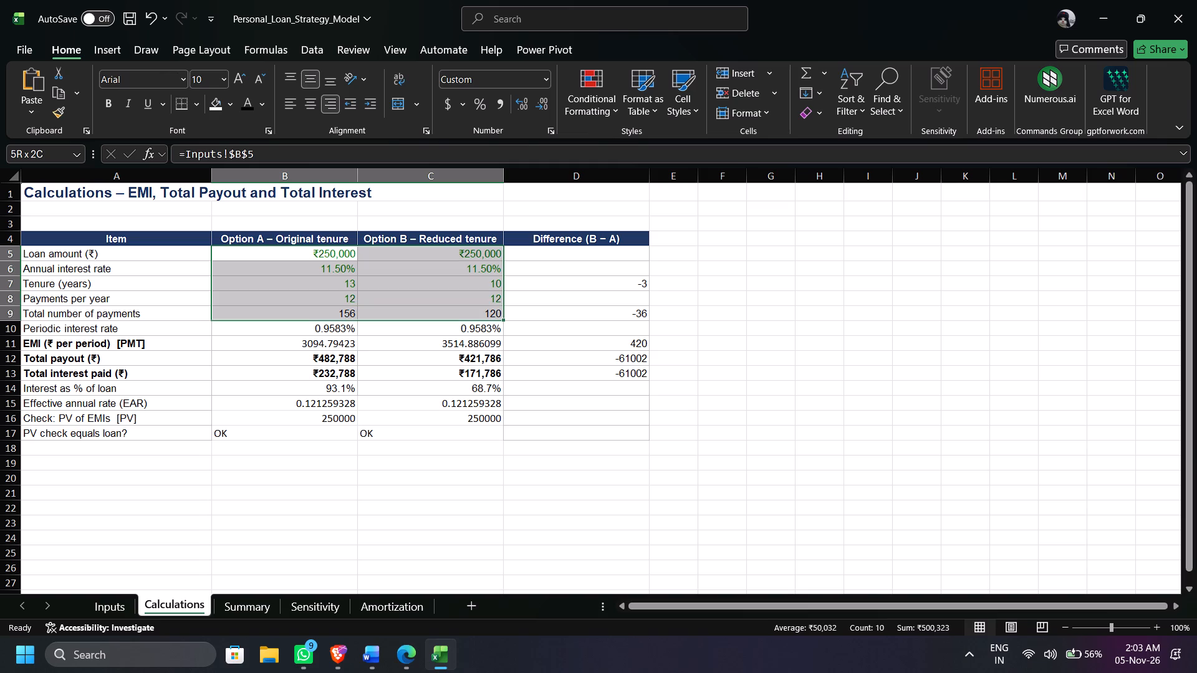
{"action": "left_click_drag", "start_coordinate": [479, 315], "coordinate": [480, 315]}
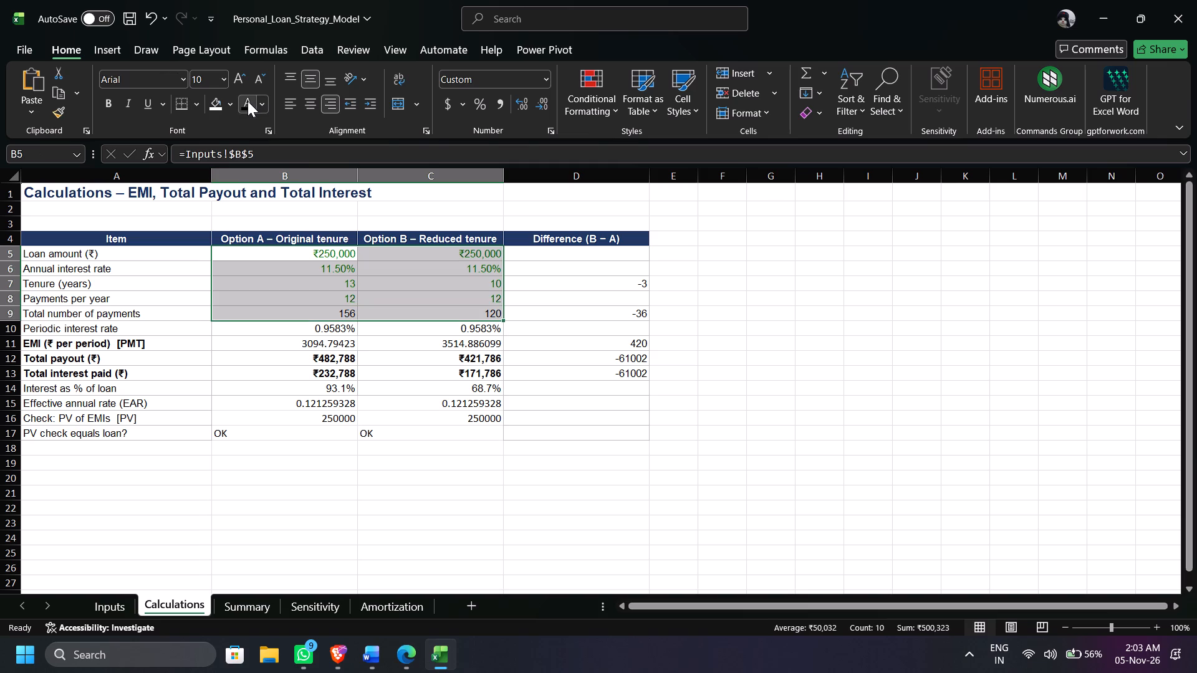
{"action": "left_click", "coordinate": [248, 101]}
{"action": "left_click", "coordinate": [625, 366]}
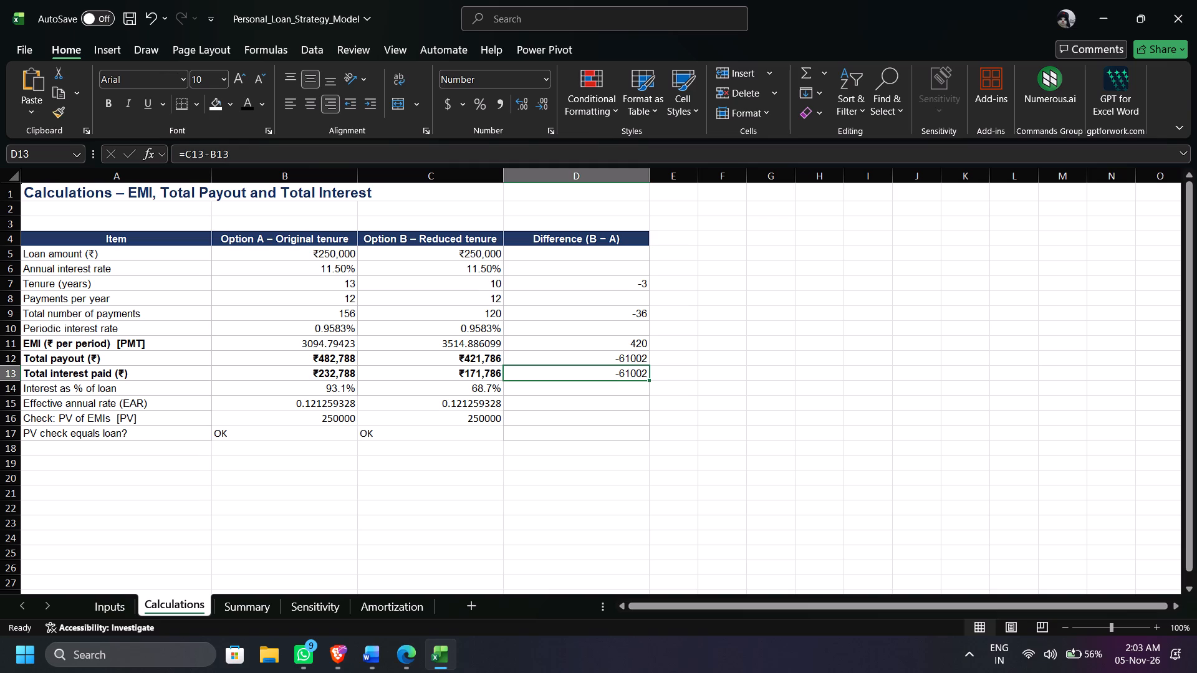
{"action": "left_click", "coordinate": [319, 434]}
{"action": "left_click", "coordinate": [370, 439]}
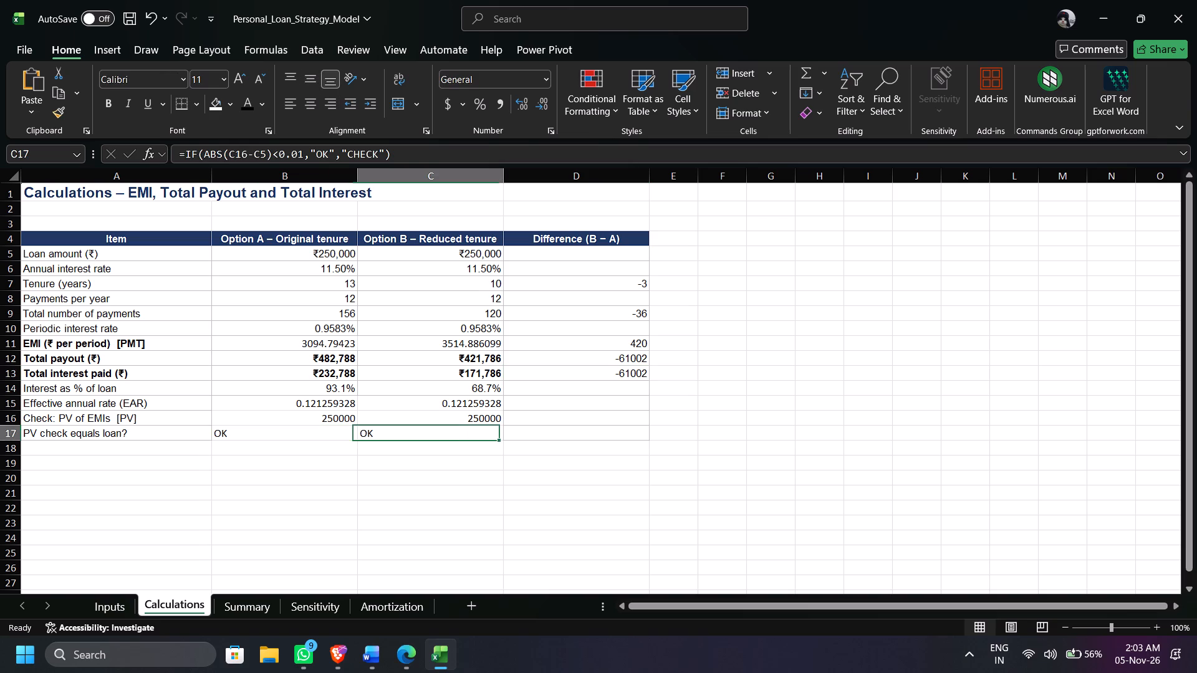
Delete the Summary sheet from the workbook.
{"action": "left_click", "coordinate": [243, 610]}
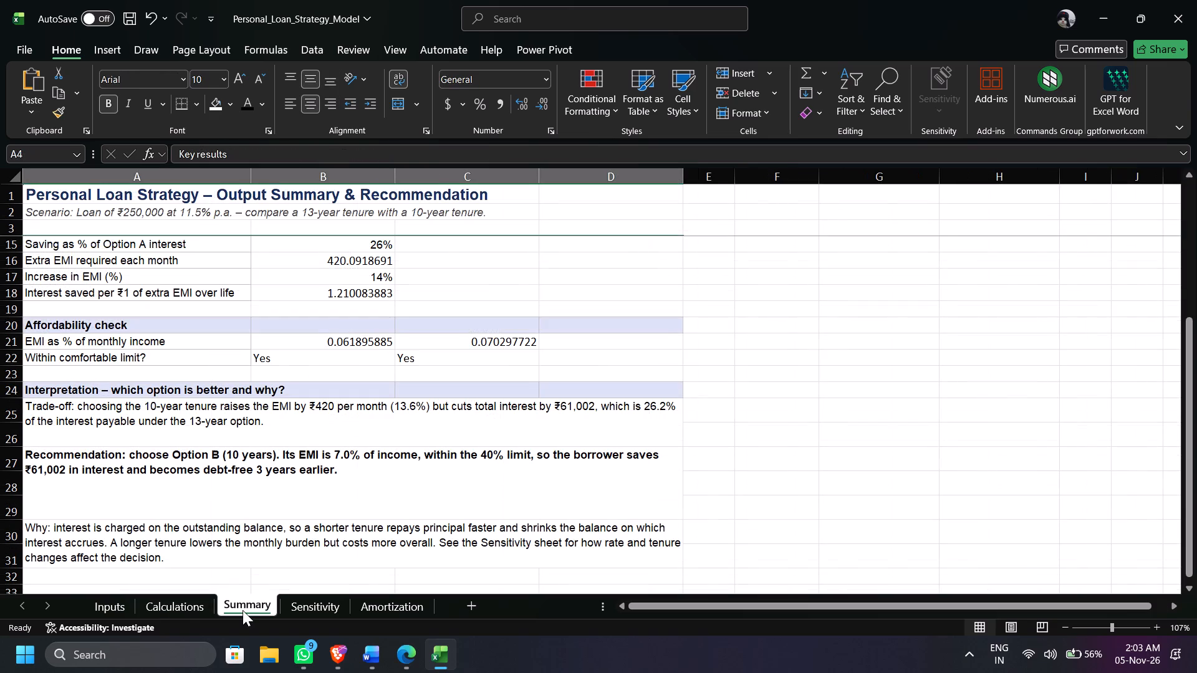
{"action": "scroll", "coordinate": [294, 449], "scroll_direction": "right", "scroll_amount": 1}
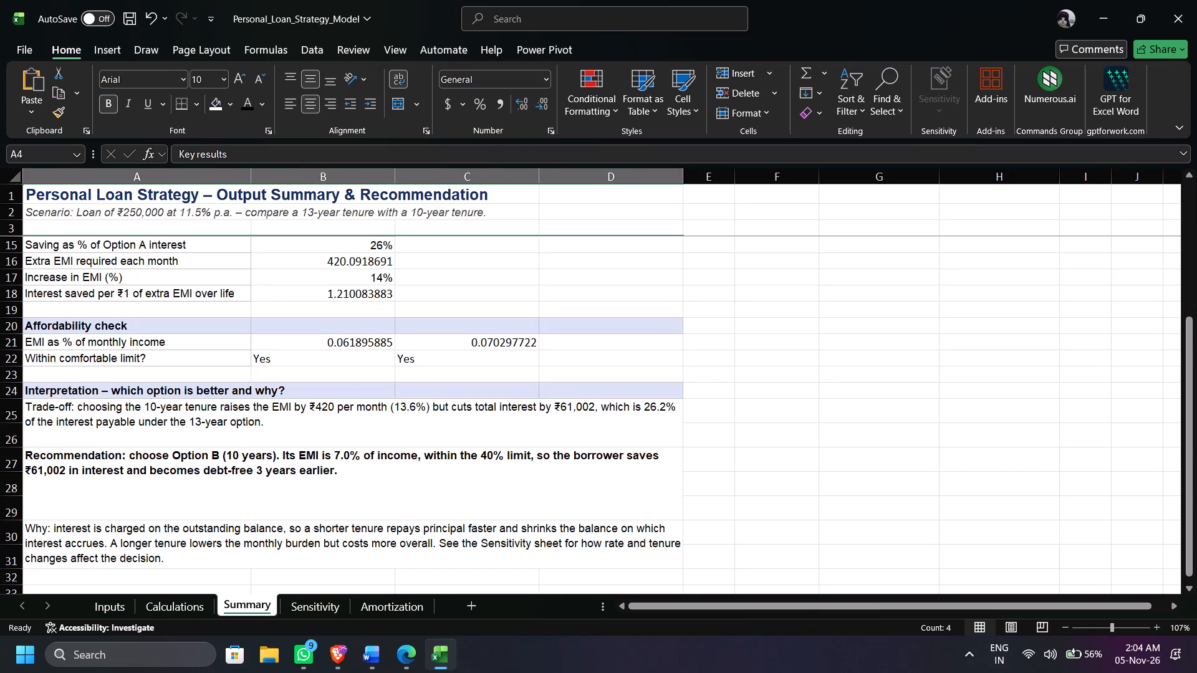
{"action": "right_click", "coordinate": [244, 604]}
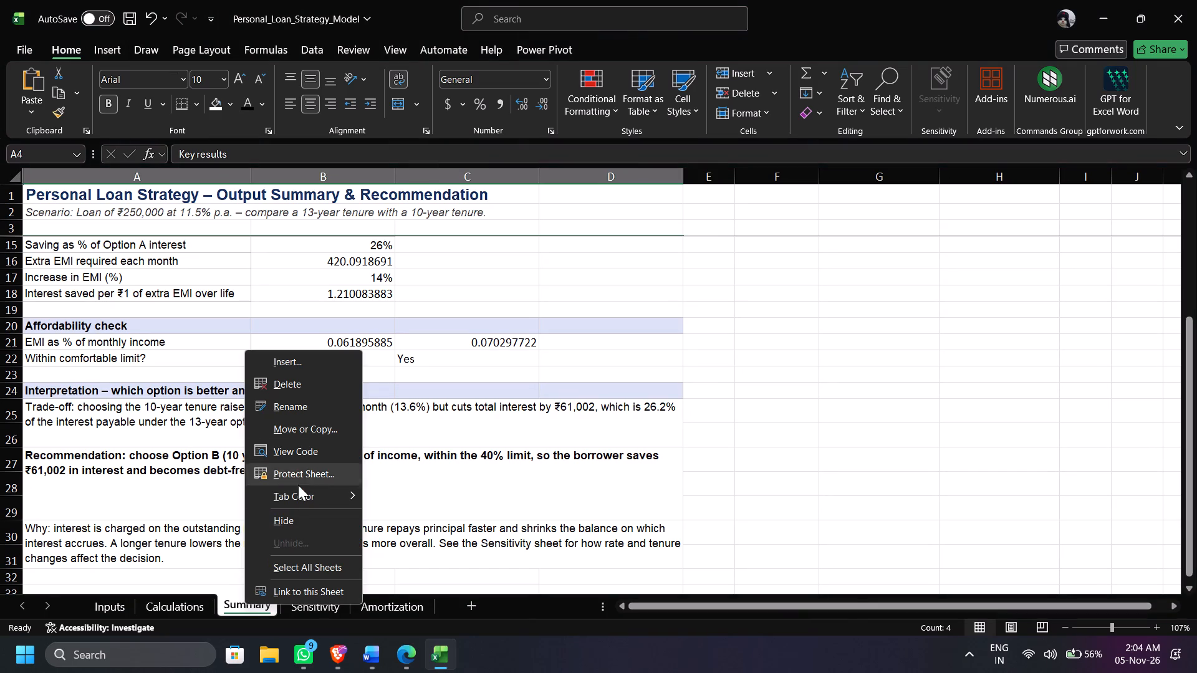
{"action": "left_click", "coordinate": [303, 393]}
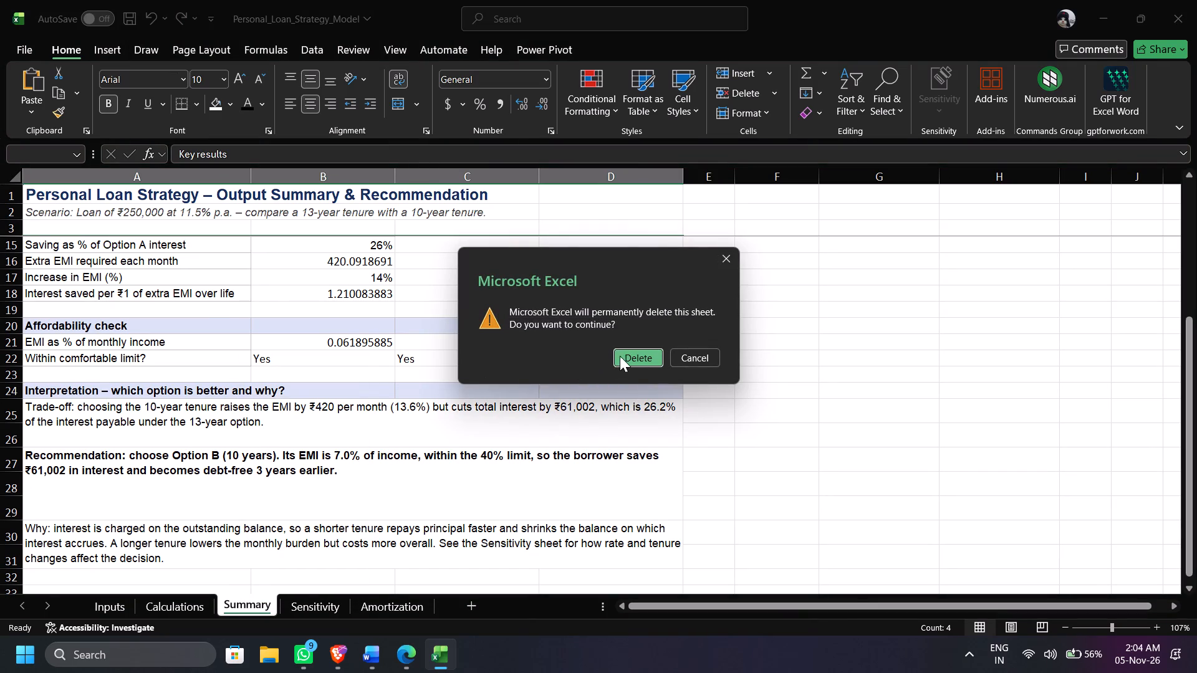
{"action": "left_click", "coordinate": [620, 356]}
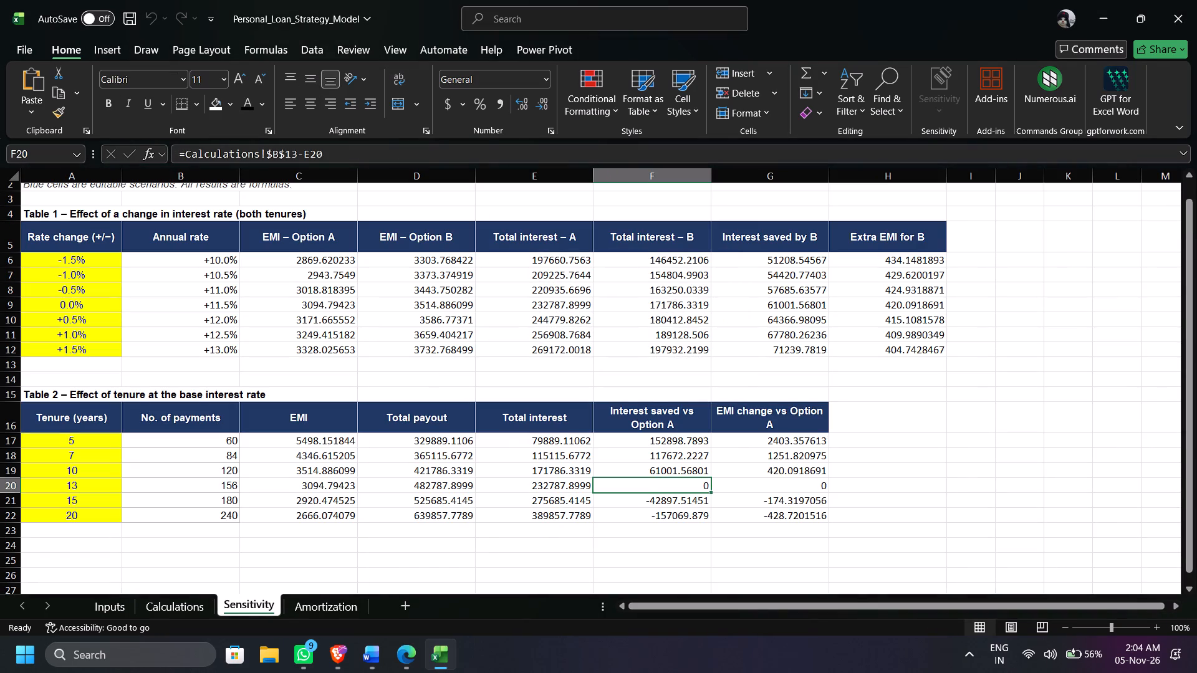
On the Sensitivity sheet, clear the note about blue editable cells from A2.
{"action": "scroll", "coordinate": [195, 608], "scroll_direction": "right", "scroll_amount": 1}
{"action": "scroll", "coordinate": [195, 608], "scroll_direction": "up", "scroll_amount": 1}
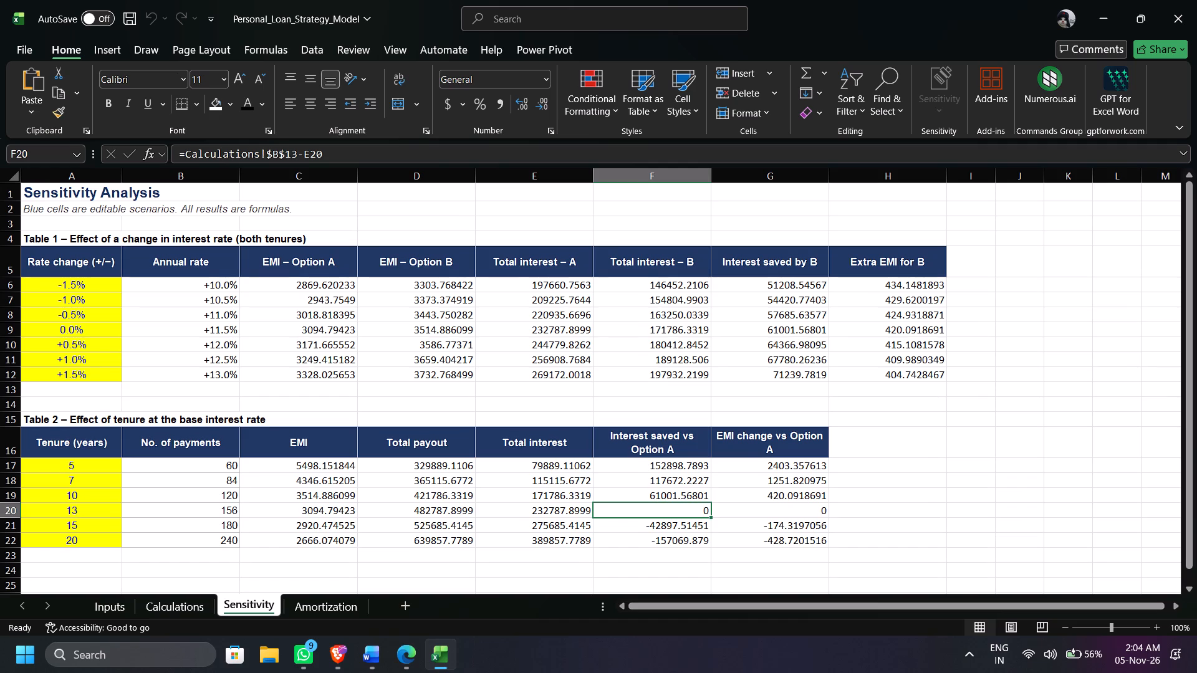
{"action": "left_click", "coordinate": [55, 203]}
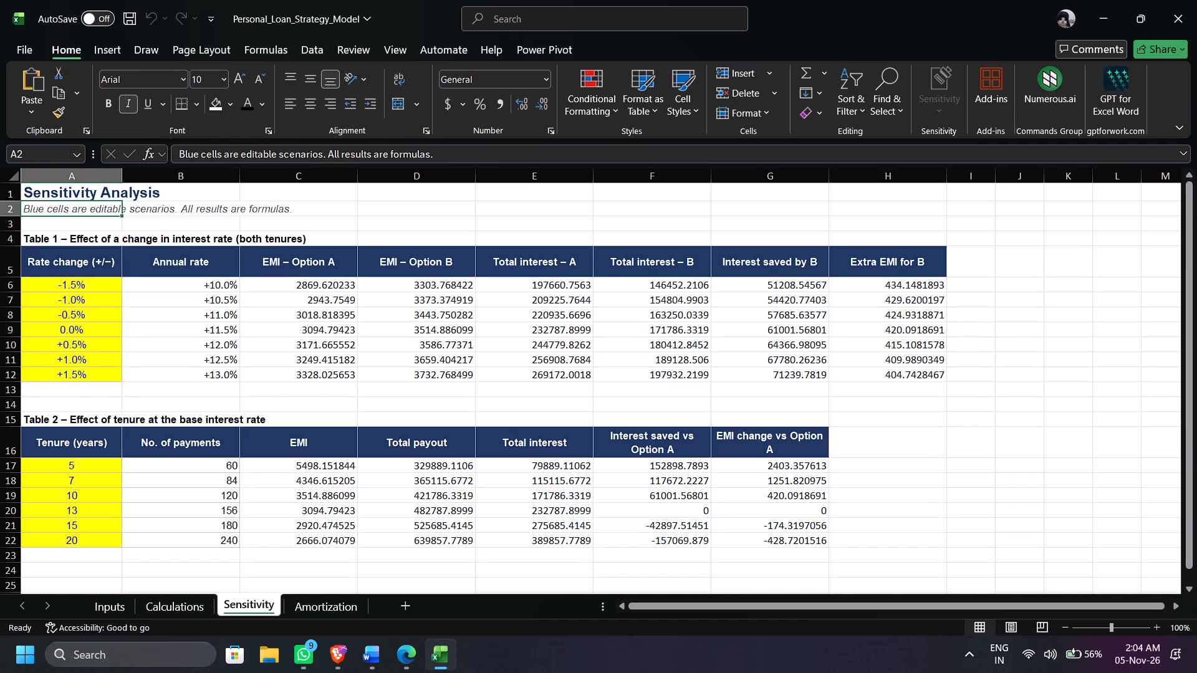
{"action": "key", "text": "Delete"}
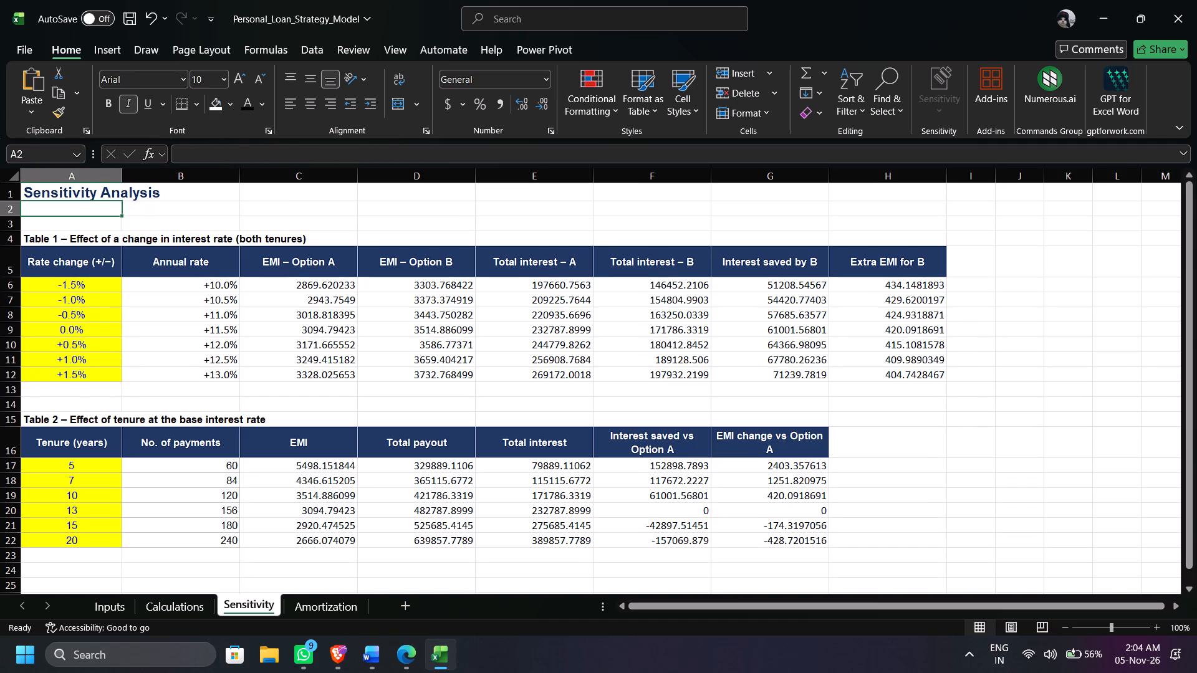
{"action": "left_click", "coordinate": [128, 183]}
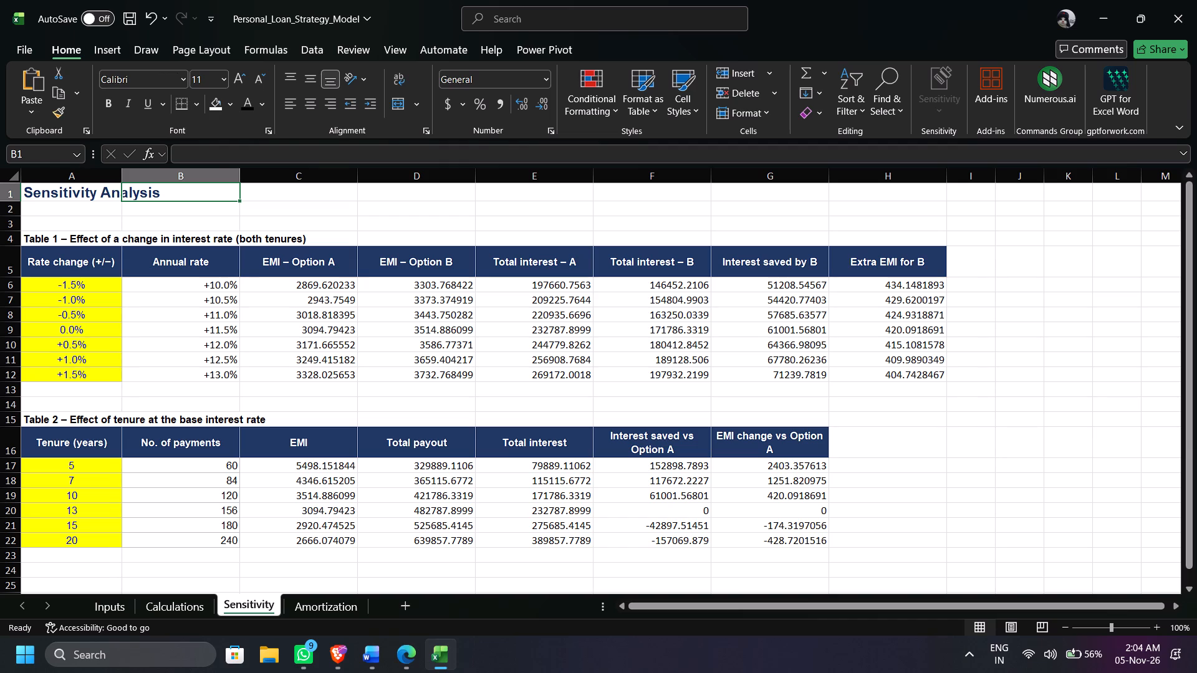
Apply the Number format with two decimals to B6:H22, covering the results of both sensitivity tables.
{"action": "left_click_drag", "start_coordinate": [278, 289], "coordinate": [882, 377]}
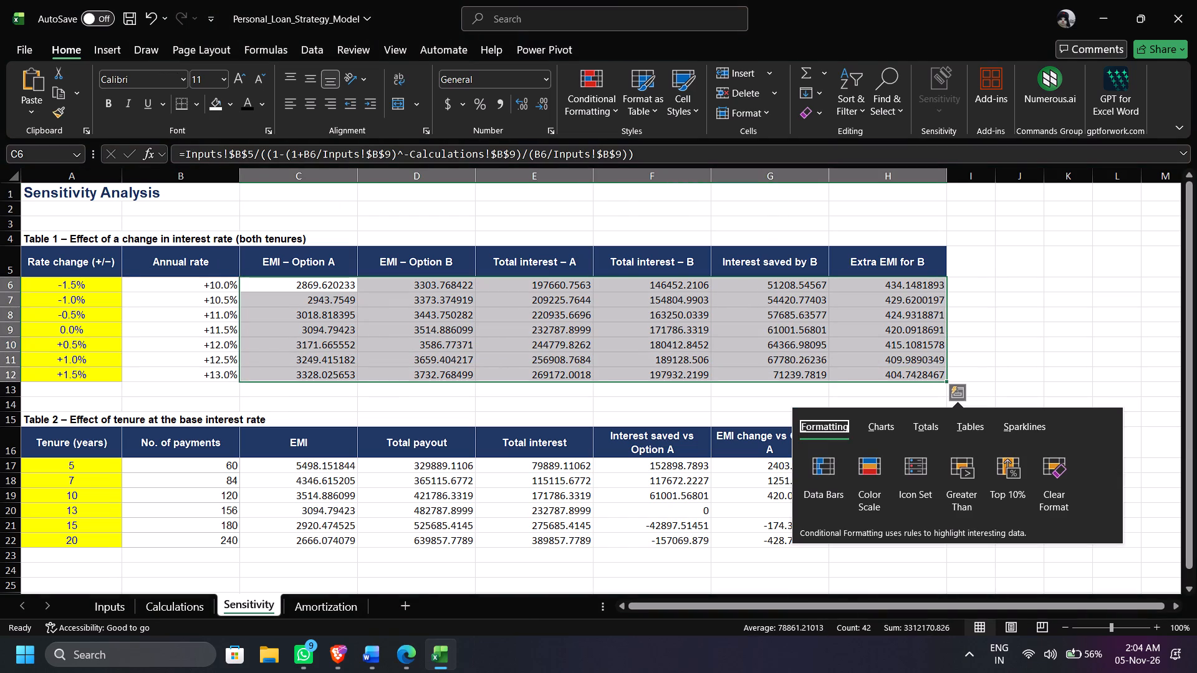
{"action": "left_click", "coordinate": [7, 176]}
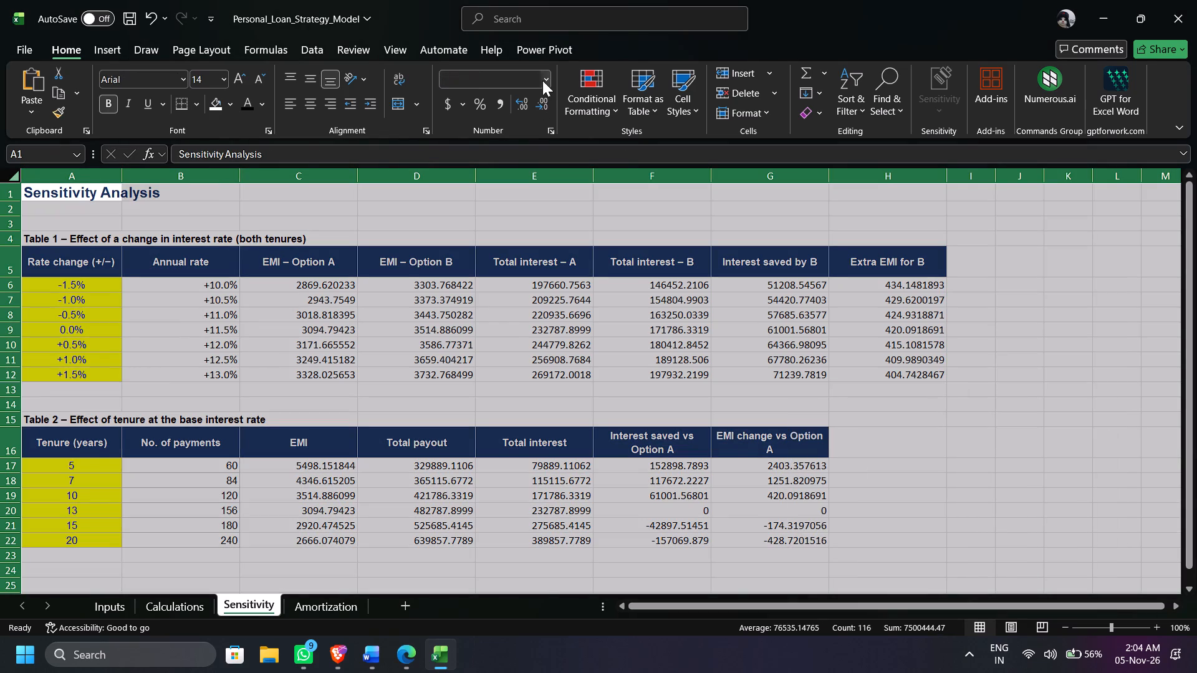
{"action": "left_click", "coordinate": [191, 254]}
{"action": "left_click_drag", "start_coordinate": [181, 287], "coordinate": [716, 374]}
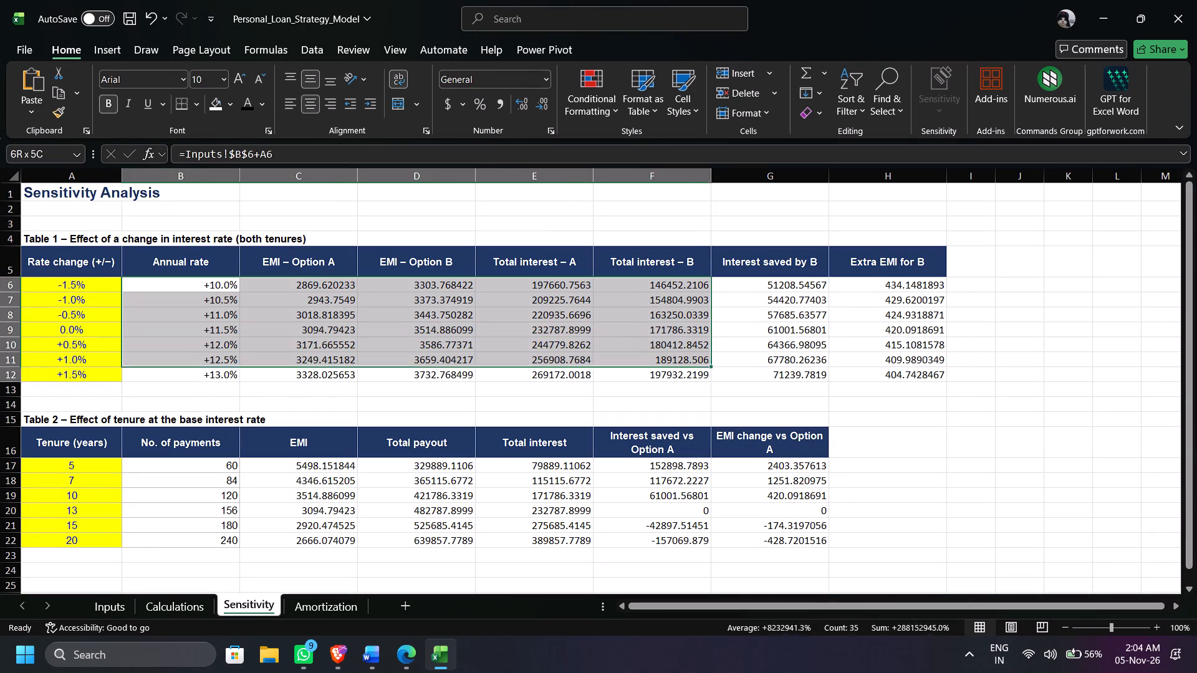
{"action": "left_click_drag", "start_coordinate": [716, 374], "coordinate": [864, 537]}
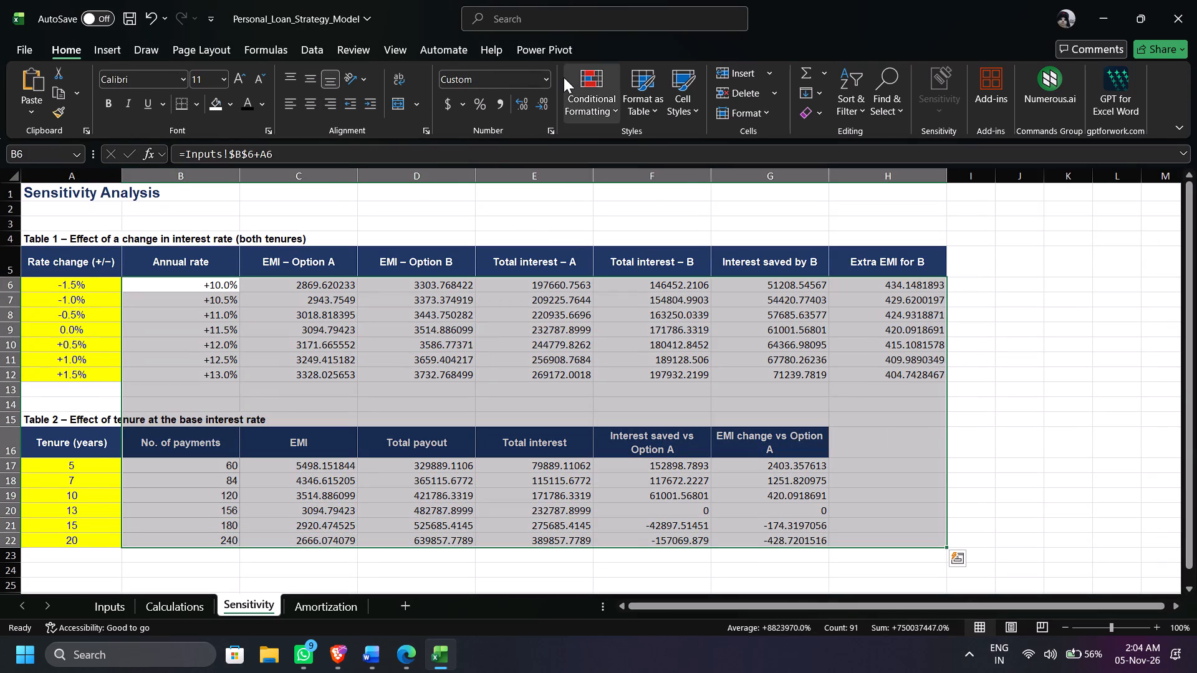
{"action": "left_click", "coordinate": [544, 78]}
{"action": "left_click", "coordinate": [536, 135]}
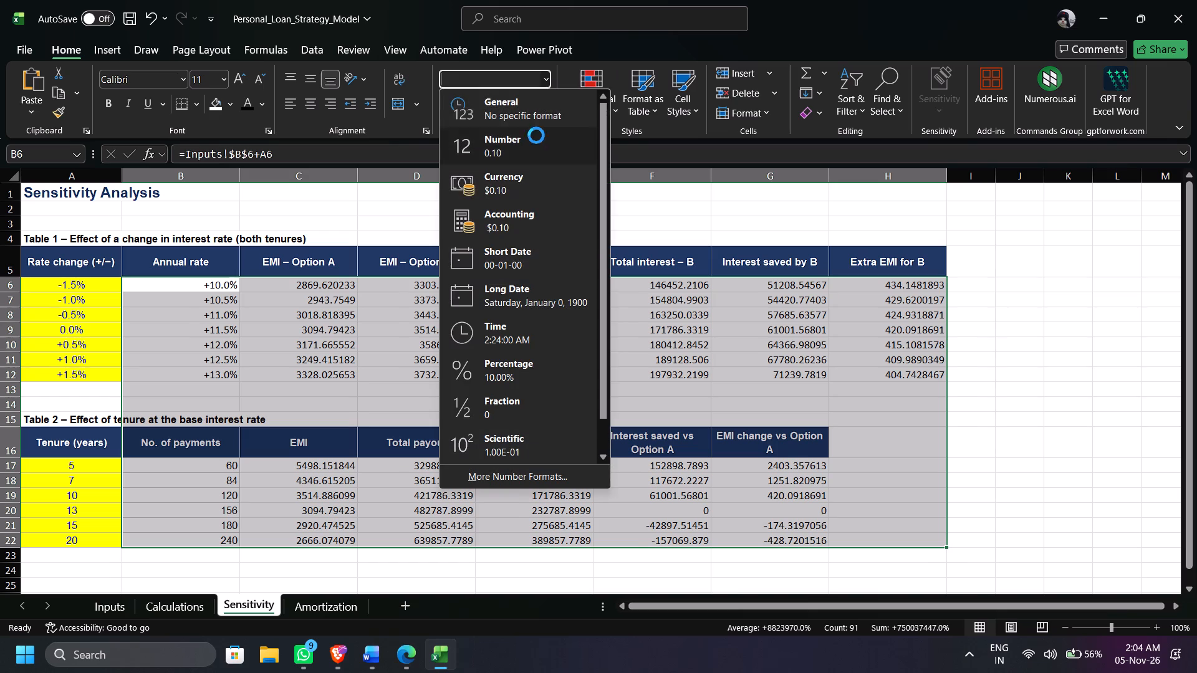
{"action": "left_click", "coordinate": [676, 404]}
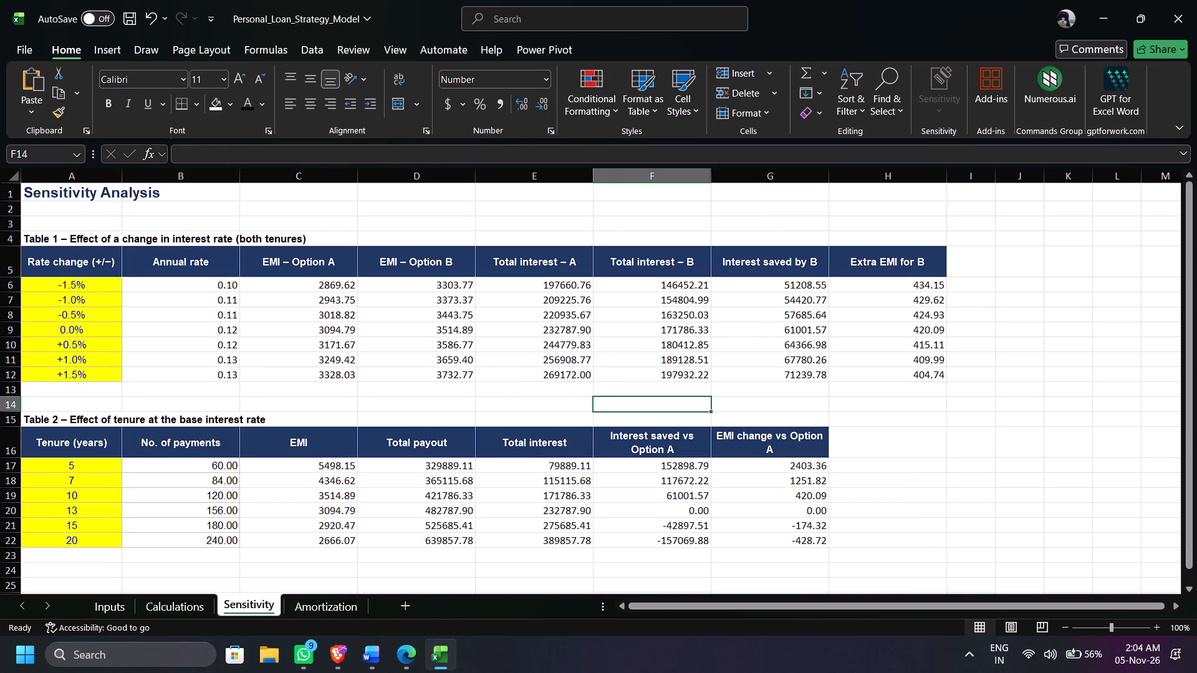
Format the Annual rate values in B6:B12 as percentages.
{"action": "left_click_drag", "start_coordinate": [216, 285], "coordinate": [236, 369]}
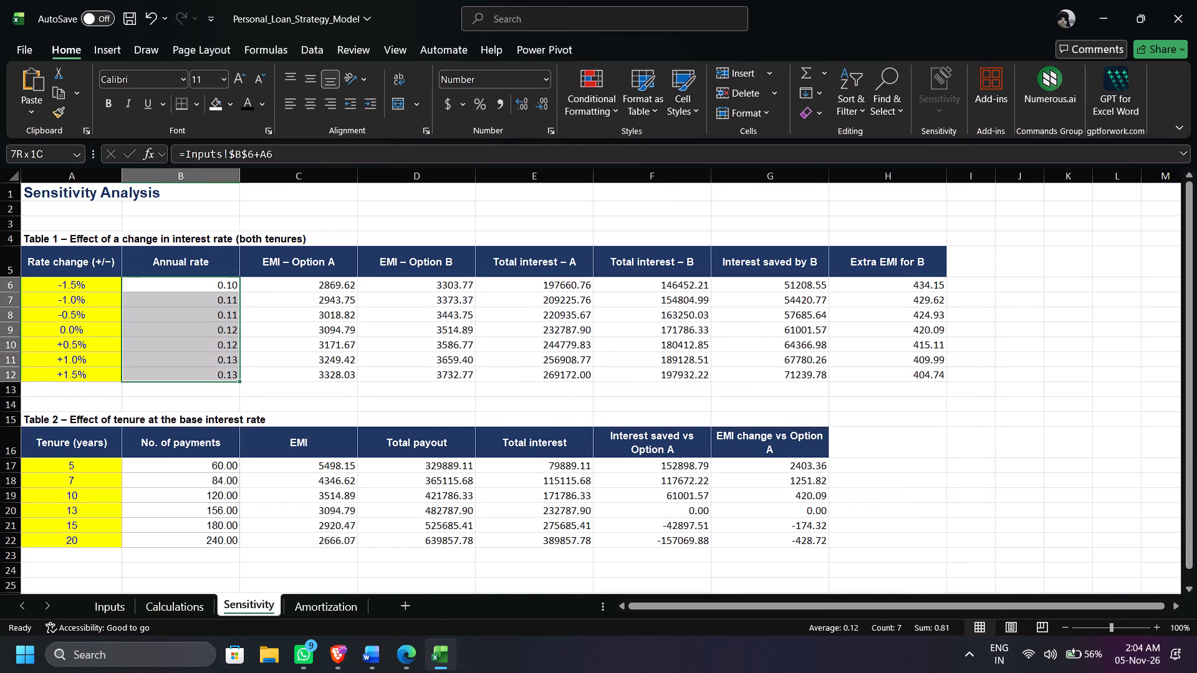
{"action": "left_click_drag", "start_coordinate": [236, 369], "coordinate": [236, 372]}
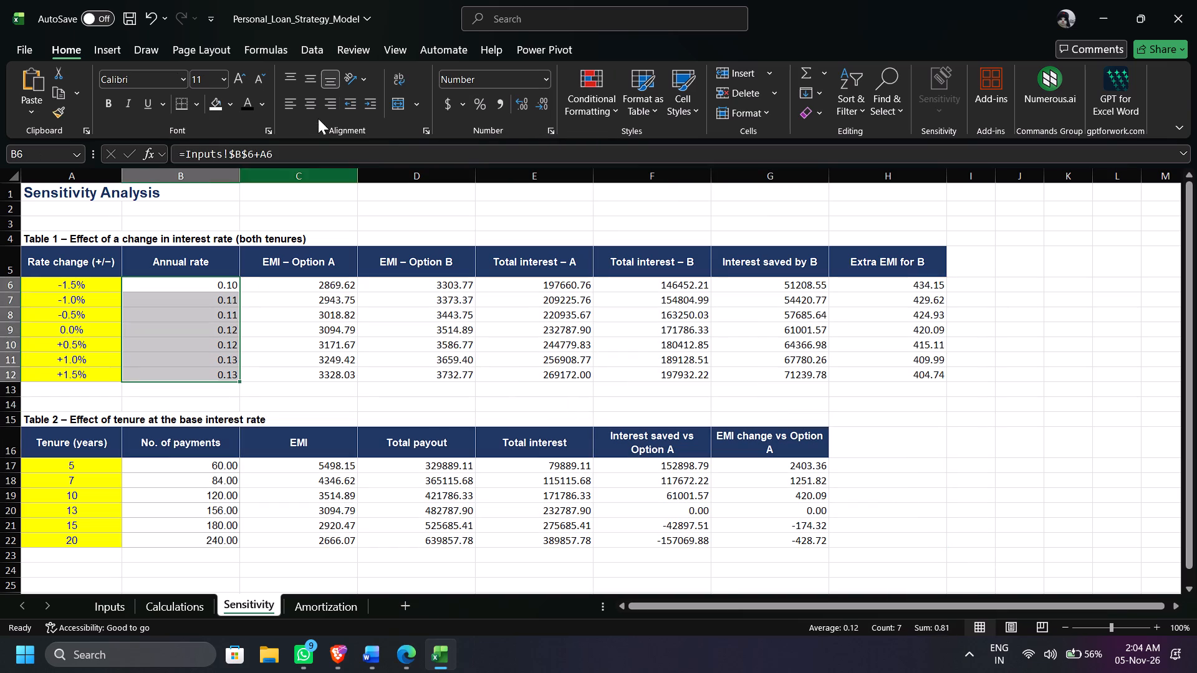
{"action": "left_click", "coordinate": [486, 101]}
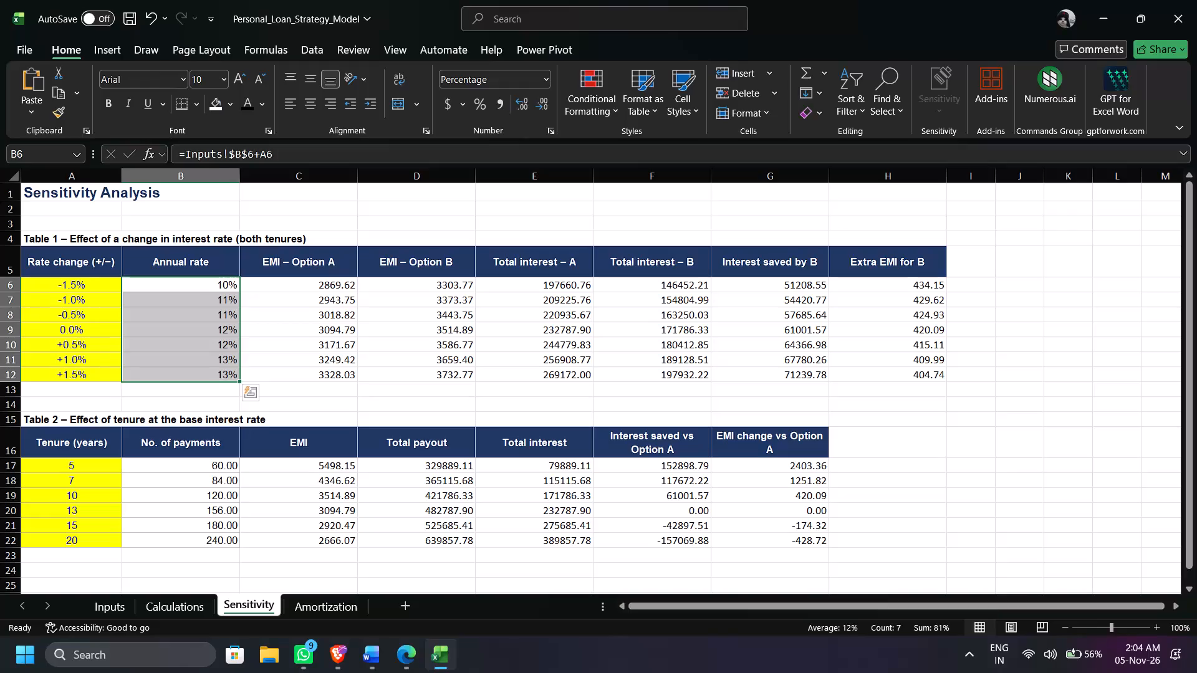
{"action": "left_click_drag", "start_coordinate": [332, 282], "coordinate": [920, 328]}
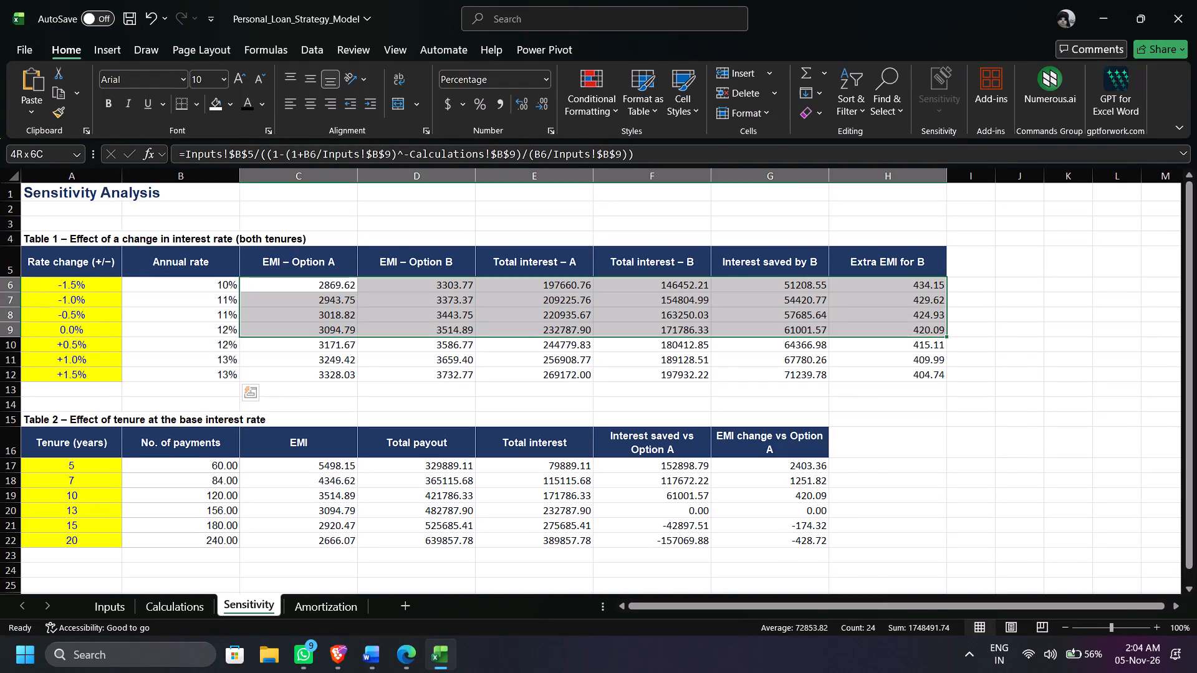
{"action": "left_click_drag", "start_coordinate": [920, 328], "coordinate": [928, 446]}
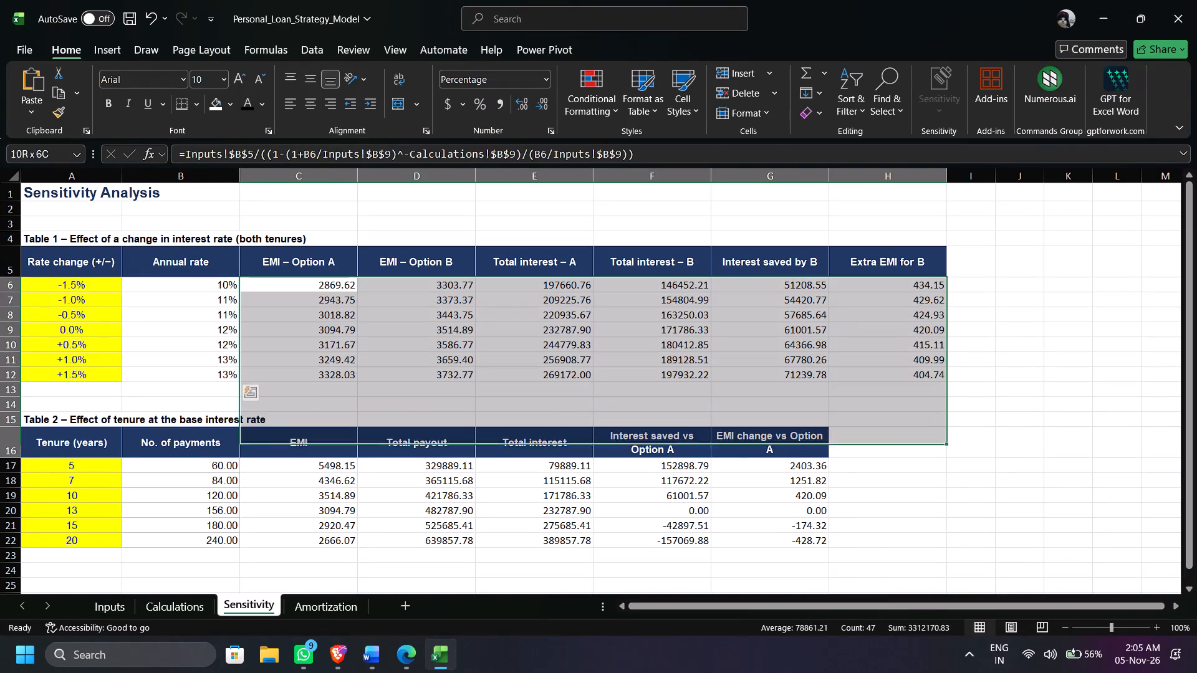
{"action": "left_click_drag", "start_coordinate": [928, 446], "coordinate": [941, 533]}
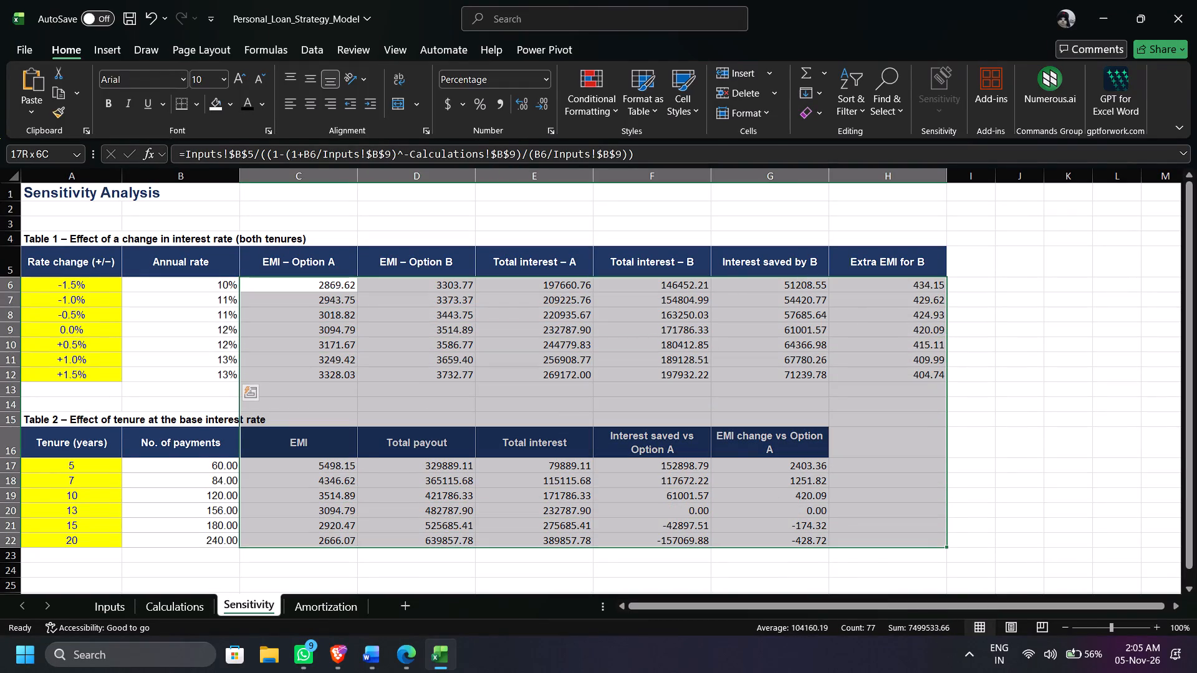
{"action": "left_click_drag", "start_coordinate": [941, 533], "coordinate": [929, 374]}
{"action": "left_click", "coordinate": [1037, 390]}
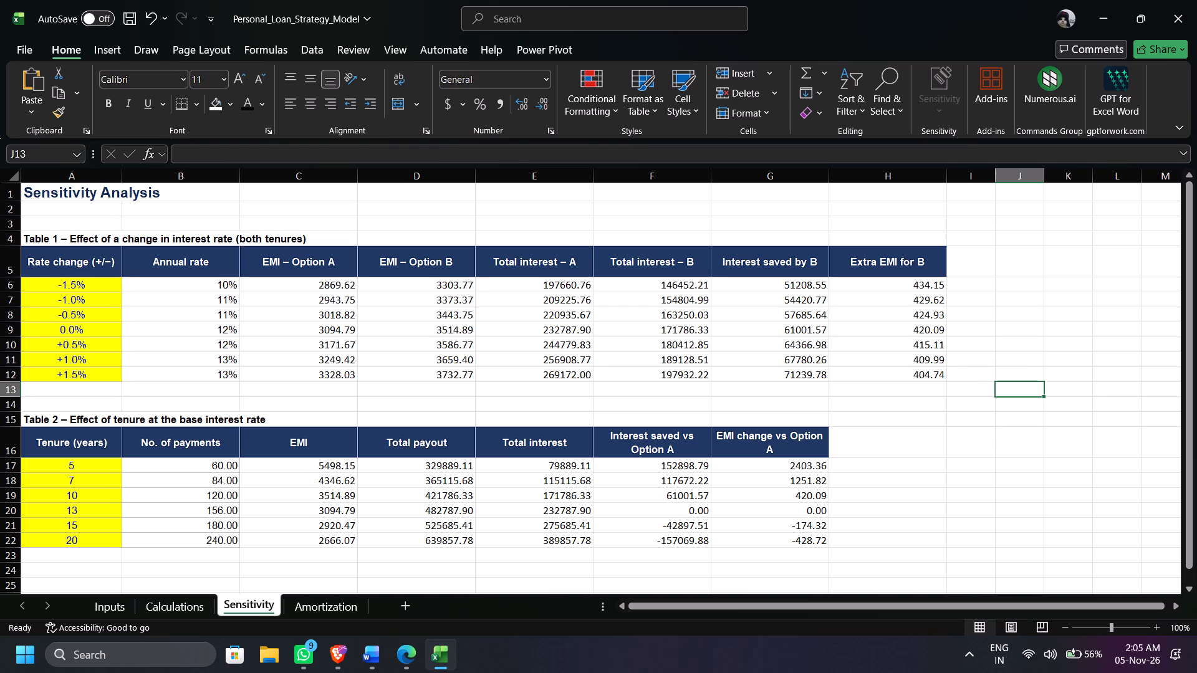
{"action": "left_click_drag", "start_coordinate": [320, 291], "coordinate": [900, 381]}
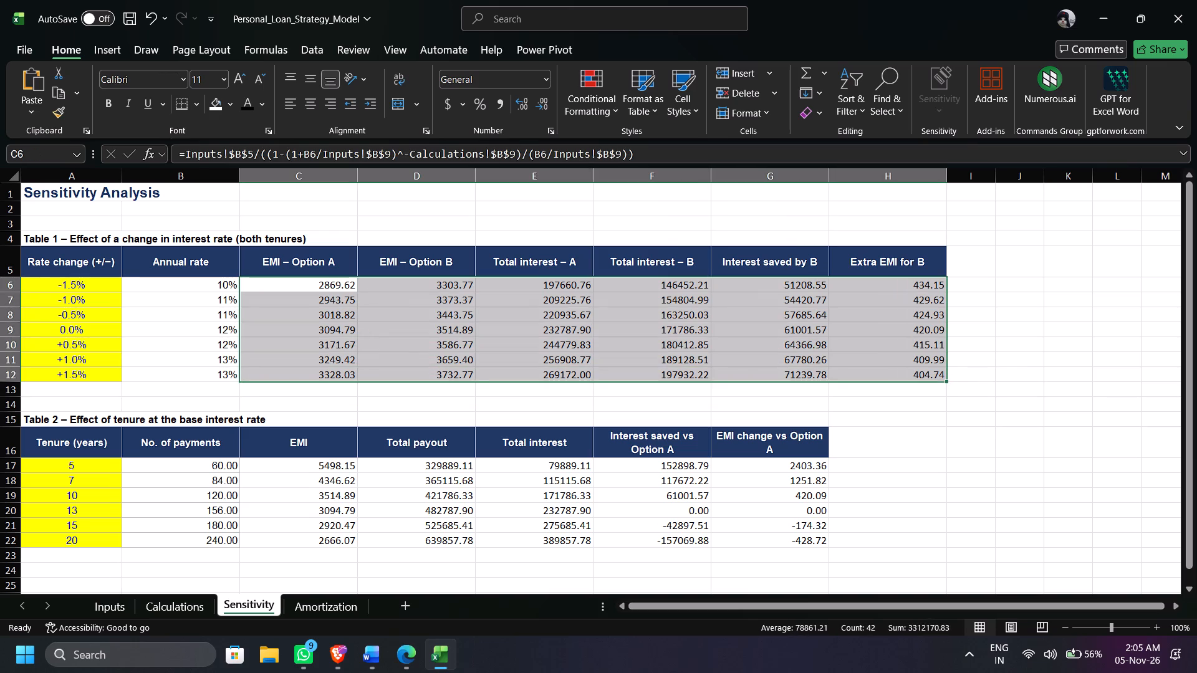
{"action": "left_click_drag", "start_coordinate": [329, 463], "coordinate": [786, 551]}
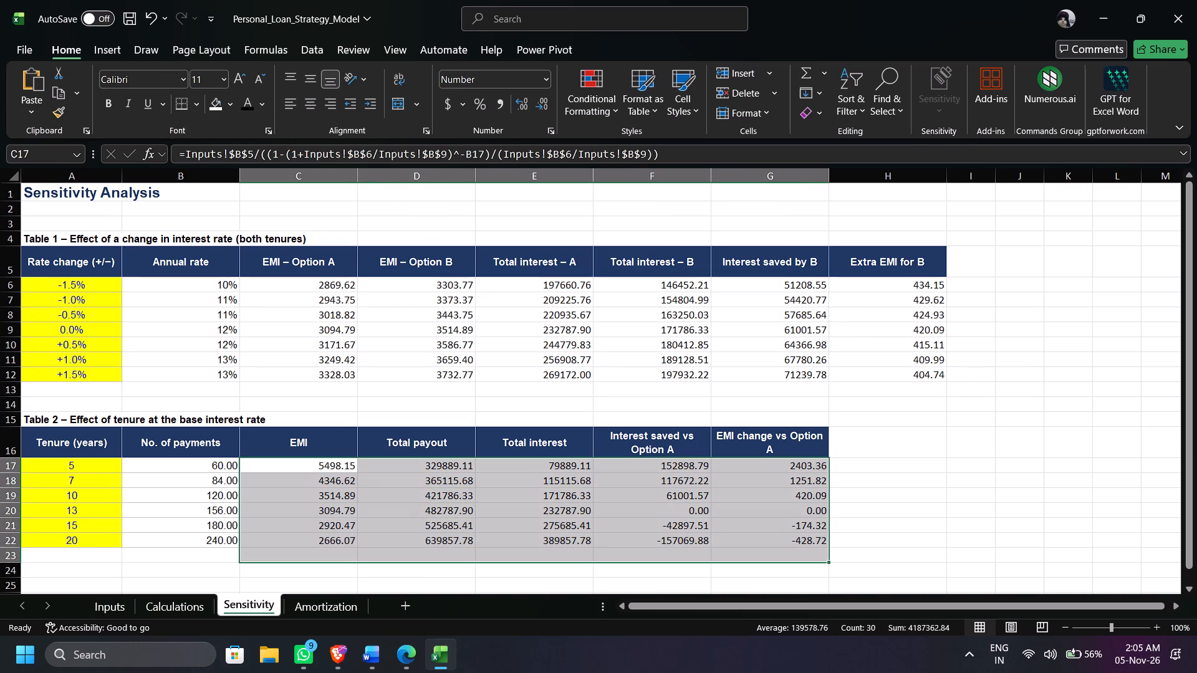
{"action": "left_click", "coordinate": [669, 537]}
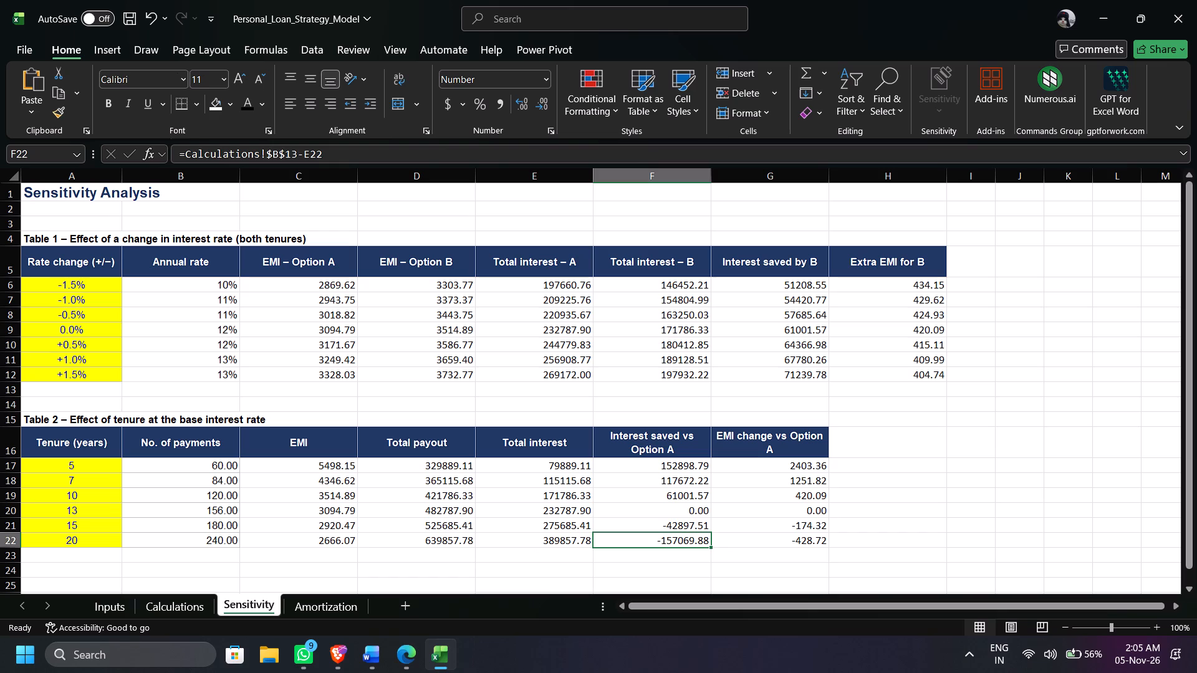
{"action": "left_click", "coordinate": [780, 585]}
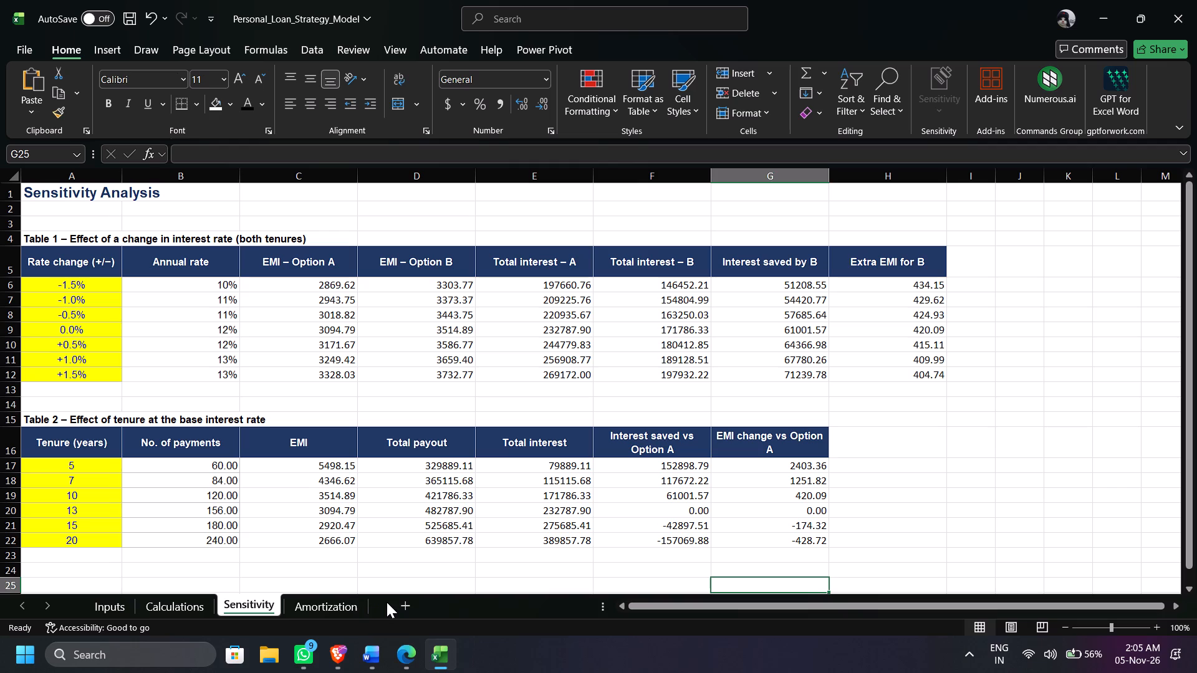
Insert a new blank worksheet after the Sensitivity sheet.
{"action": "left_click", "coordinate": [387, 602]}
{"action": "left_click", "coordinate": [398, 605]}
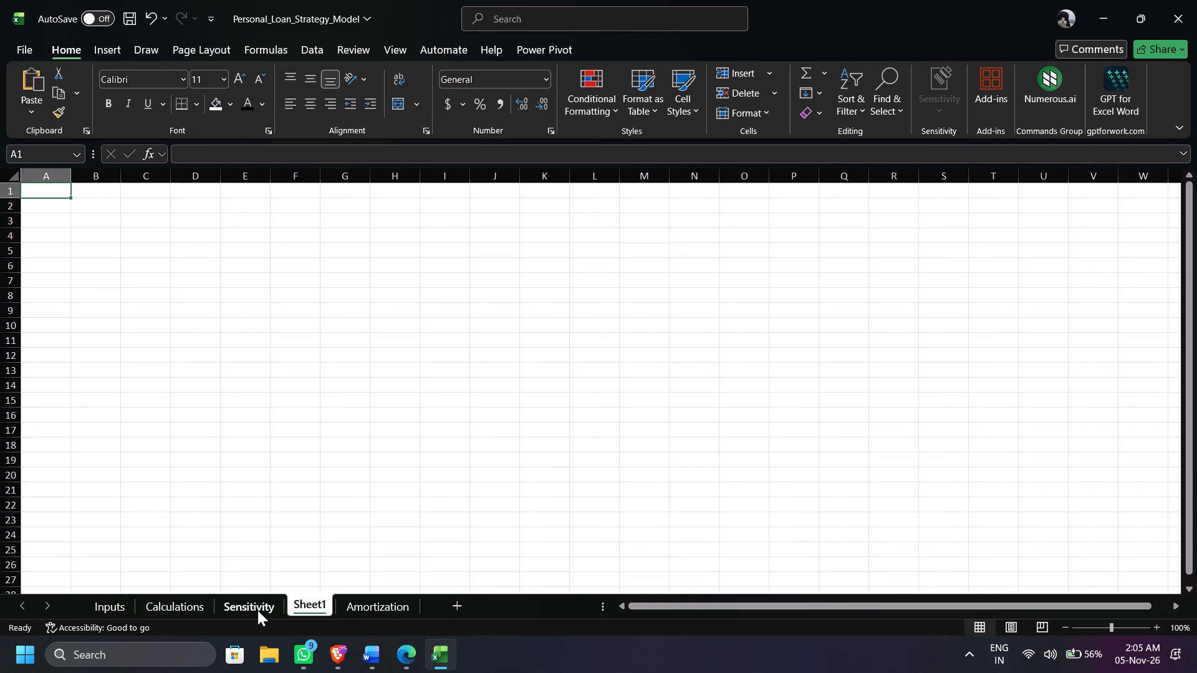
{"action": "left_click", "coordinate": [257, 610]}
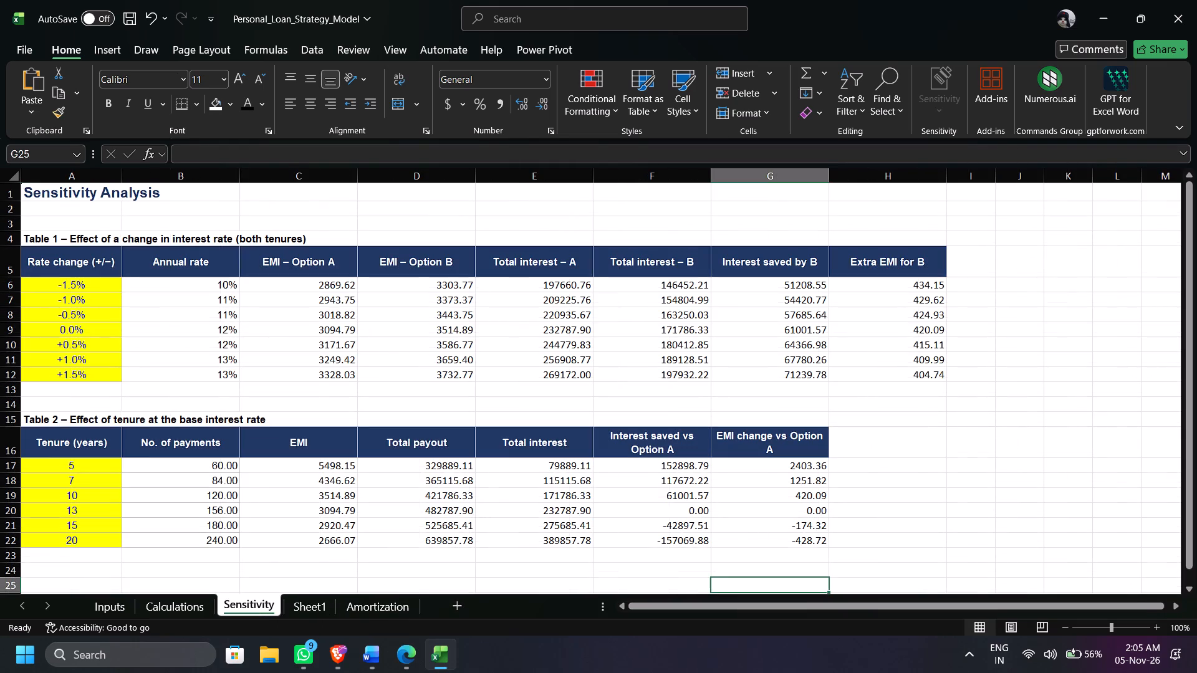
Switch to the Corporate Finance document in Word and review the list of elements the Excel model must include.
{"action": "left_click", "coordinate": [378, 644]}
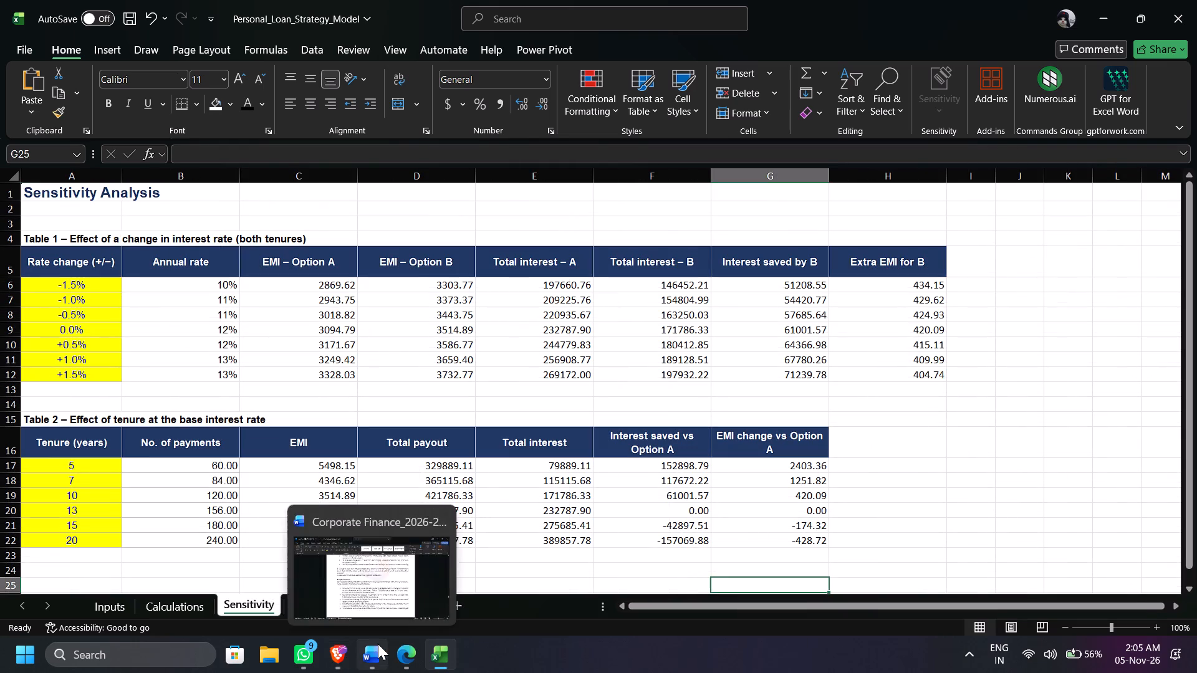
{"action": "scroll", "coordinate": [638, 483], "scroll_direction": "up", "scroll_amount": 1}
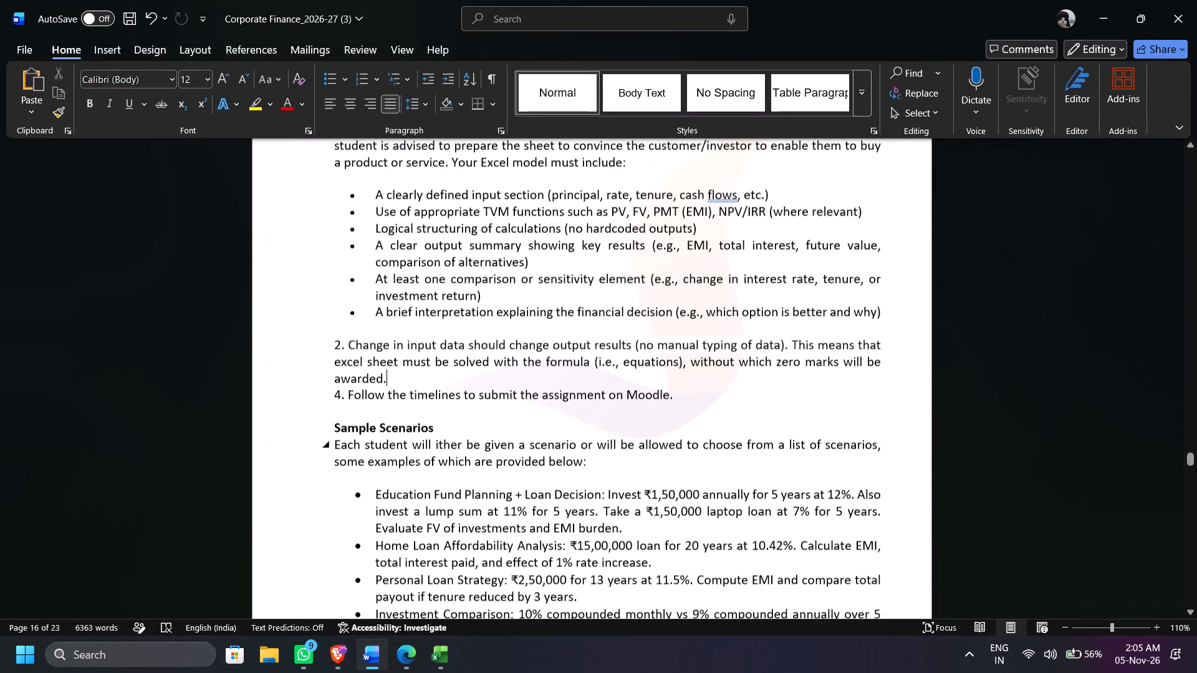
{"action": "scroll", "coordinate": [638, 483], "scroll_direction": "up", "scroll_amount": 2}
{"action": "scroll", "coordinate": [638, 483], "scroll_direction": "up", "scroll_amount": 3, "text": "ctrl"}
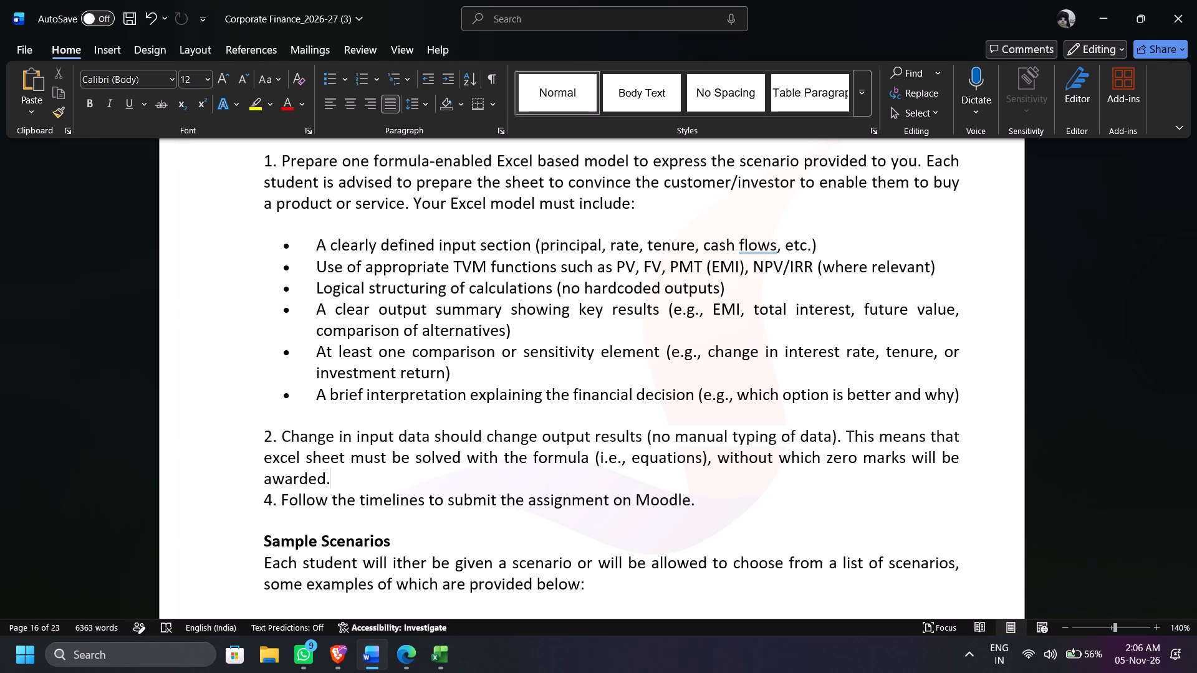
Back in the Excel workbook, move the new blank sheet after Amortization and rename it Interpretation.
{"action": "key", "text": "alt+Tab"}
{"action": "left_click", "coordinate": [322, 611]}
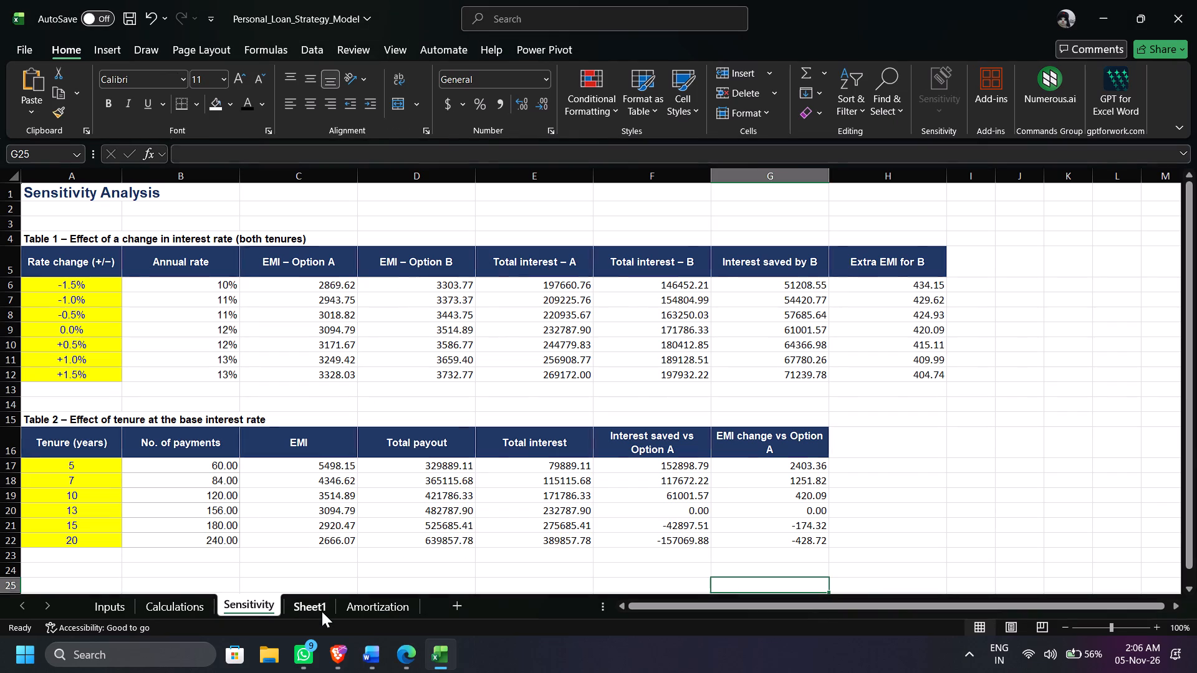
{"action": "left_click_drag", "start_coordinate": [323, 603], "coordinate": [437, 614]}
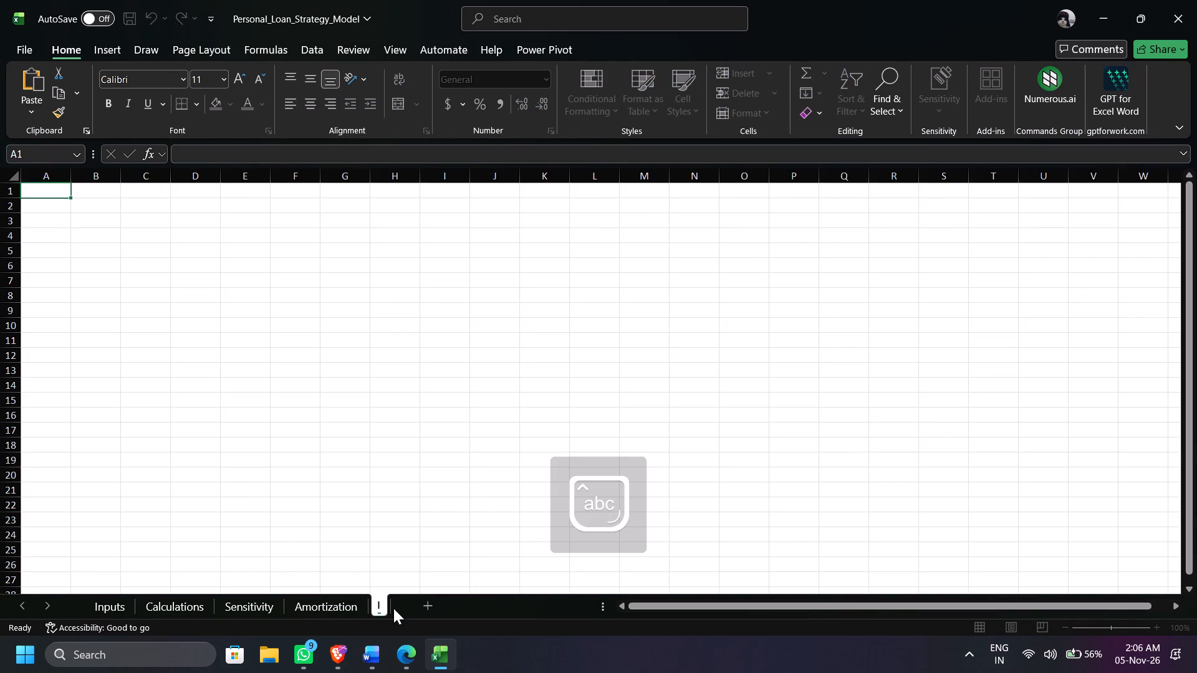
{"action": "key", "text": "BackSpace"}
{"action": "type", "text": "pretation"}
{"action": "key", "text": "Return"}
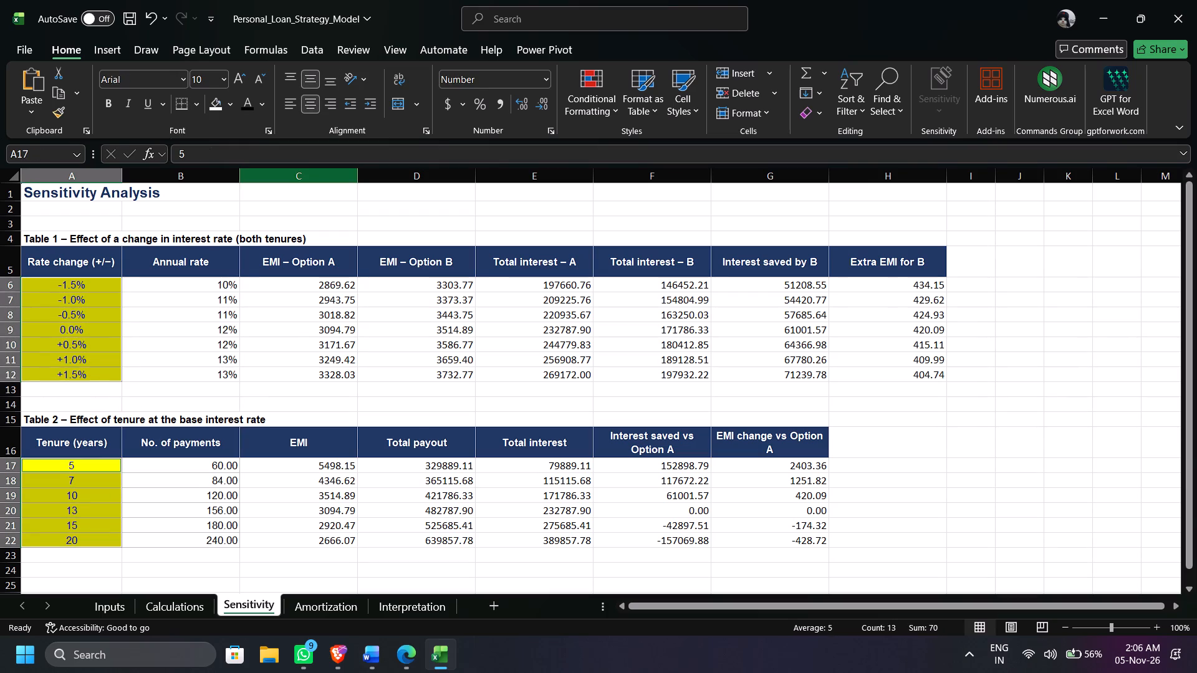
{"action": "left_click", "coordinate": [210, 100]}
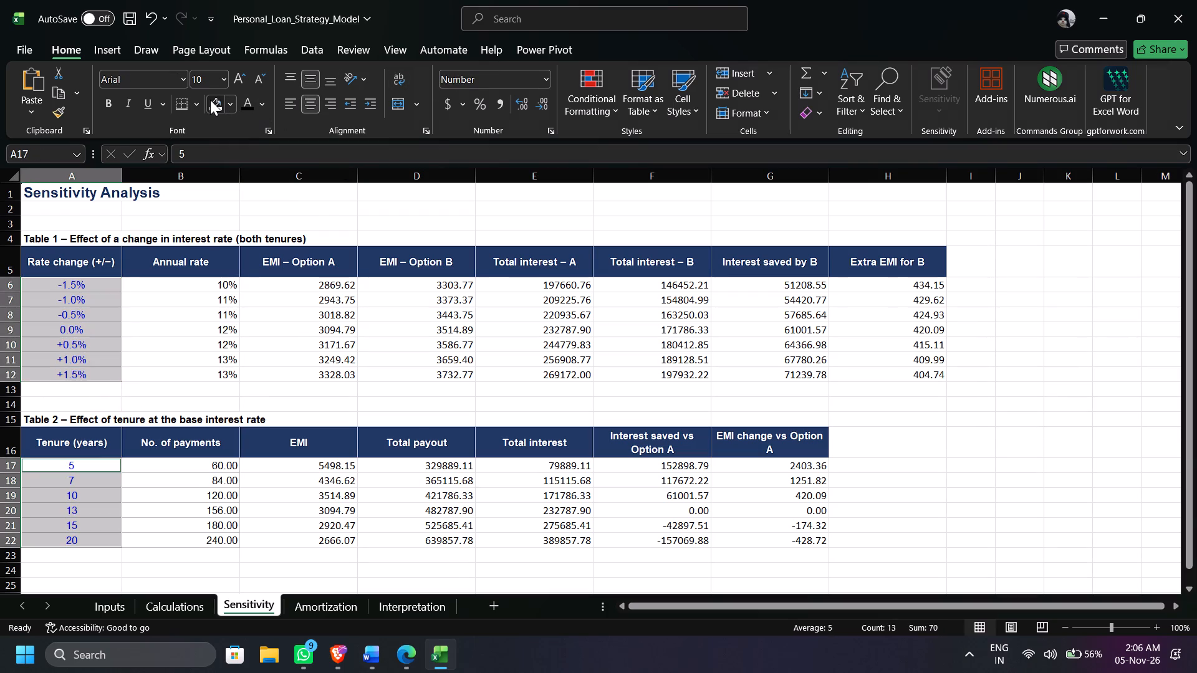
{"action": "left_click", "coordinate": [252, 97]}
{"action": "left_click", "coordinate": [211, 294]}
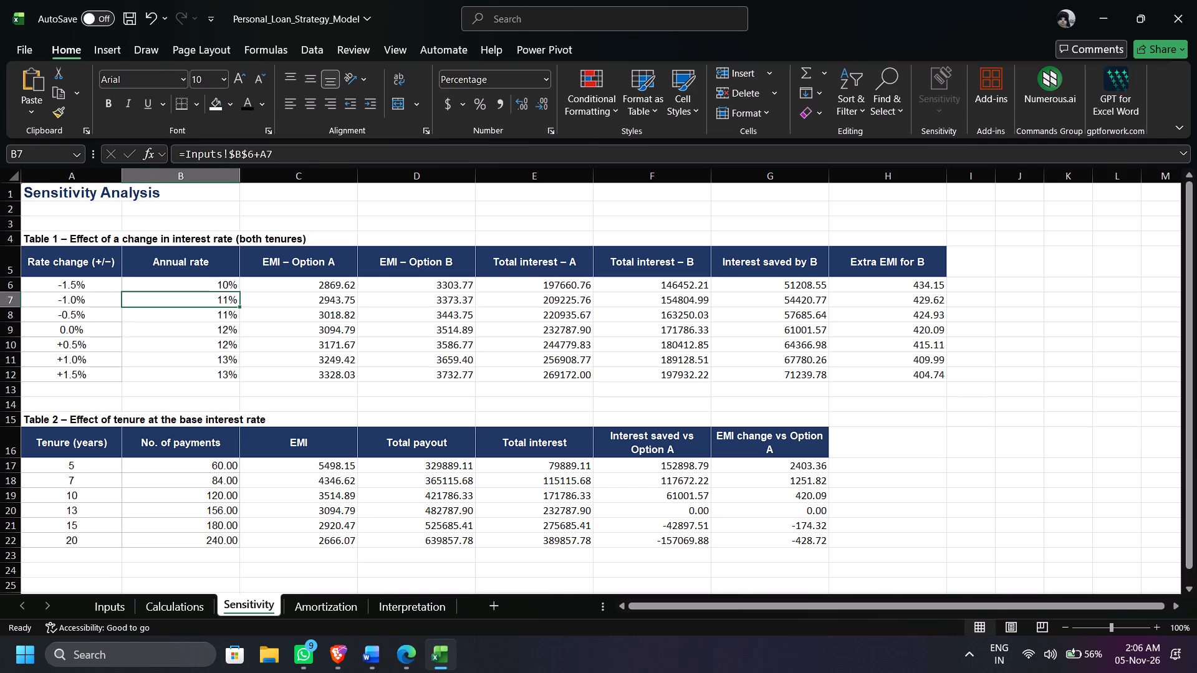
Merge and centre the Sensitivity Analysis title across A1:H1.
{"action": "left_click", "coordinate": [123, 194]}
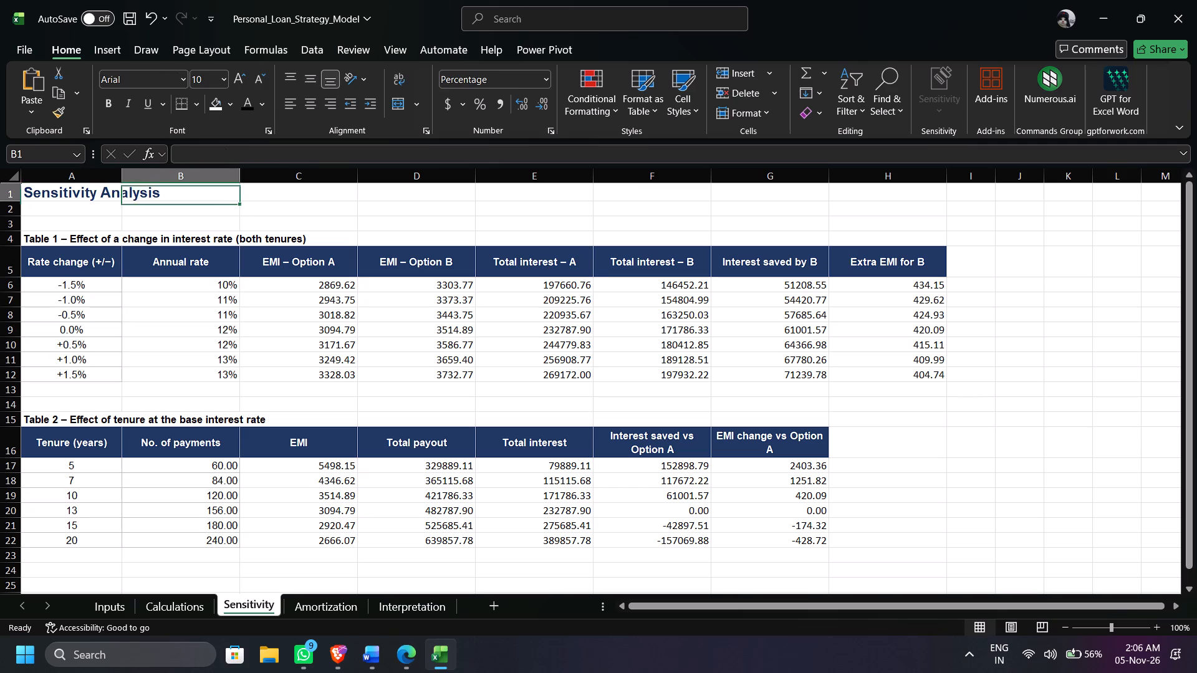
{"action": "left_click_drag", "start_coordinate": [70, 190], "coordinate": [819, 204]}
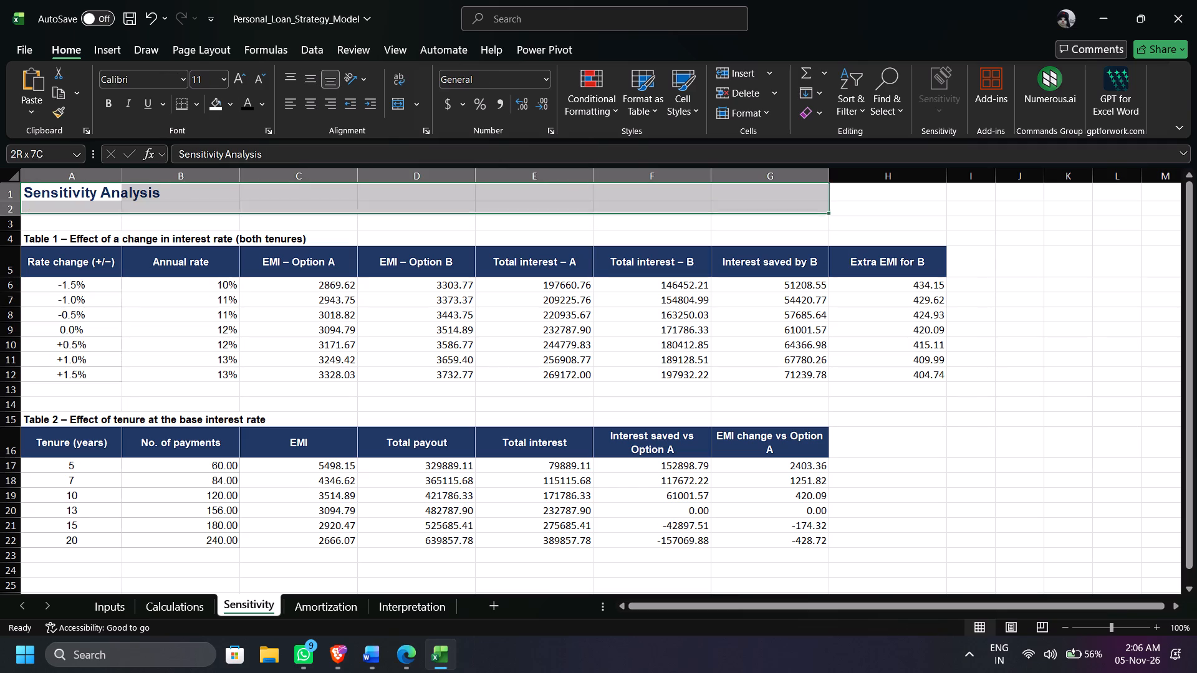
{"action": "left_click_drag", "start_coordinate": [819, 204], "coordinate": [867, 194]}
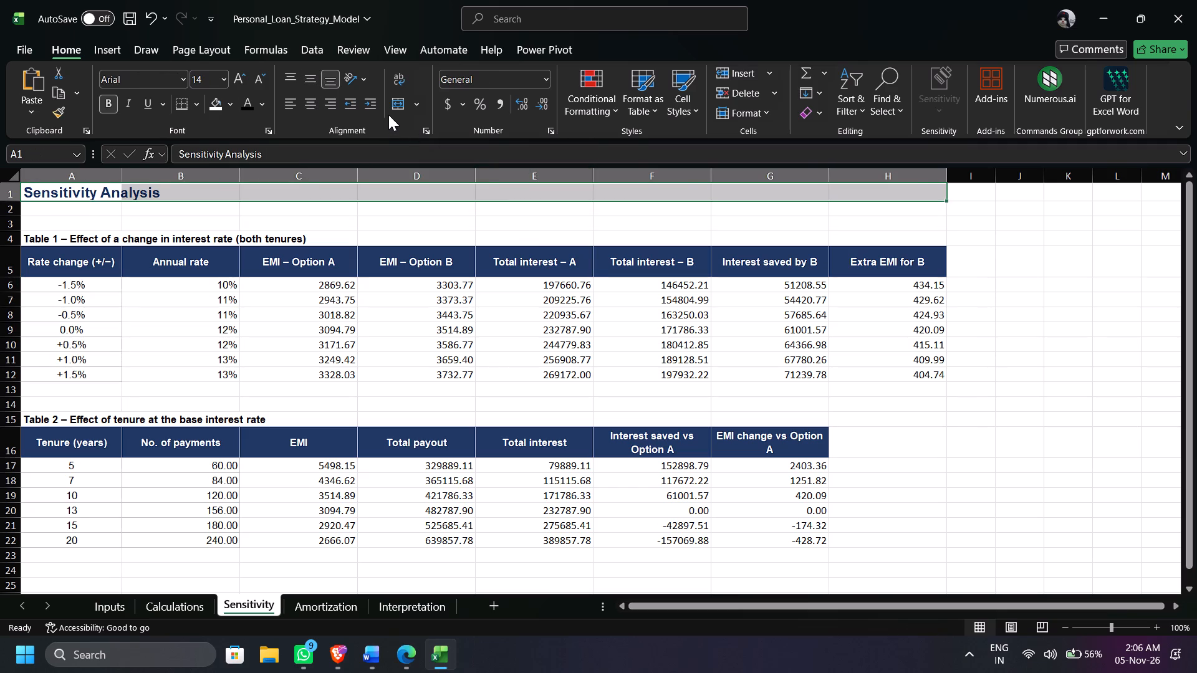
{"action": "left_click", "coordinate": [390, 105]}
{"action": "left_click", "coordinate": [509, 309]}
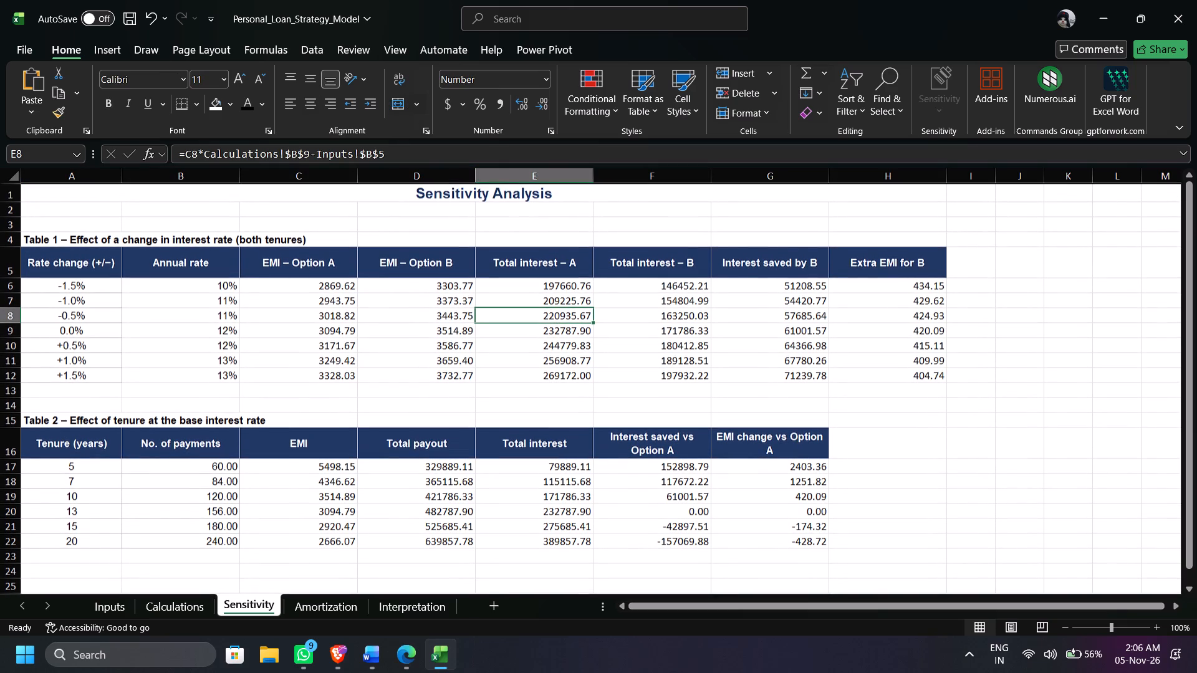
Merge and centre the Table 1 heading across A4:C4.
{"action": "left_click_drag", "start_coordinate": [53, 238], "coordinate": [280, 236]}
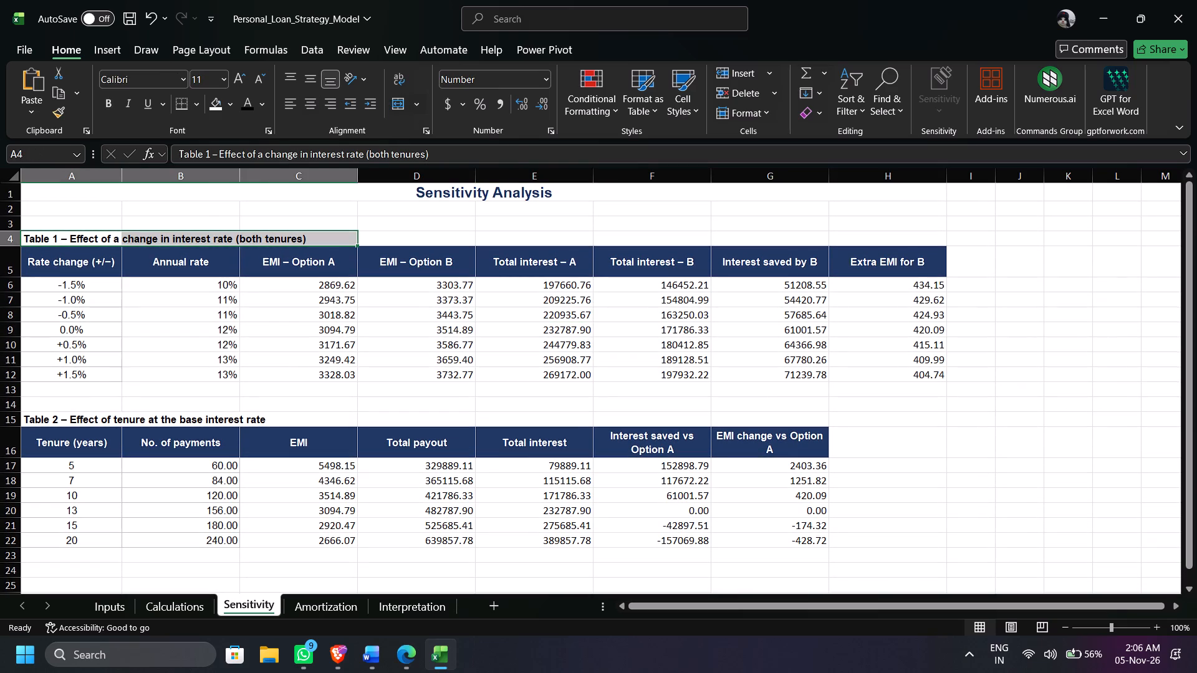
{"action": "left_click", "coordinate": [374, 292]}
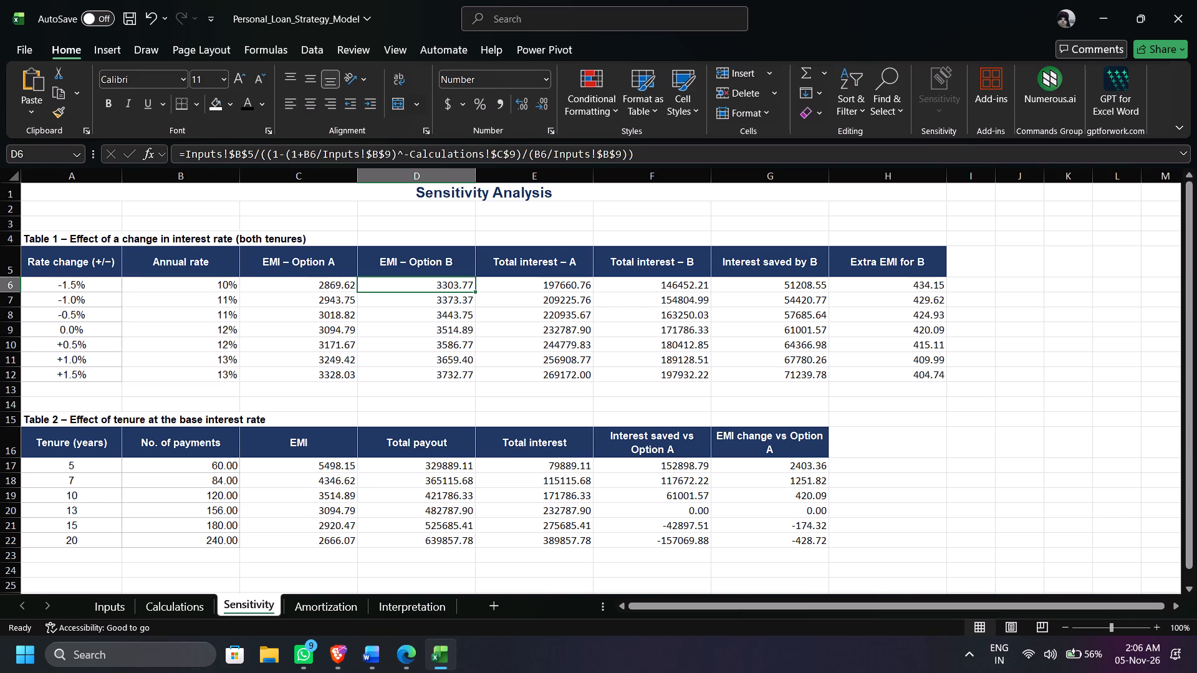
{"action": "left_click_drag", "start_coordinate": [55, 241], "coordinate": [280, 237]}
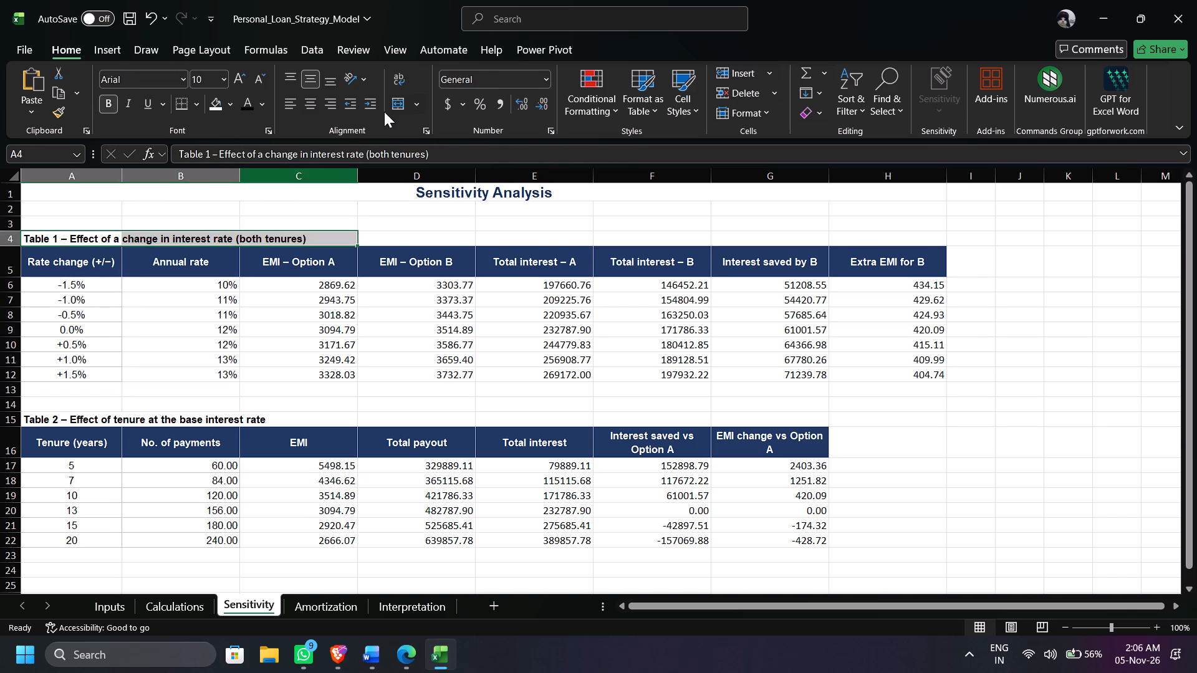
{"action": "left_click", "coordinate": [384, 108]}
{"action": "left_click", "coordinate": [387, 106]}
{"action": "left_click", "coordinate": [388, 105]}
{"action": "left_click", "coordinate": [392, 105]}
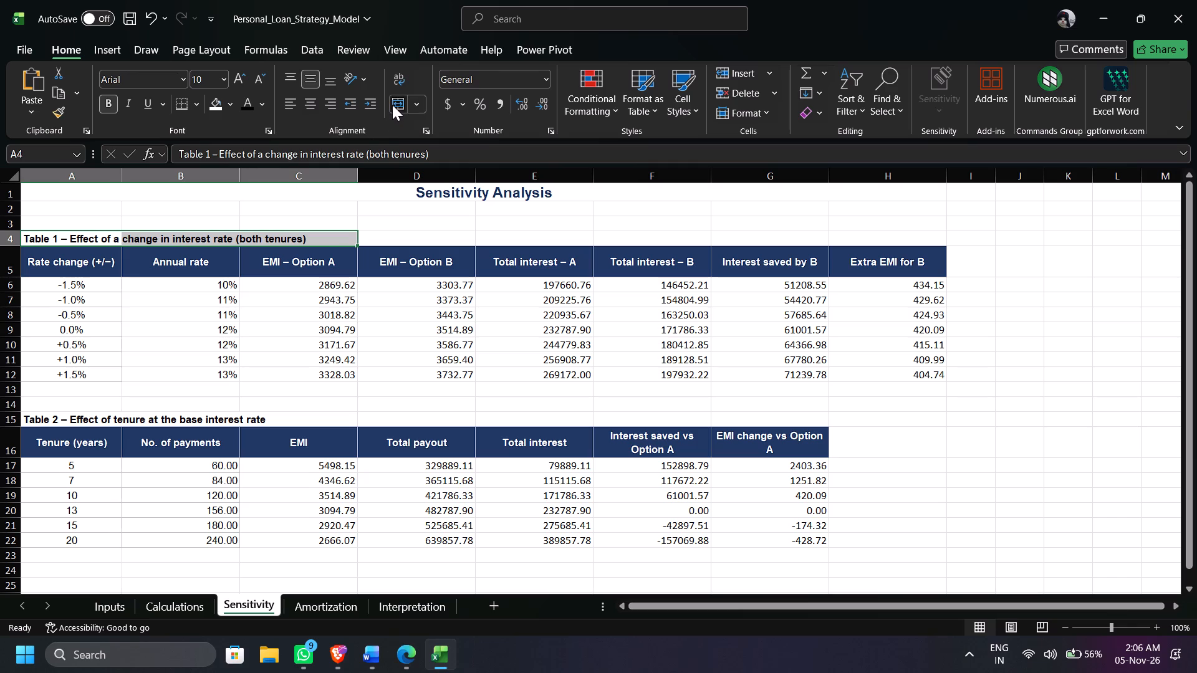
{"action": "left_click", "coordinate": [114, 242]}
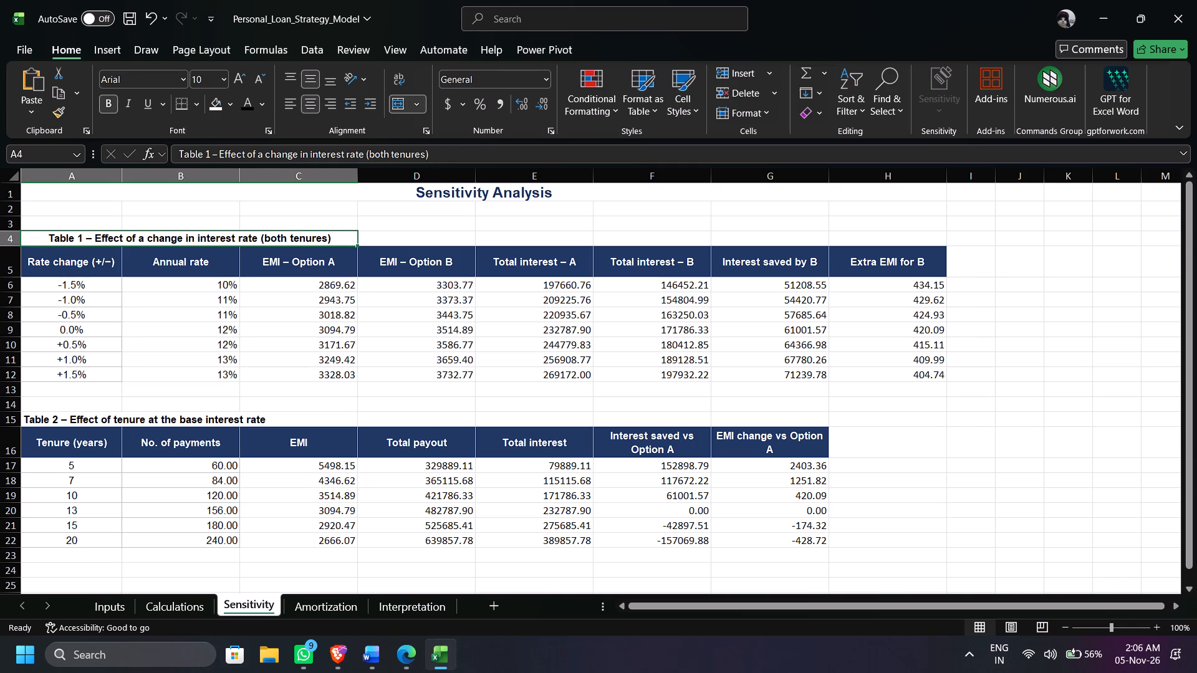
Extend the merged, centred Table 1 heading across A4:H4, with white fill and black text.
{"action": "left_click_drag", "start_coordinate": [257, 236], "coordinate": [373, 238]}
{"action": "left_click_drag", "start_coordinate": [373, 238], "coordinate": [863, 237]}
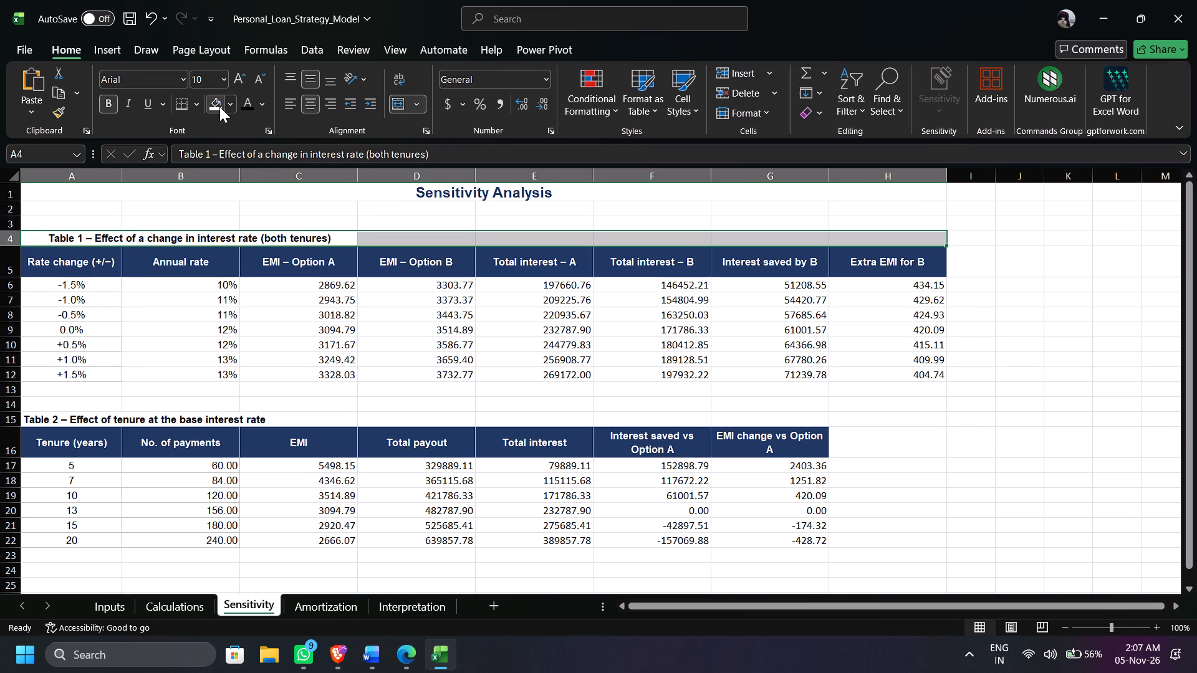
{"action": "left_click", "coordinate": [219, 107]}
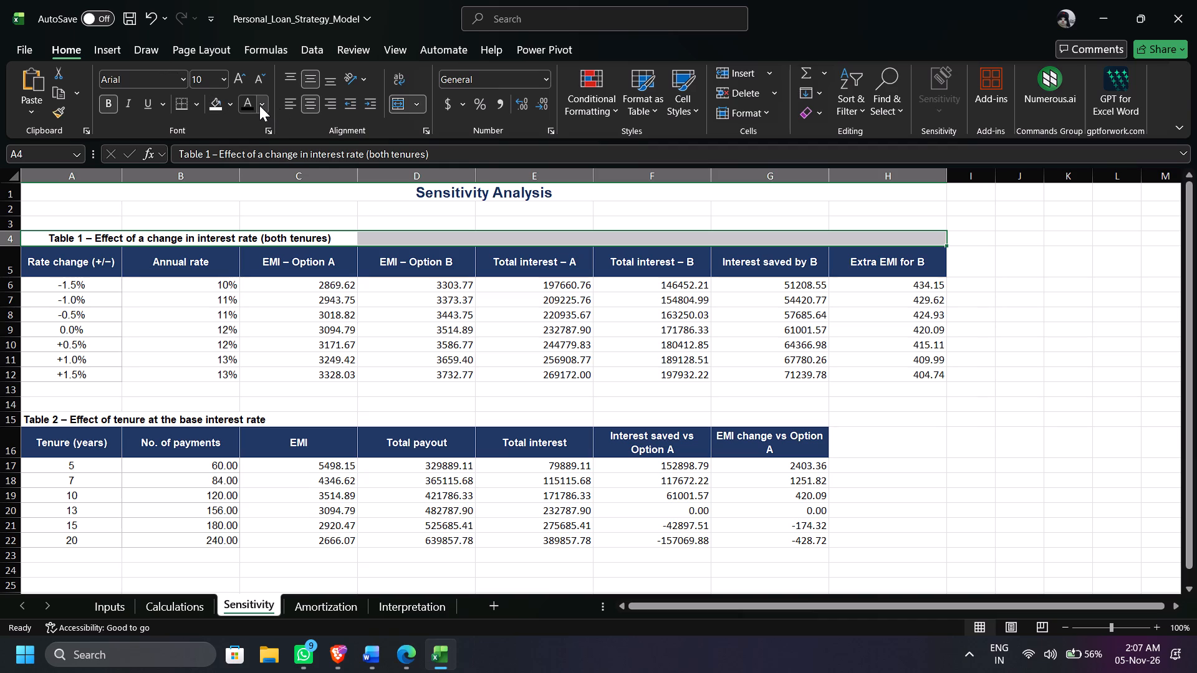
{"action": "left_click", "coordinate": [249, 107]}
{"action": "left_click", "coordinate": [397, 103]}
{"action": "left_click", "coordinate": [397, 103]}
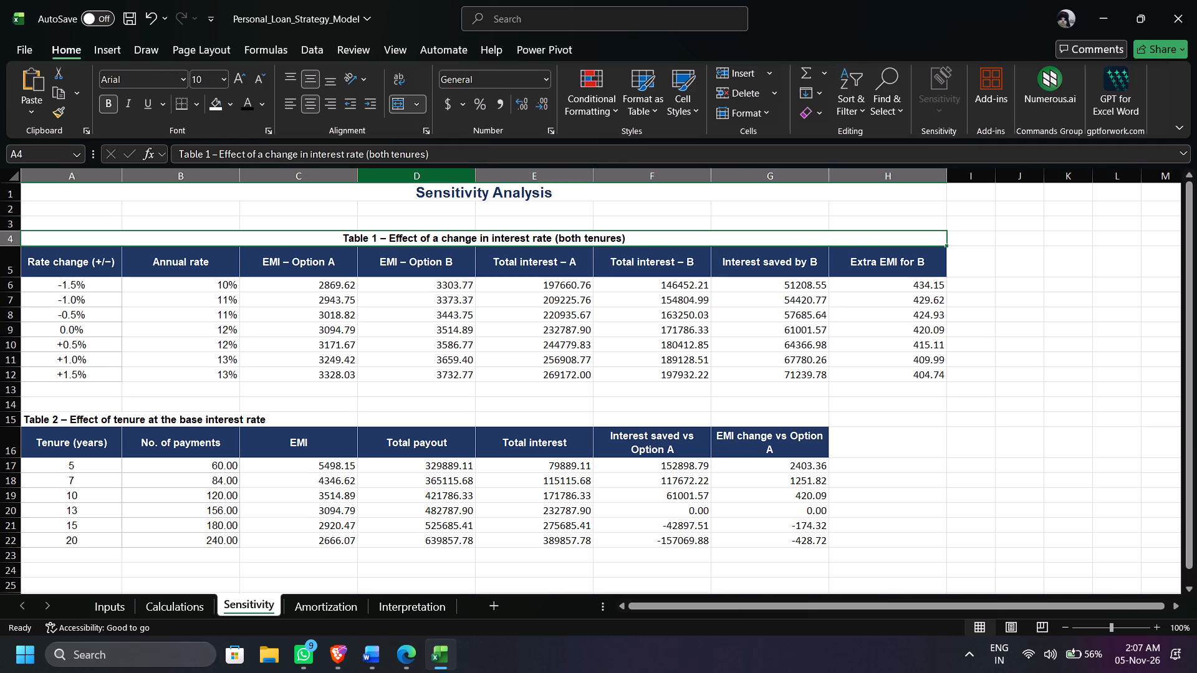
Merge and centre the Table 2 heading across A15:G15.
{"action": "left_click_drag", "start_coordinate": [167, 427], "coordinate": [237, 419]}
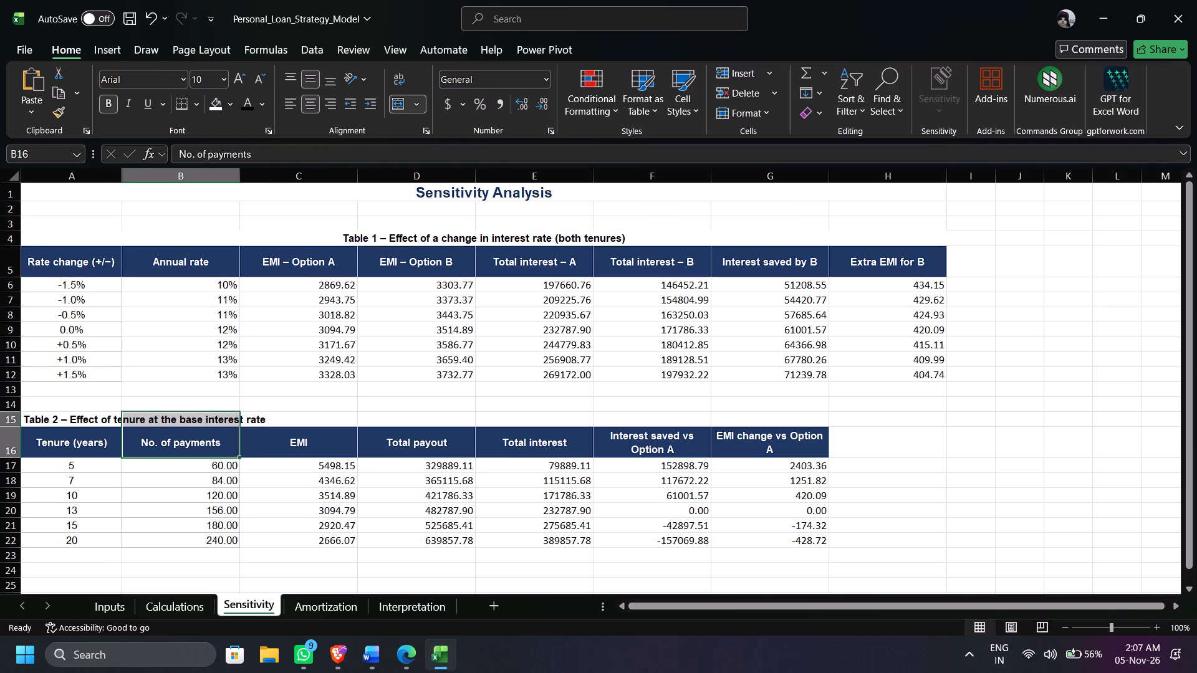
{"action": "left_click_drag", "start_coordinate": [98, 422], "coordinate": [765, 418]}
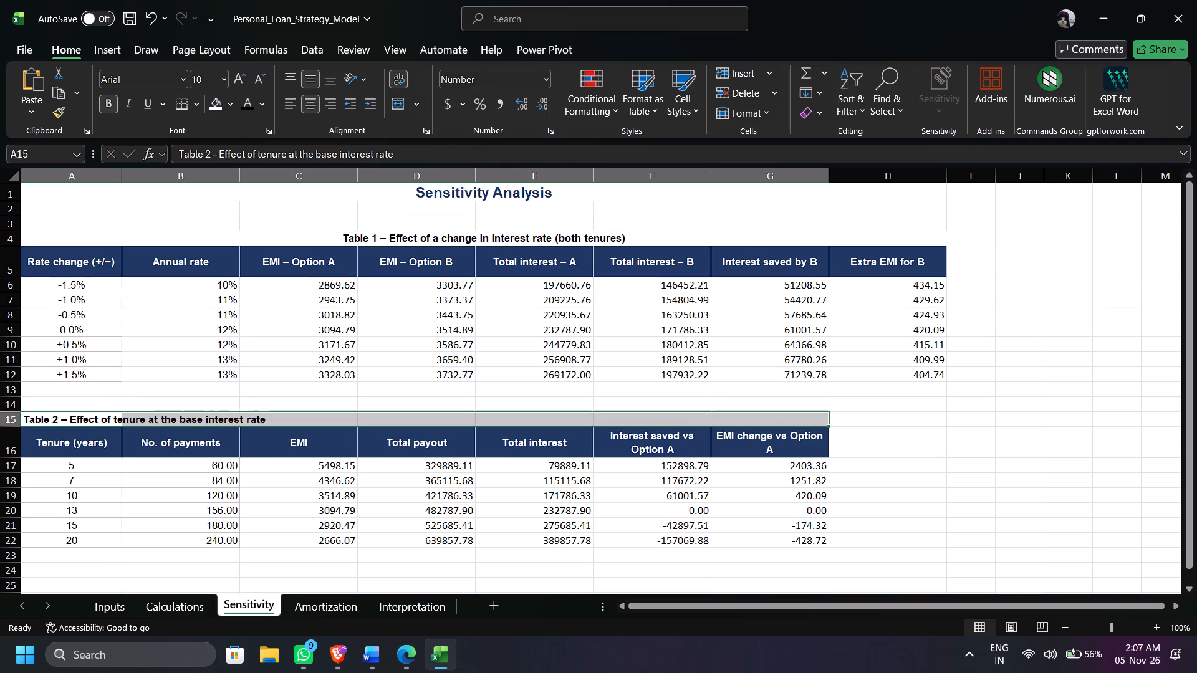
{"action": "left_click", "coordinate": [399, 102]}
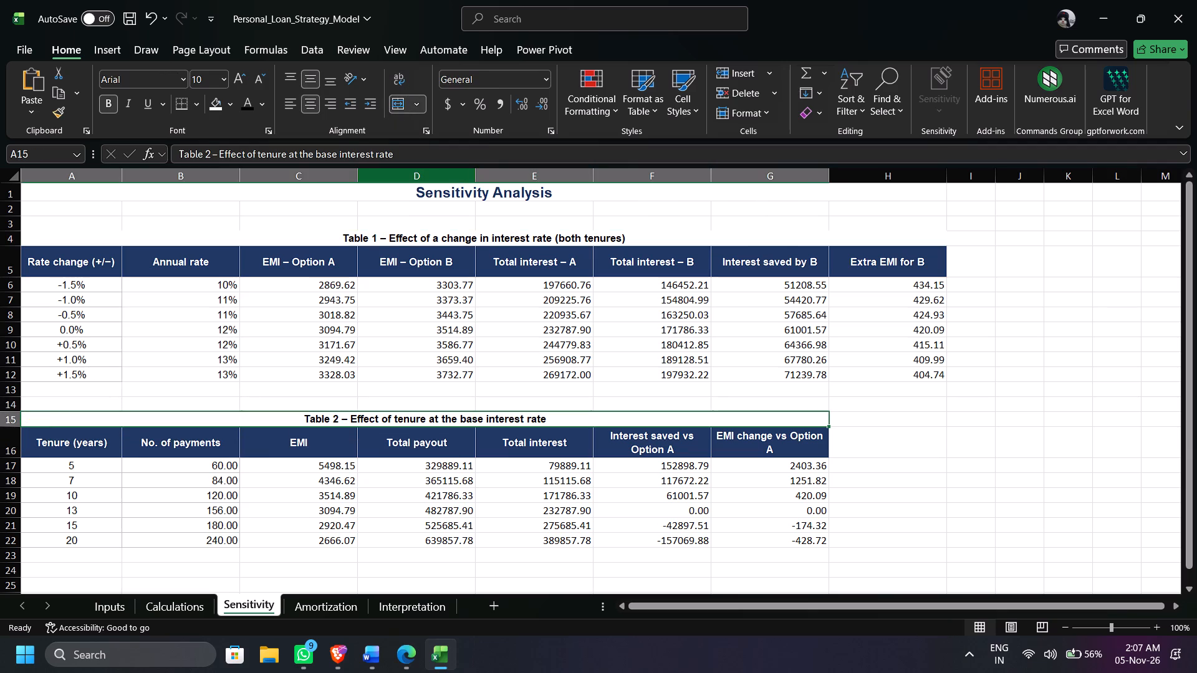
Remove the "Table 2 –" prefix so the second heading reads "Effect of tenure at the base interest rate".
{"action": "left_click", "coordinate": [351, 421]}
{"action": "left_click_drag", "start_coordinate": [351, 421], "coordinate": [307, 423]}
{"action": "key", "text": "BackSpace"}
{"action": "key", "text": "BackSpace"}
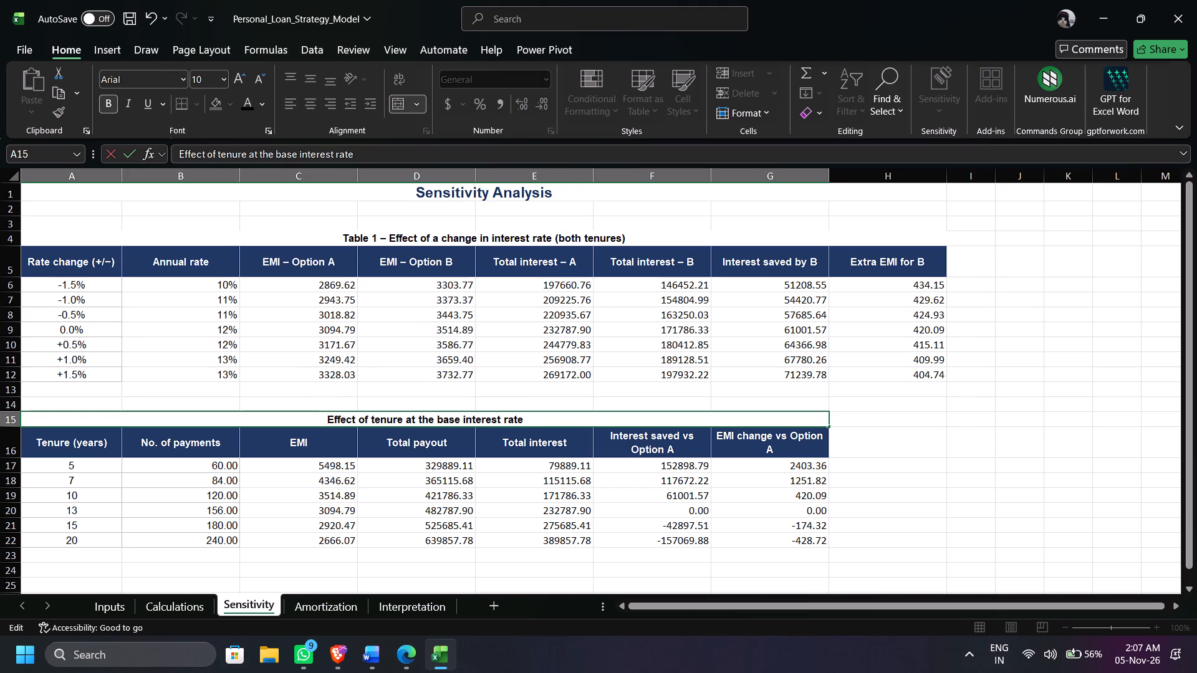
Remove the "Table 1 –" prefix so the first heading reads "Effect of a change in interest rate (both tenures)".
{"action": "left_click", "coordinate": [389, 233]}
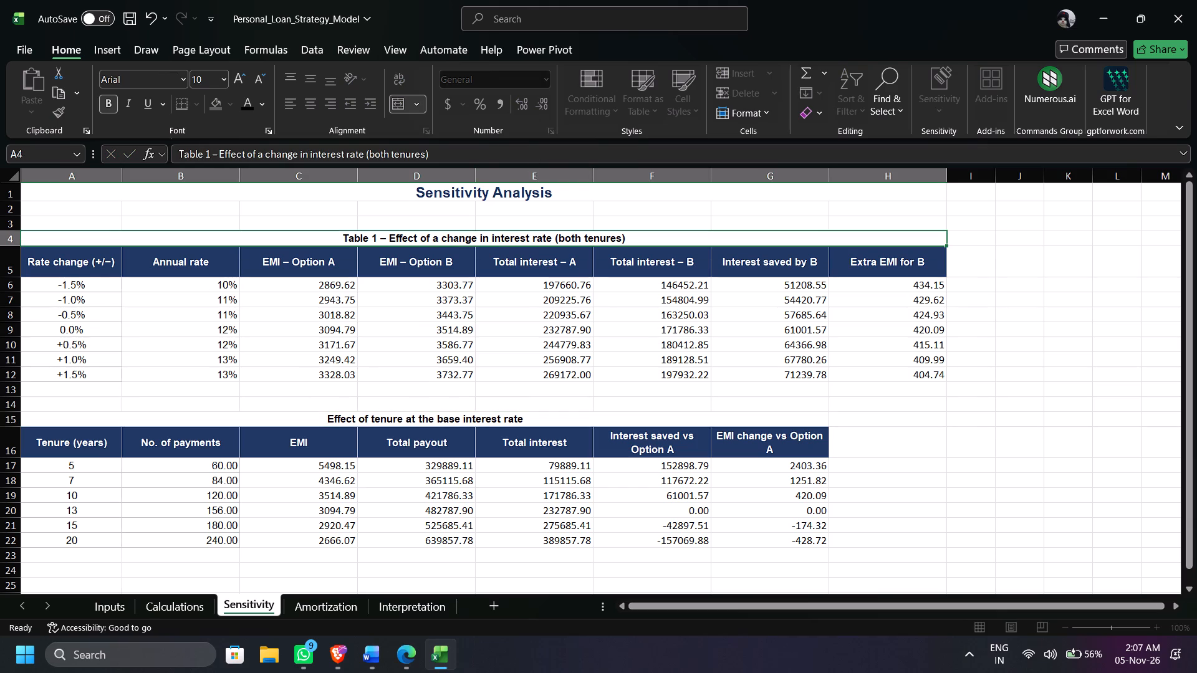
{"action": "left_click", "coordinate": [389, 237]}
{"action": "left_click_drag", "start_coordinate": [389, 237], "coordinate": [343, 241]}
{"action": "key", "text": "BackSpace"}
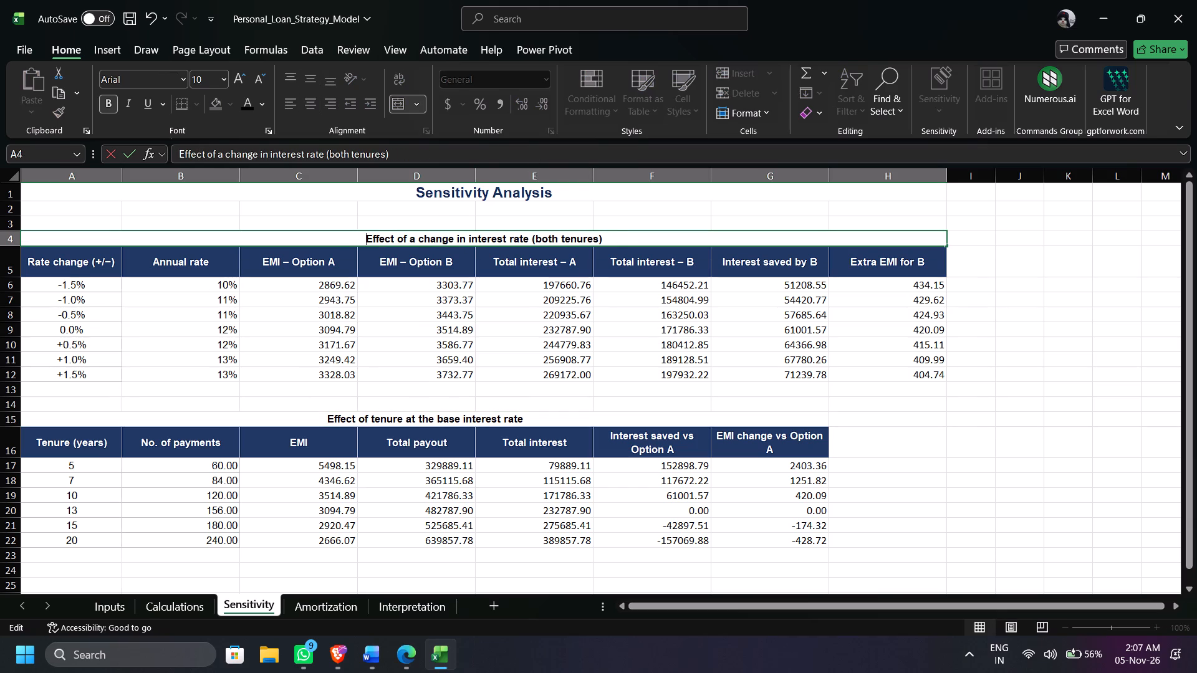
{"action": "left_click", "coordinate": [283, 232]}
{"action": "left_click", "coordinate": [215, 252]}
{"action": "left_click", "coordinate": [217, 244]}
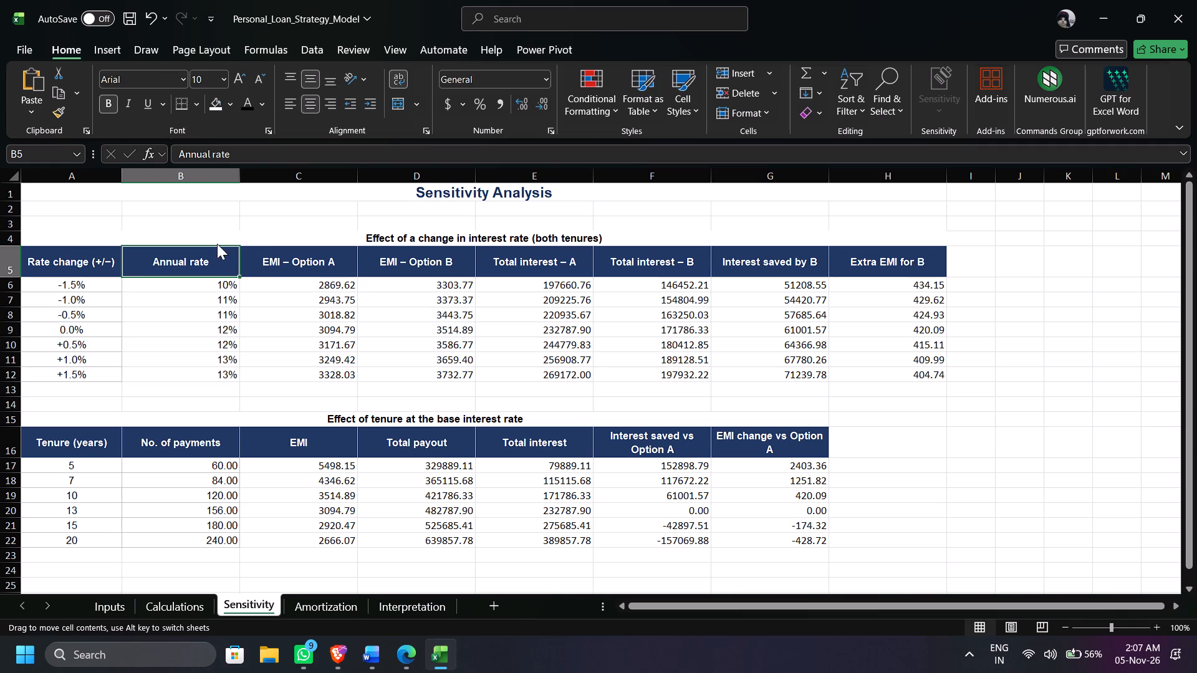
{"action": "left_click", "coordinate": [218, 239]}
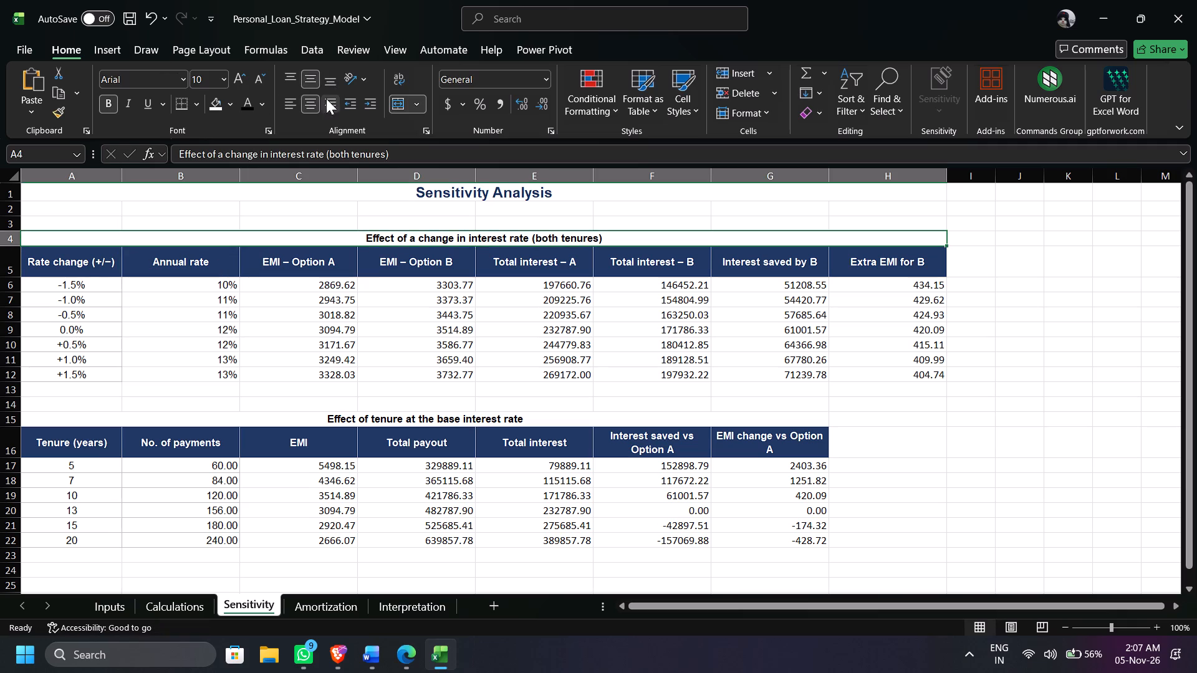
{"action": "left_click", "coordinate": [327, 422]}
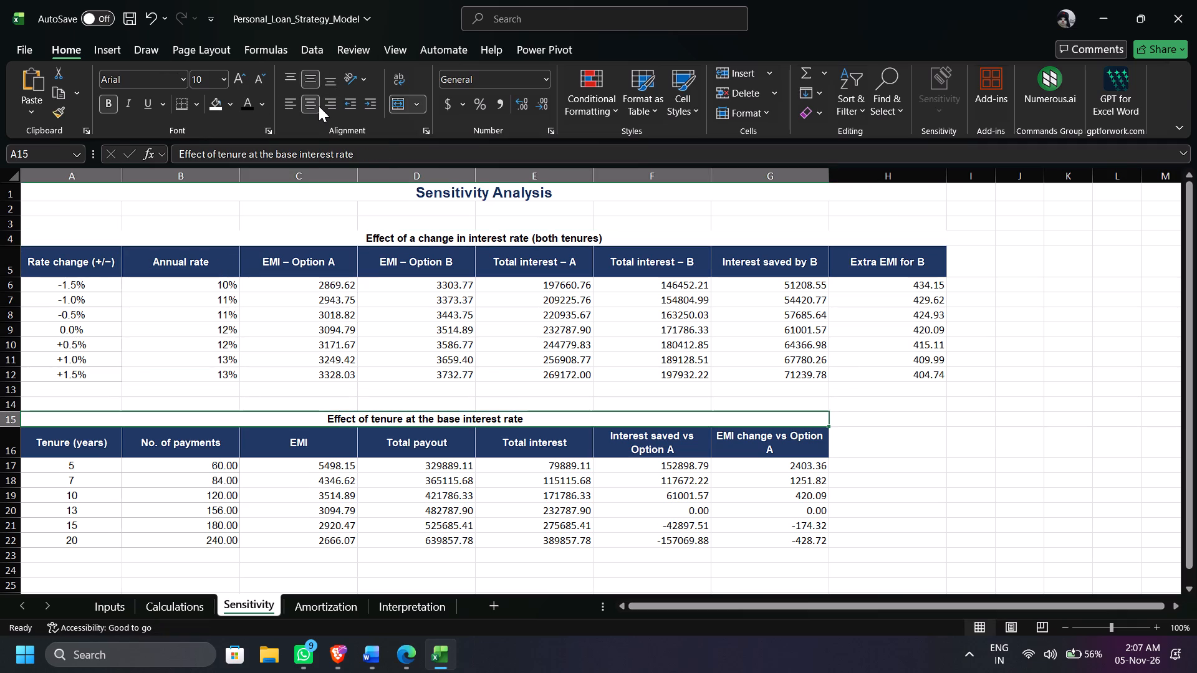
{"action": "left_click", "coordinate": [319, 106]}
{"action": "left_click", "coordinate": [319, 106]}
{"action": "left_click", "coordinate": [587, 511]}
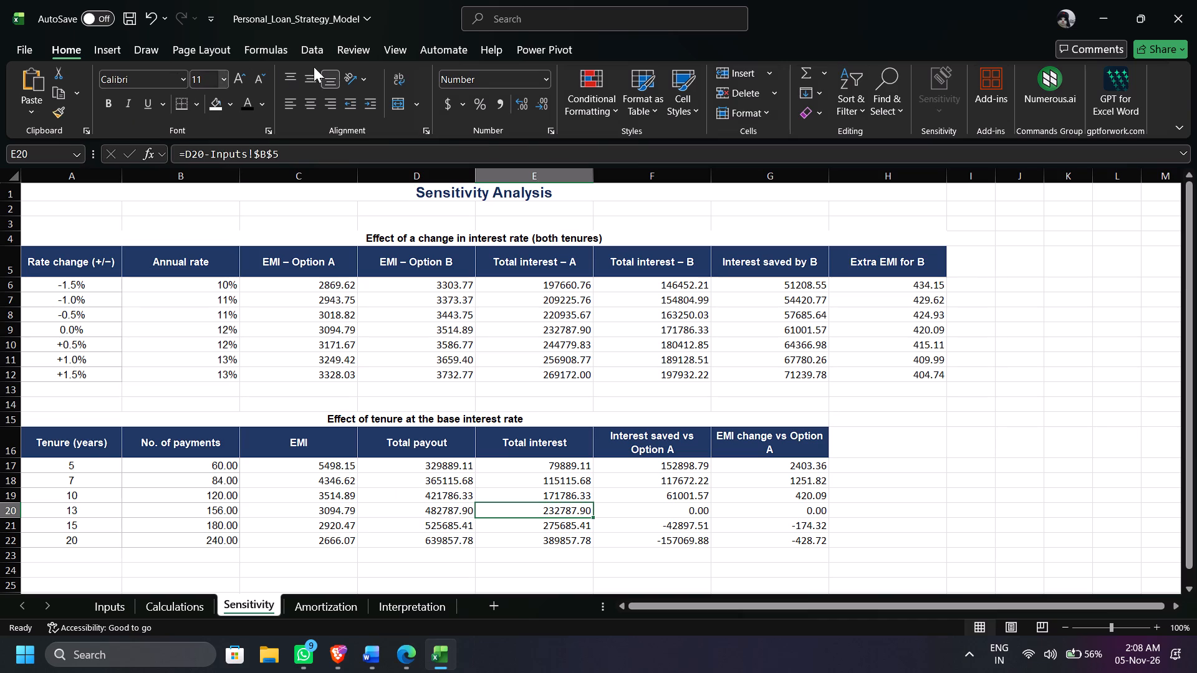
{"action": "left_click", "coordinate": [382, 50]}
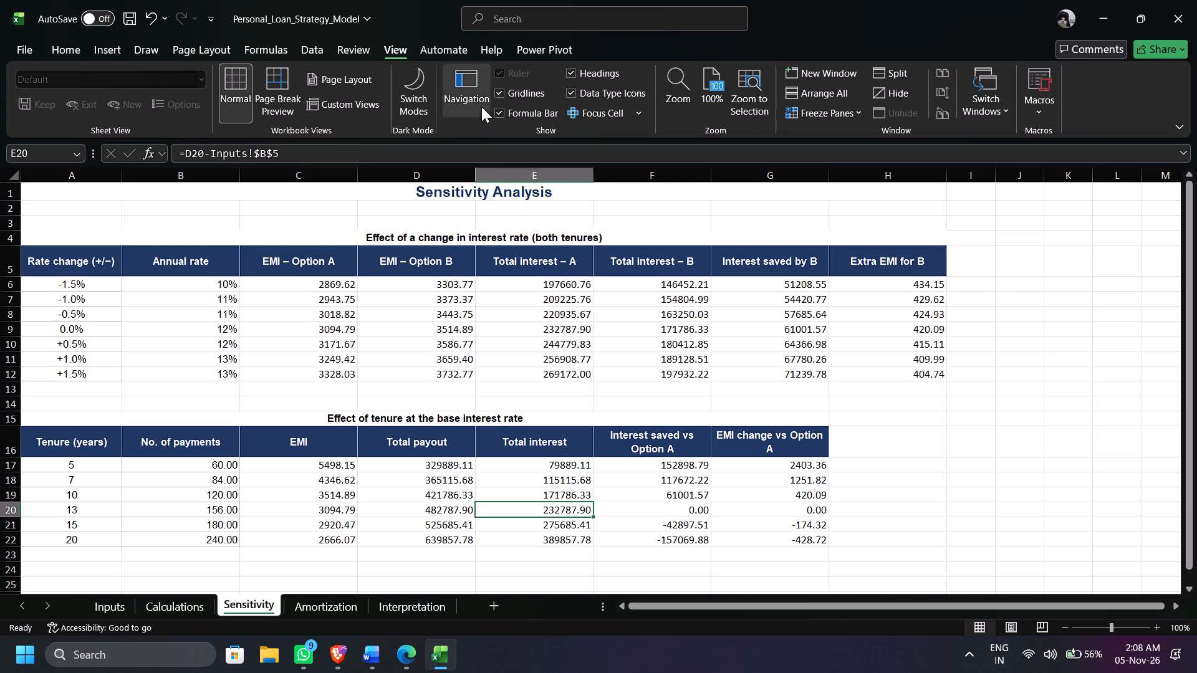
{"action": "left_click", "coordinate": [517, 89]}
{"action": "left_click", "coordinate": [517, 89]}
Apply all borders to the interest-rate table on the Sensitivity sheet, including its heading, across A4:H12.
{"action": "left_click_drag", "start_coordinate": [59, 247], "coordinate": [886, 373]}
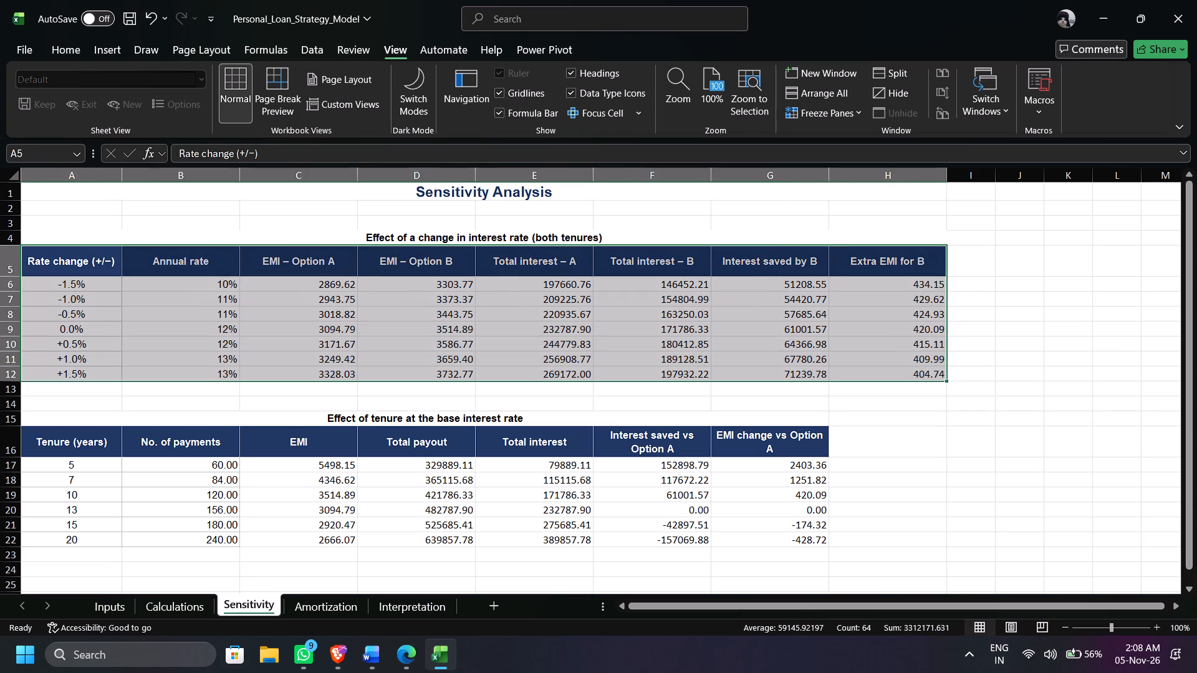
{"action": "left_click_drag", "start_coordinate": [133, 234], "coordinate": [898, 352]}
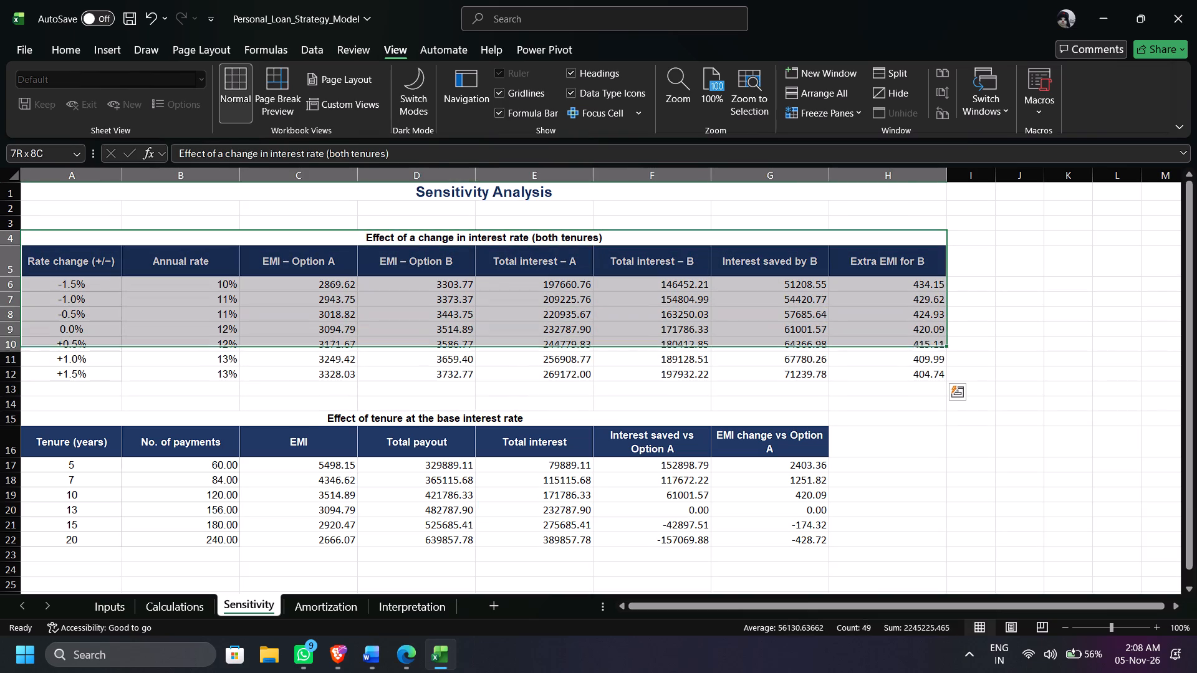
{"action": "left_click_drag", "start_coordinate": [898, 352], "coordinate": [905, 373]}
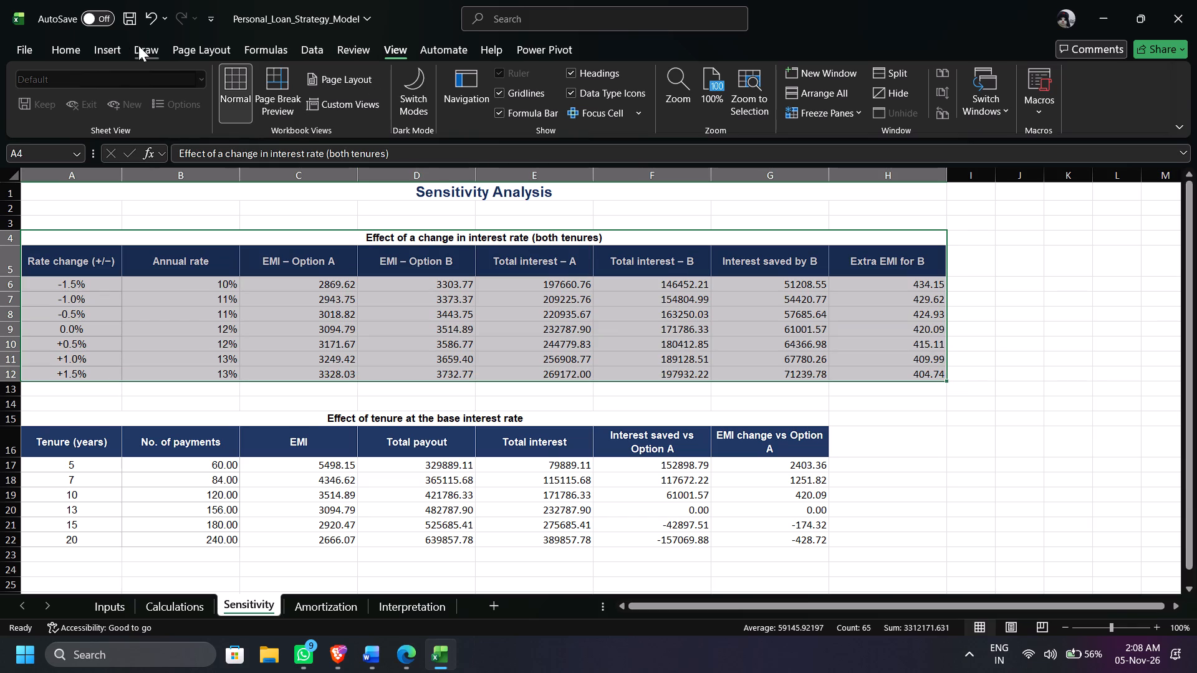
{"action": "left_click", "coordinate": [70, 57]}
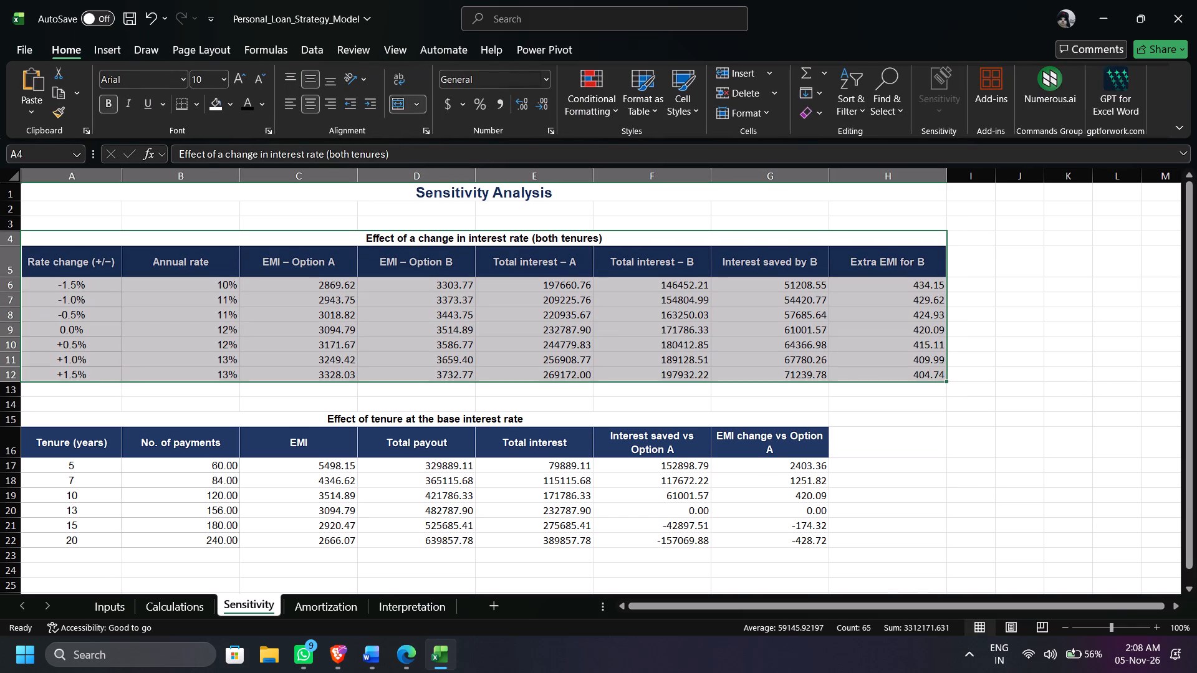
{"action": "left_click", "coordinate": [193, 101]}
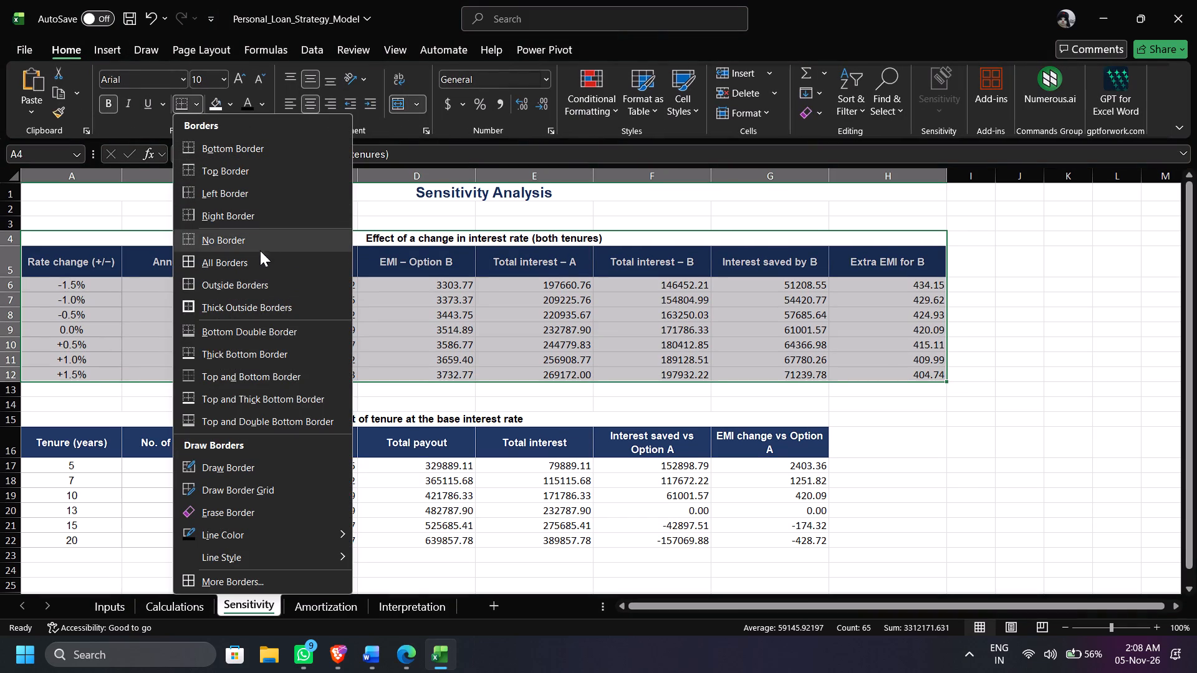
{"action": "left_click", "coordinate": [260, 252]}
{"action": "left_click", "coordinate": [351, 323]}
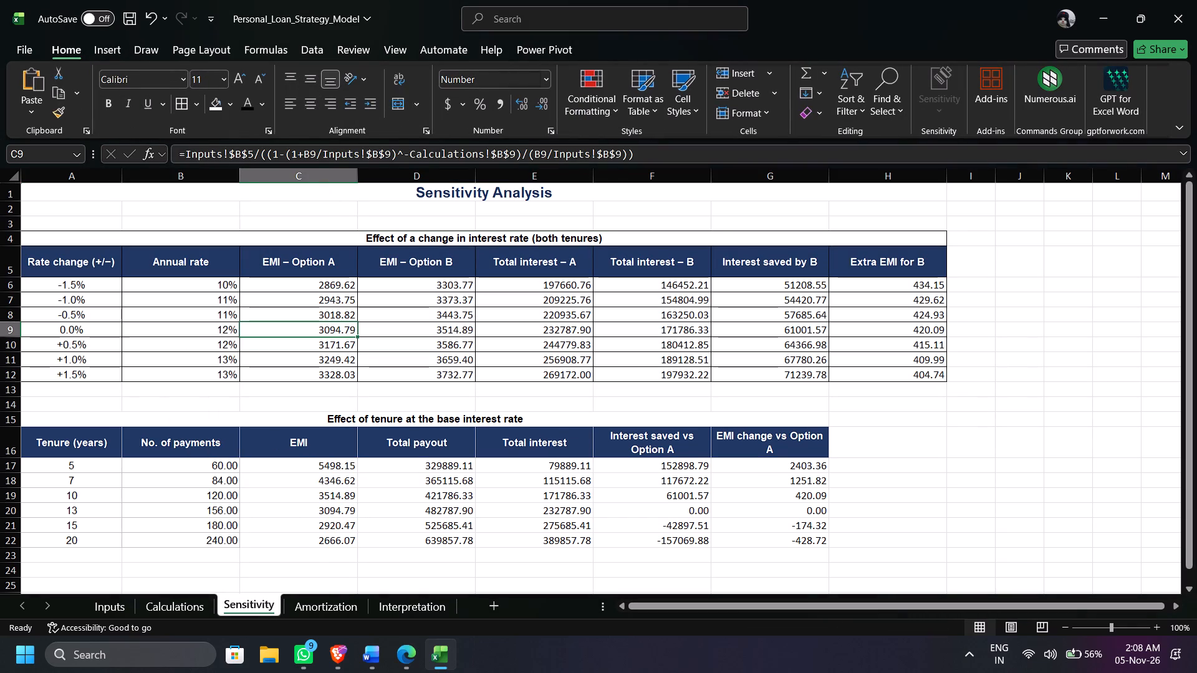
Apply all borders to the tenure table, from its column headers through the last data row, A16:G22.
{"action": "left_click_drag", "start_coordinate": [71, 441], "coordinate": [84, 442]}
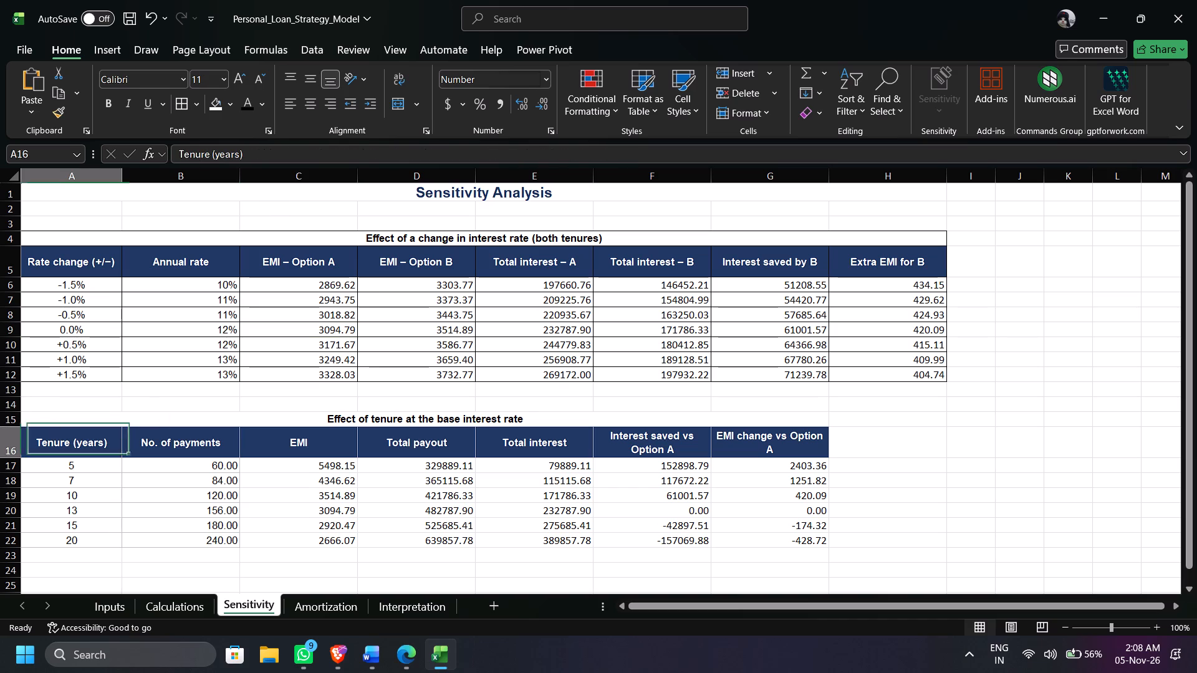
{"action": "left_click_drag", "start_coordinate": [84, 442], "coordinate": [802, 541]}
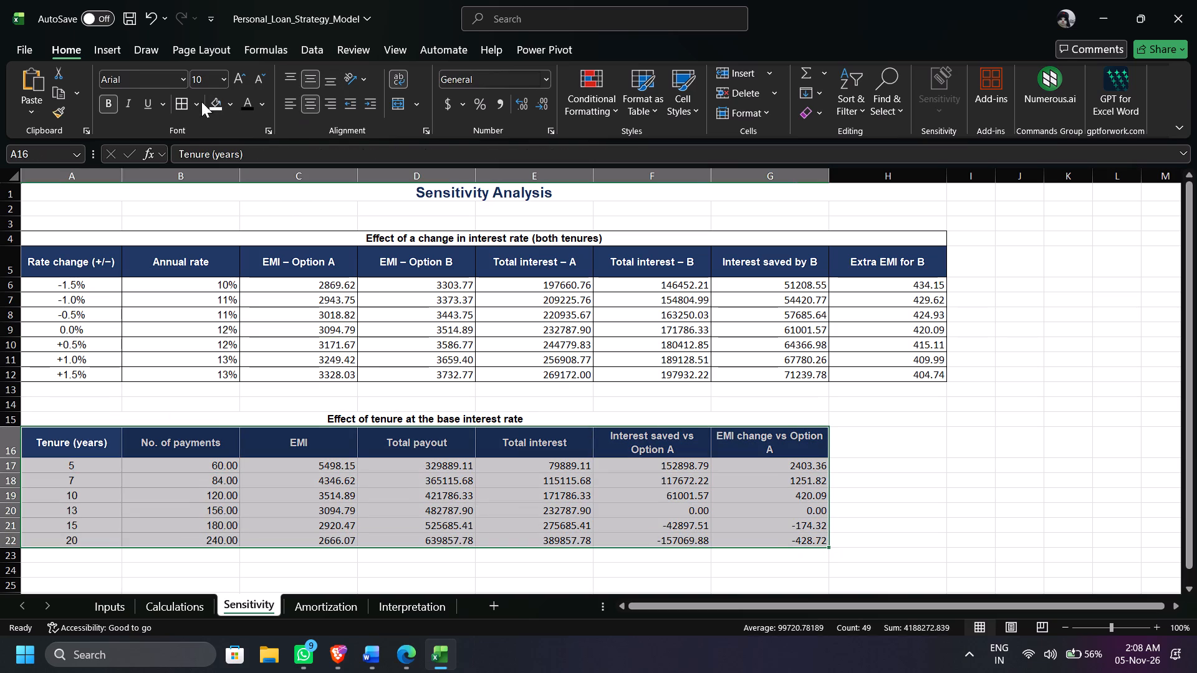
{"action": "left_click", "coordinate": [186, 103]}
{"action": "left_click", "coordinate": [352, 298]}
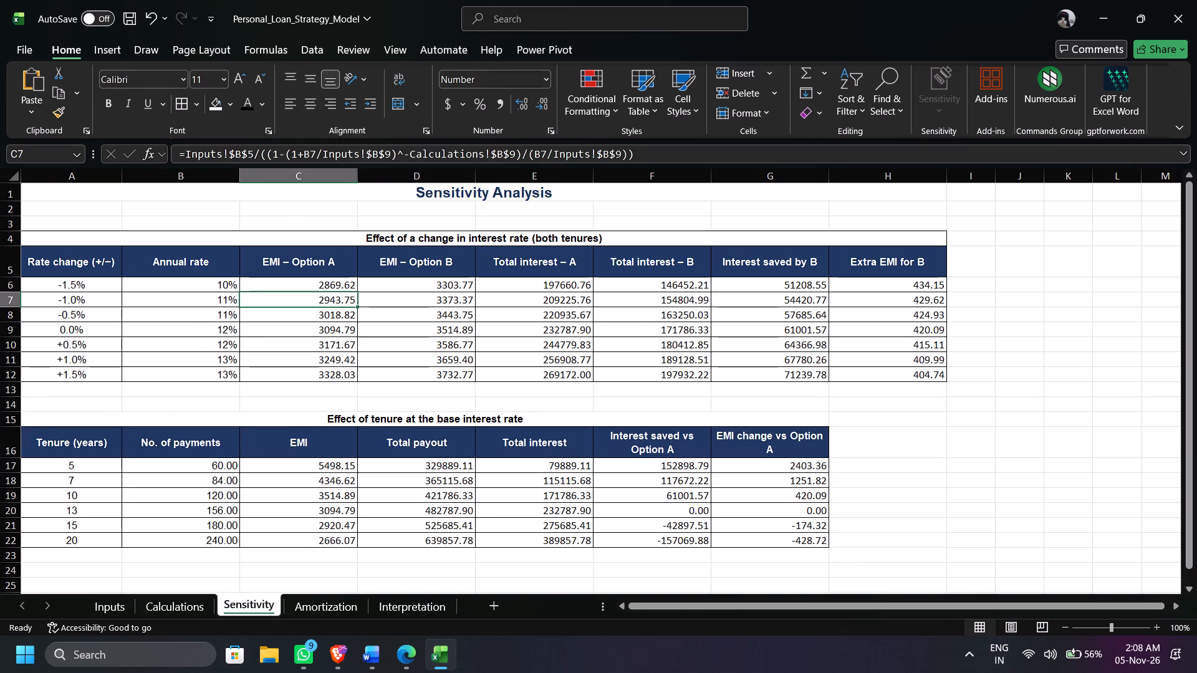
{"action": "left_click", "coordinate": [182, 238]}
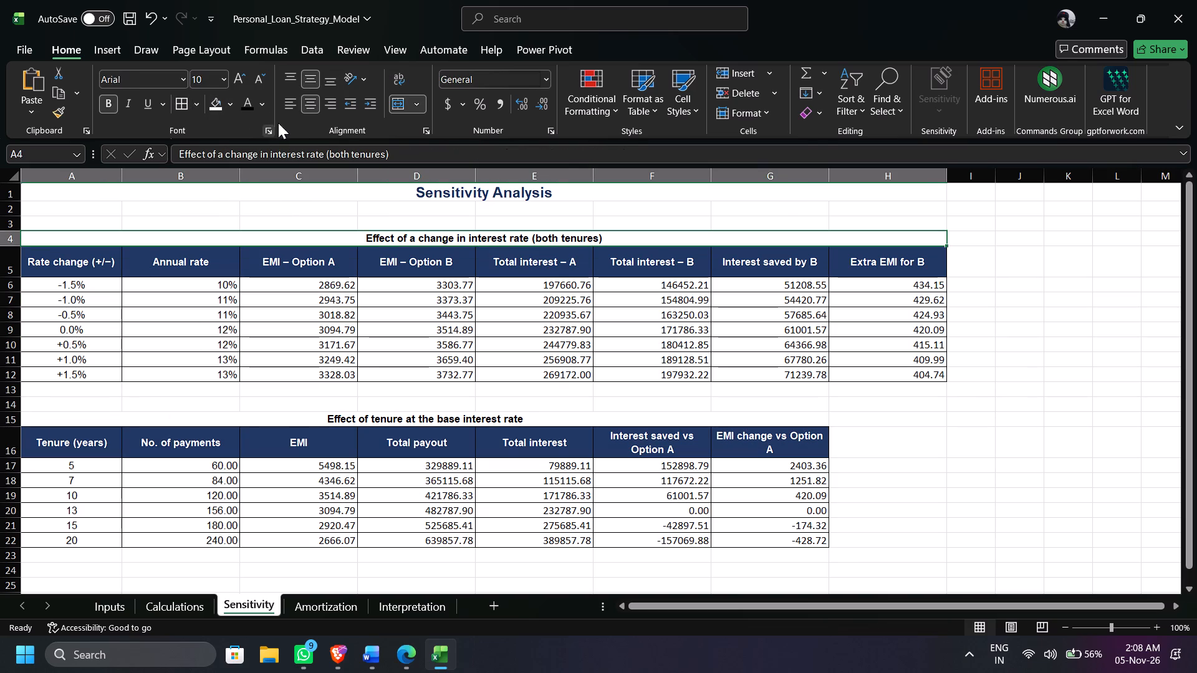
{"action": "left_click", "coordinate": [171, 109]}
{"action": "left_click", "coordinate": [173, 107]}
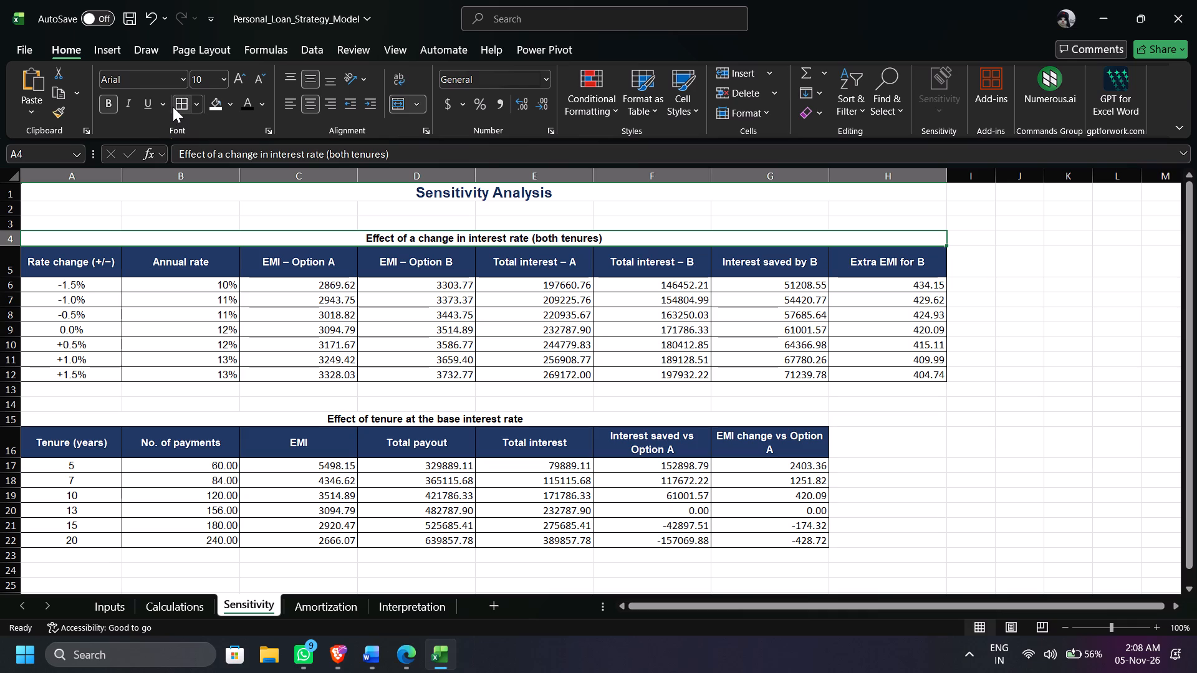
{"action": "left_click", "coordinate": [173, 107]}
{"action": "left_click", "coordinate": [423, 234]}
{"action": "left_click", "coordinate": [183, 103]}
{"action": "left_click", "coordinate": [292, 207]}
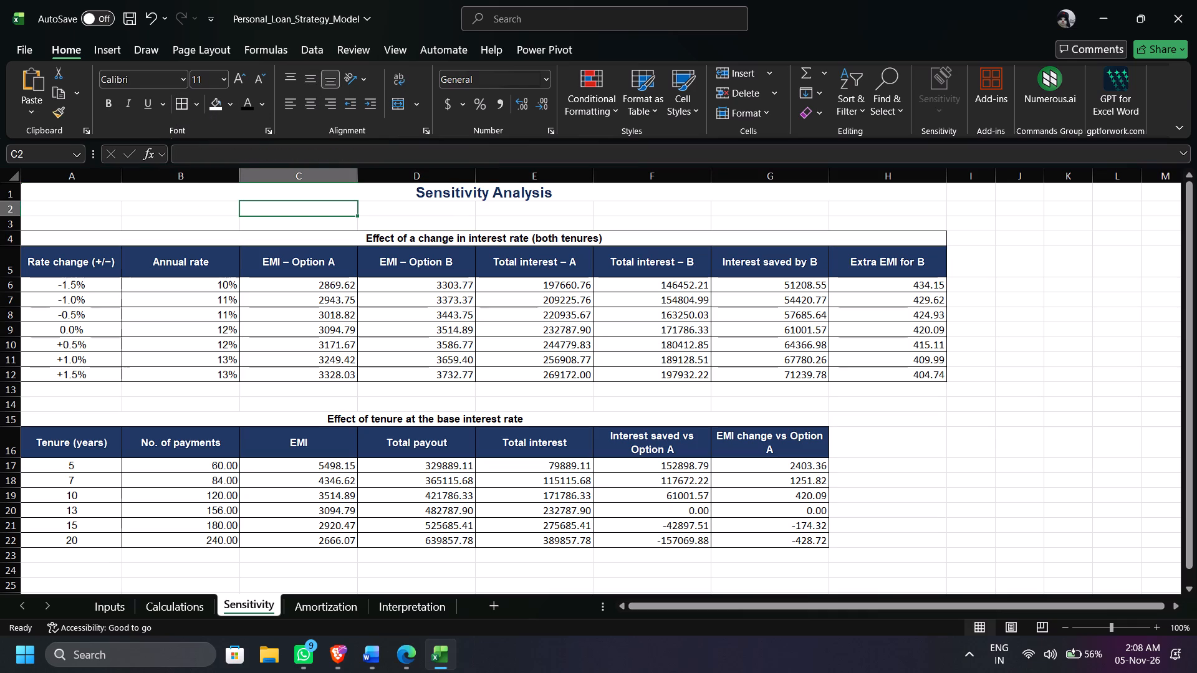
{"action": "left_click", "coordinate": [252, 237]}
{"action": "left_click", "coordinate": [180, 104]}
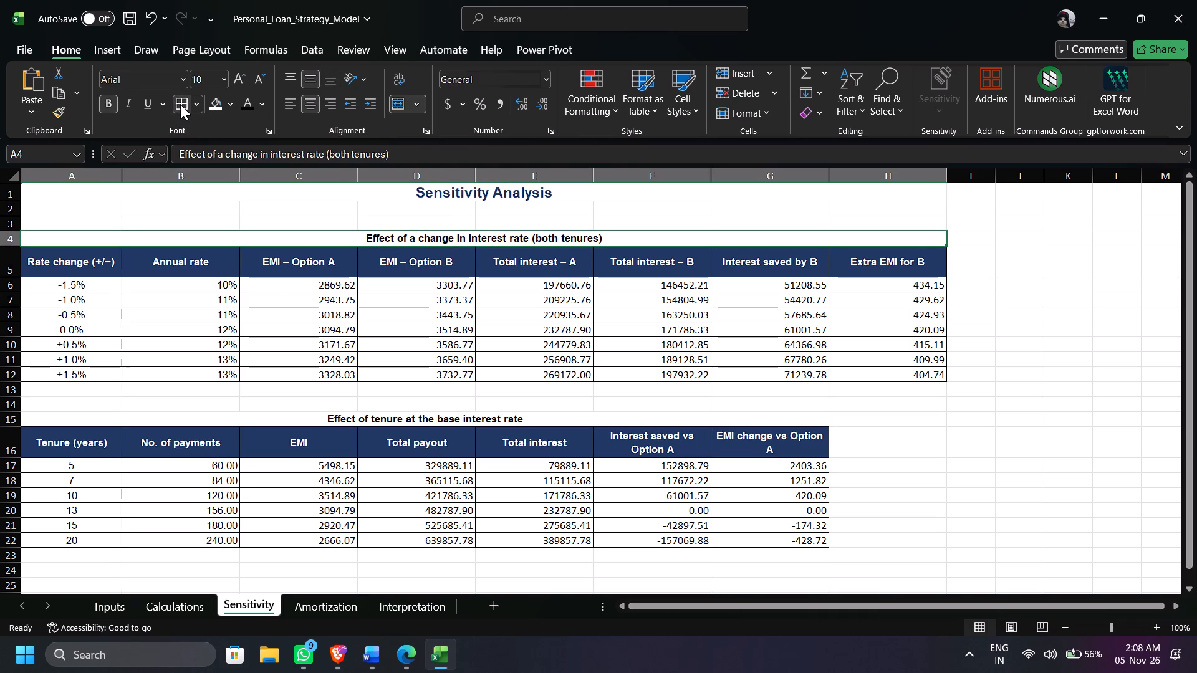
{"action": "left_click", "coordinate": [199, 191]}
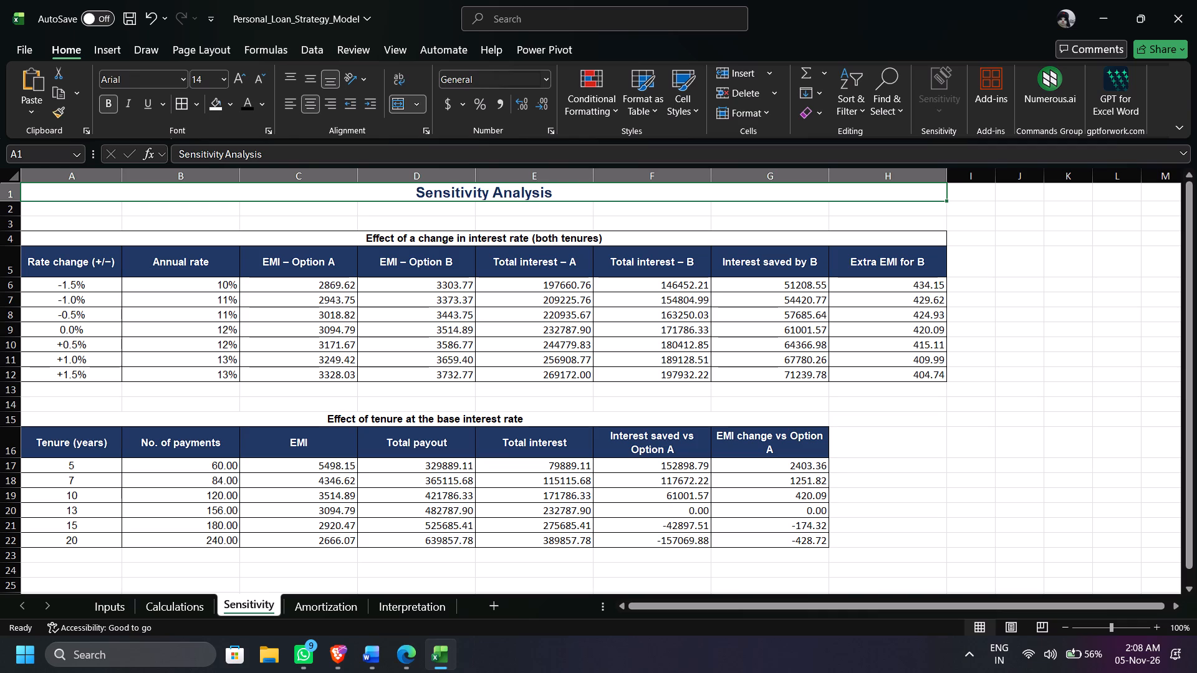
Give the interest-rate table's column header row A5:H5 a white fill and black text.
{"action": "left_click_drag", "start_coordinate": [49, 270], "coordinate": [836, 277]}
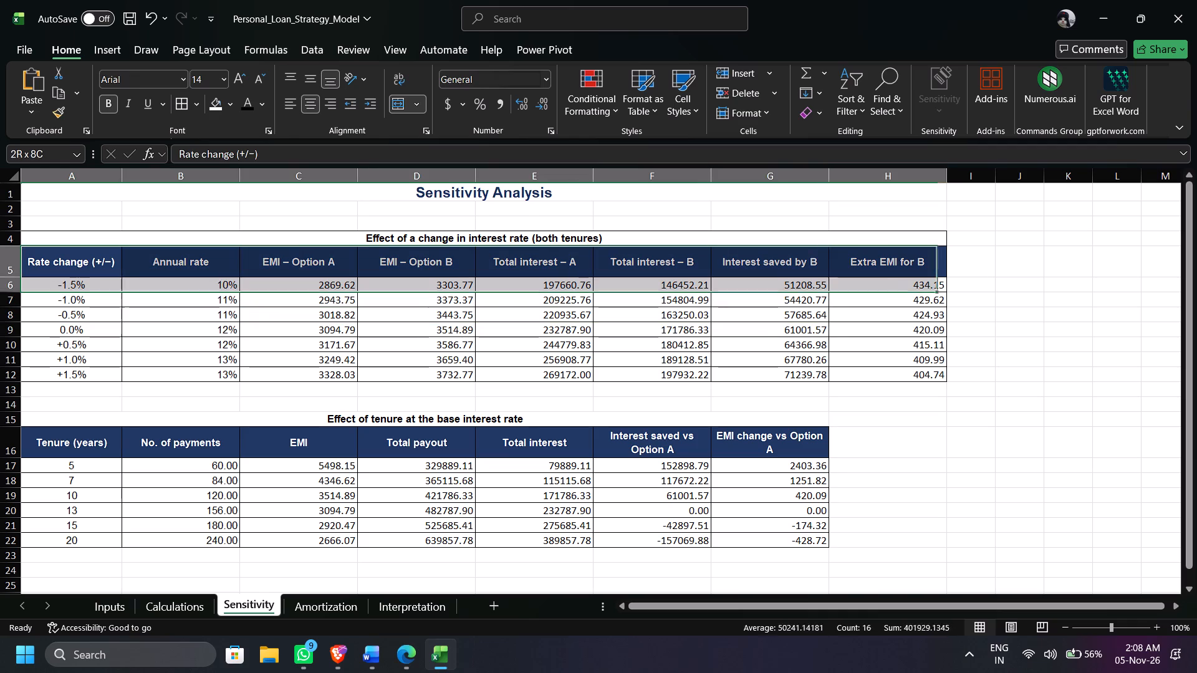
{"action": "left_click_drag", "start_coordinate": [836, 277], "coordinate": [876, 269]}
{"action": "left_click", "coordinate": [264, 94]}
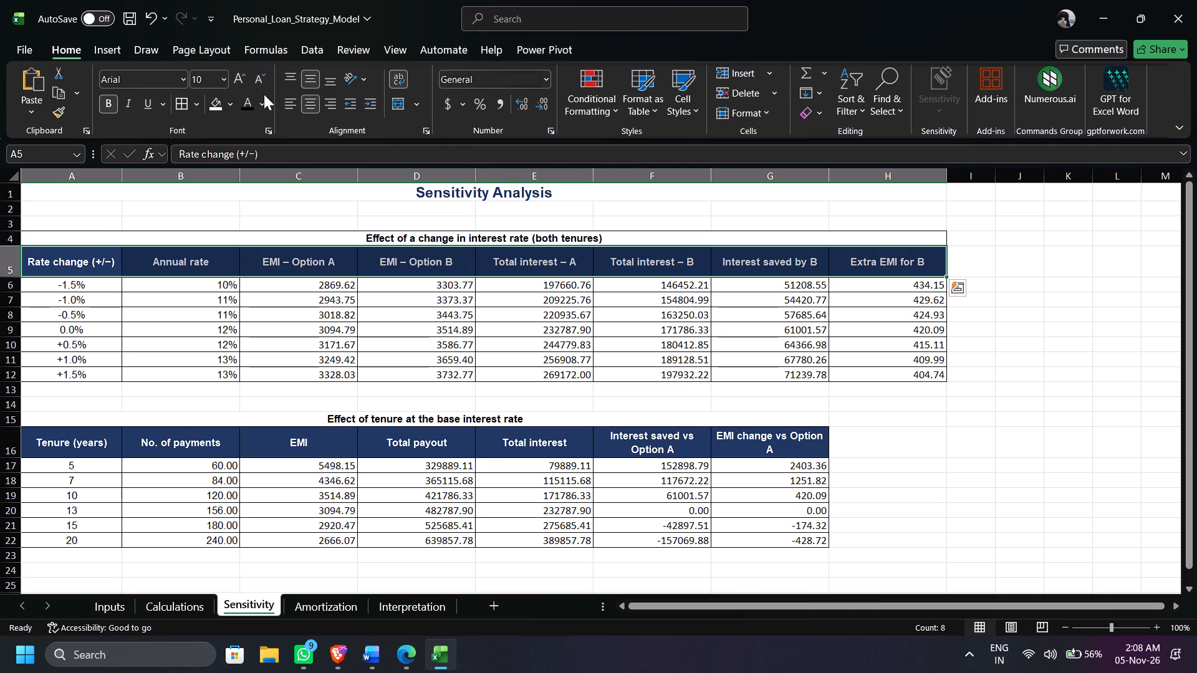
{"action": "left_click", "coordinate": [230, 102]}
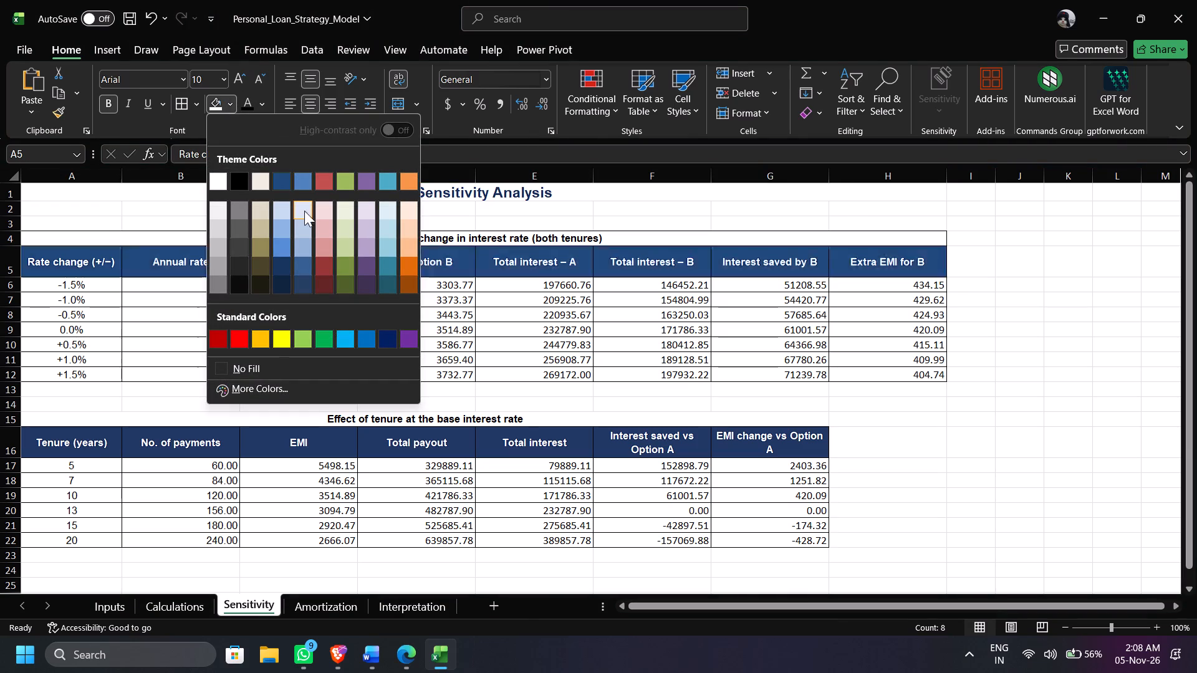
{"action": "left_click", "coordinate": [238, 179]}
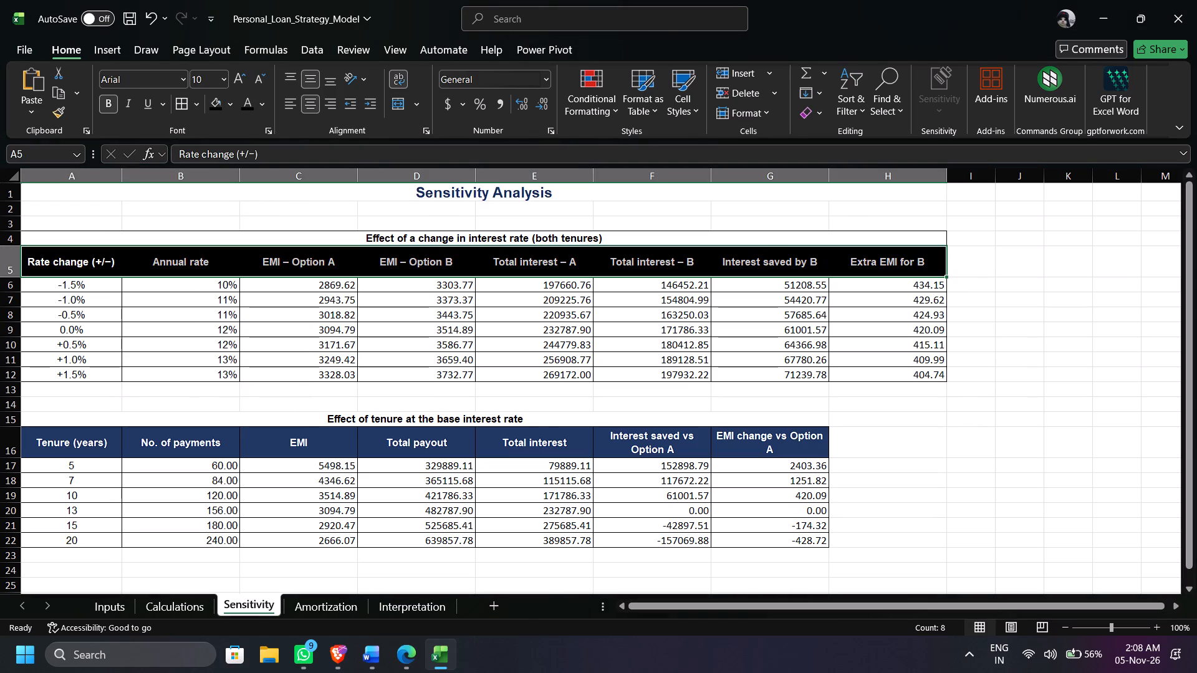
{"action": "left_click", "coordinate": [226, 100]}
{"action": "left_click", "coordinate": [211, 178]}
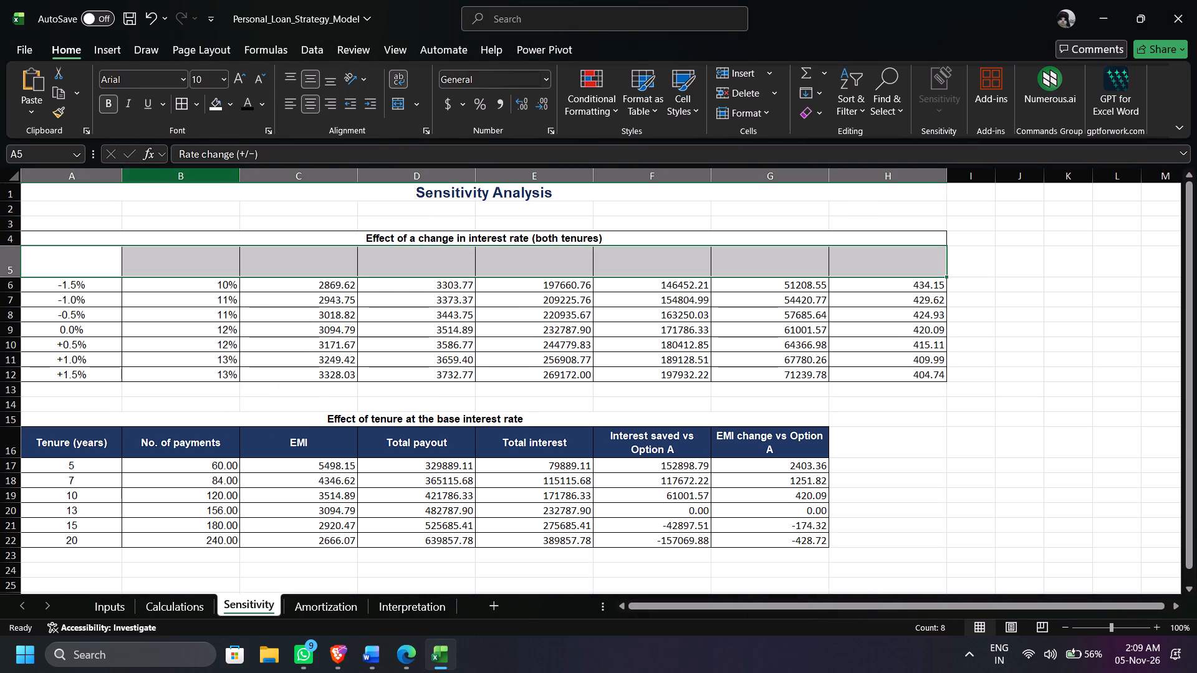
{"action": "left_click", "coordinate": [248, 110]}
{"action": "left_click", "coordinate": [348, 293]}
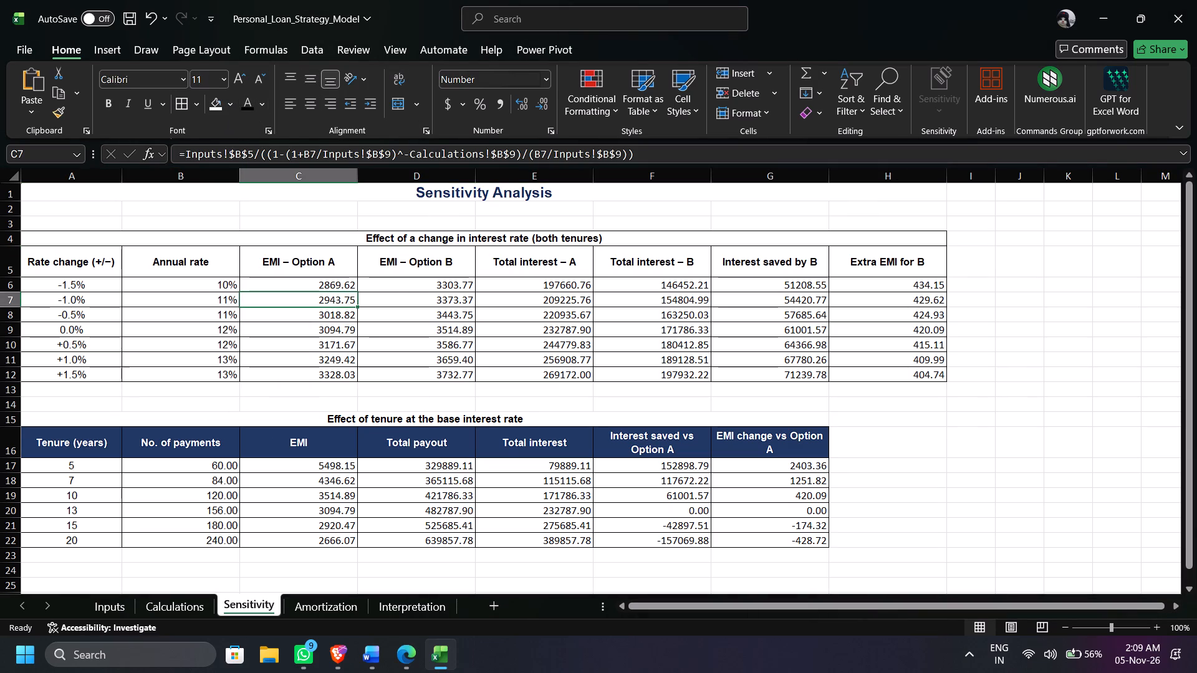
Give the tenure table's column header row A16:G16 a white fill and black text.
{"action": "left_click_drag", "start_coordinate": [75, 432], "coordinate": [746, 447]}
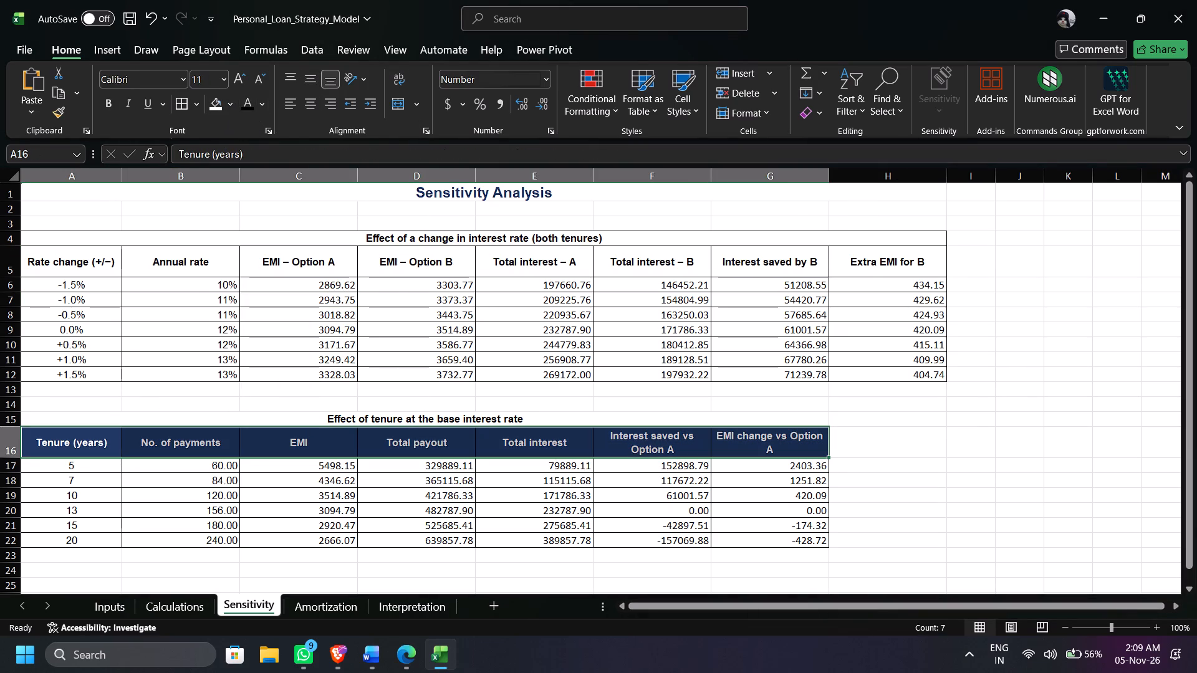
{"action": "left_click", "coordinate": [246, 97]}
{"action": "left_click", "coordinate": [209, 104]}
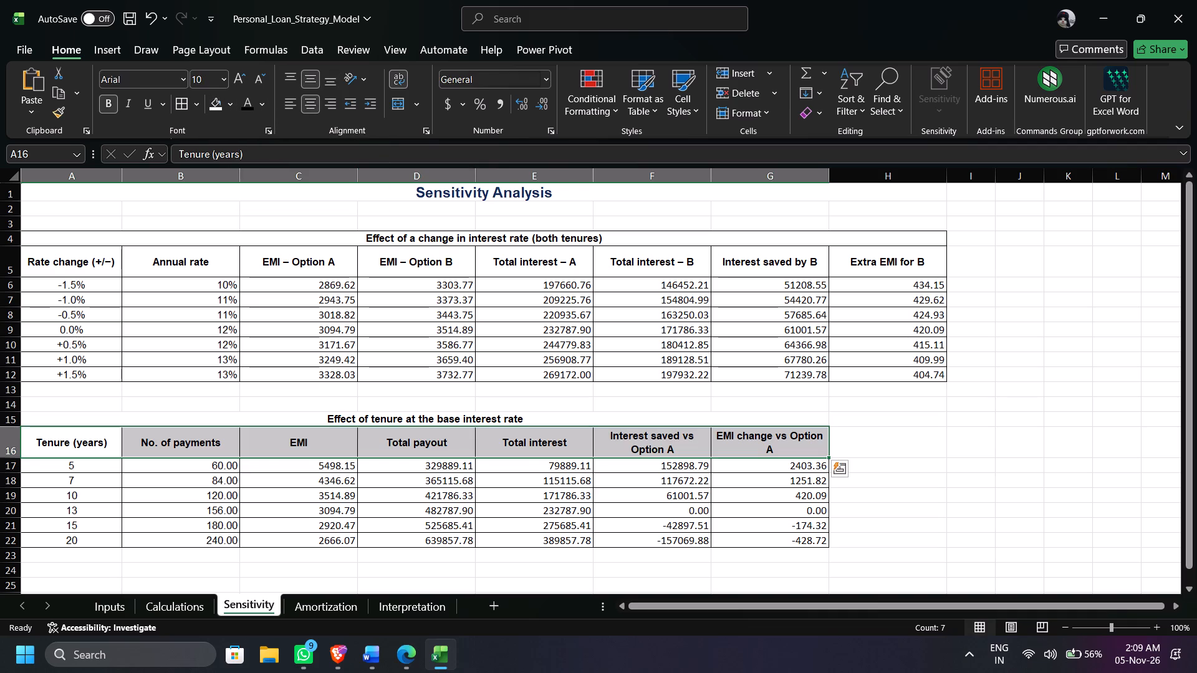
{"action": "left_click", "coordinate": [531, 391]}
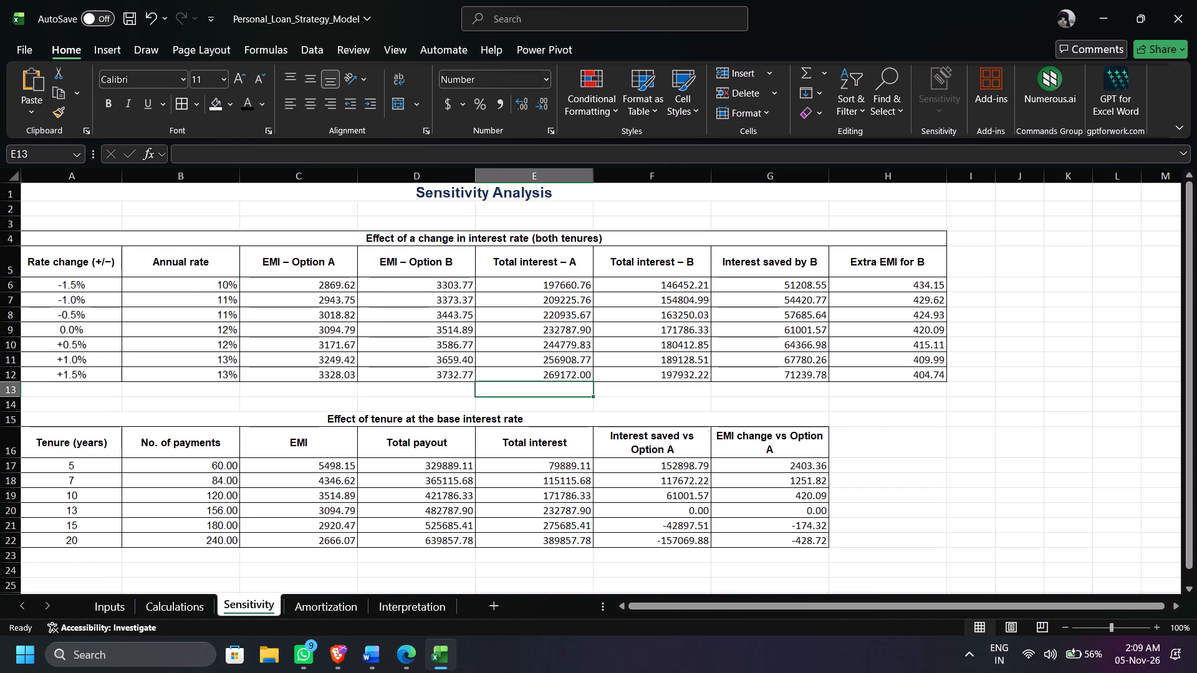
Look over the Interpretation and Amortization sheets, then open the Inputs sheet.
{"action": "left_click", "coordinate": [408, 611]}
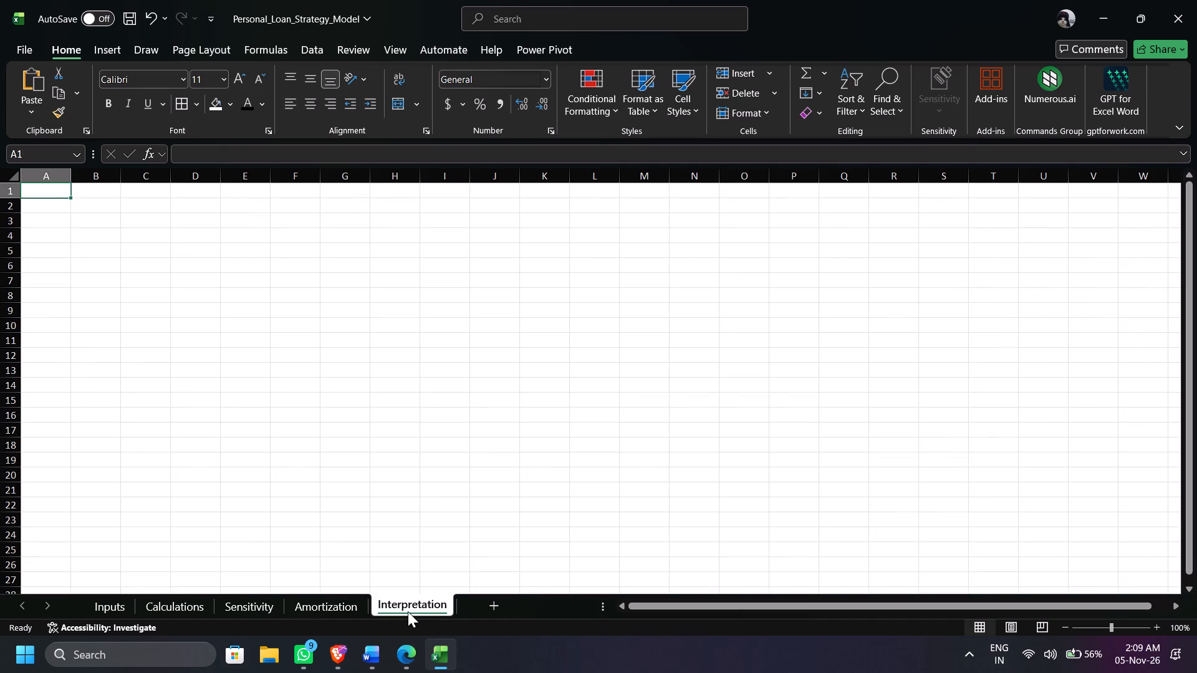
{"action": "left_click", "coordinate": [312, 601]}
{"action": "left_click", "coordinate": [124, 601]}
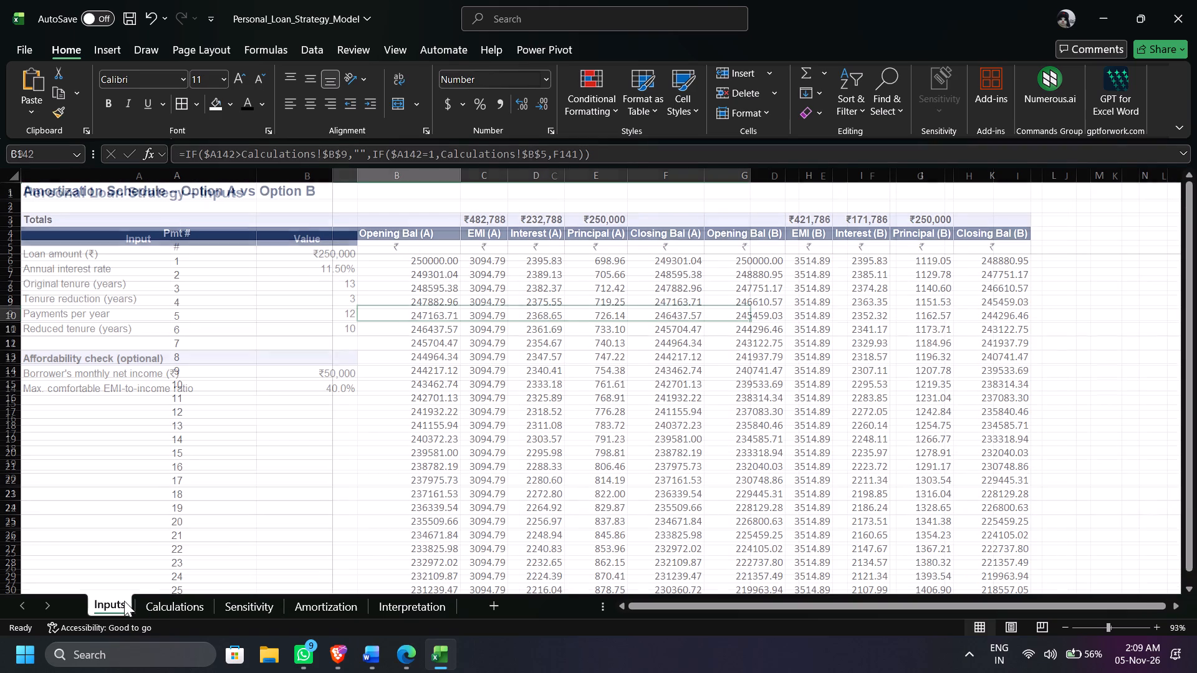
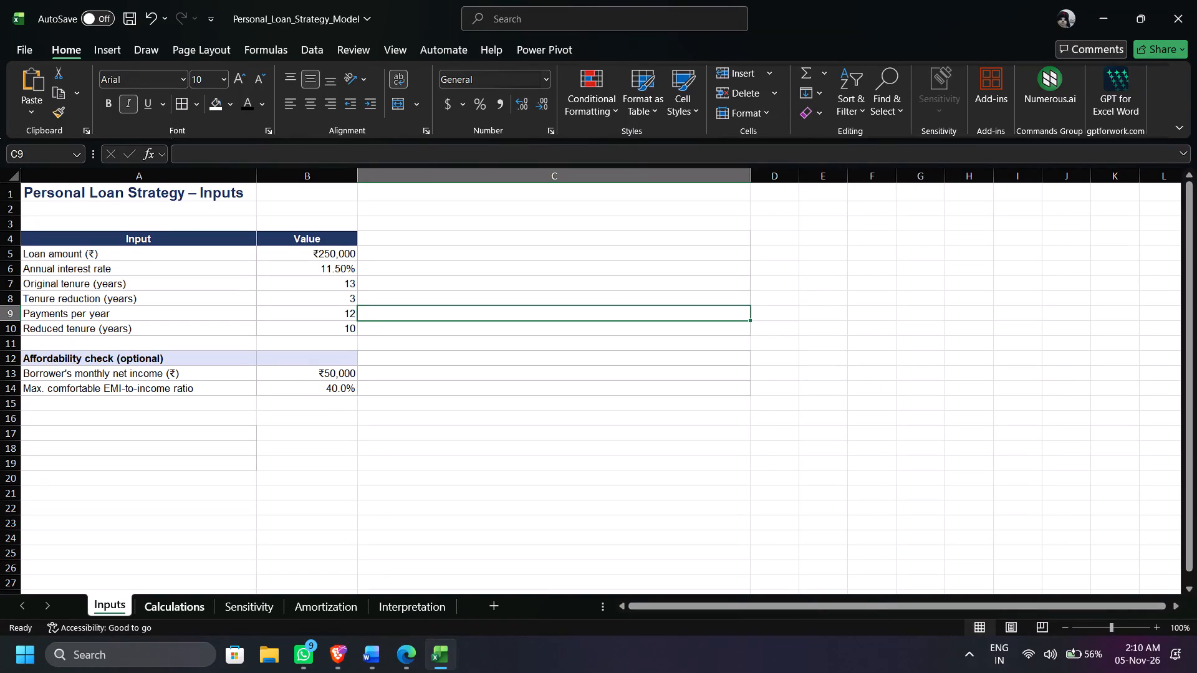
On the Amortization sheet, merge and center the schedule title across A1:K1.
{"action": "left_click", "coordinate": [407, 609]}
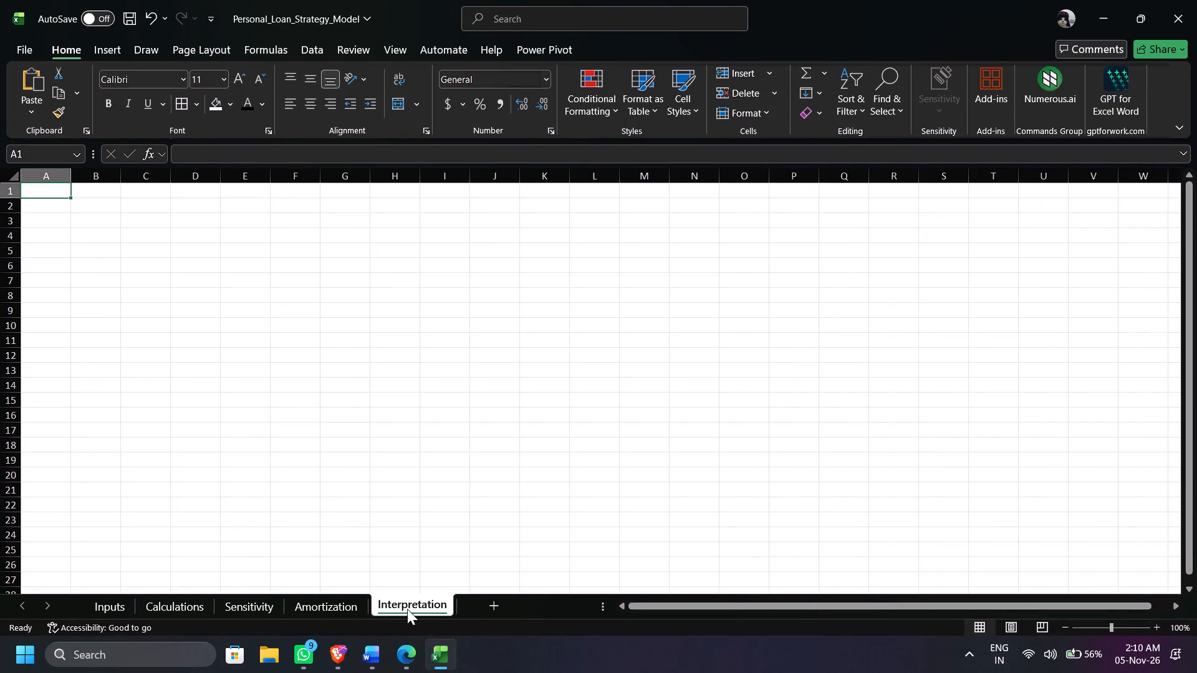
{"action": "left_click", "coordinate": [321, 611]}
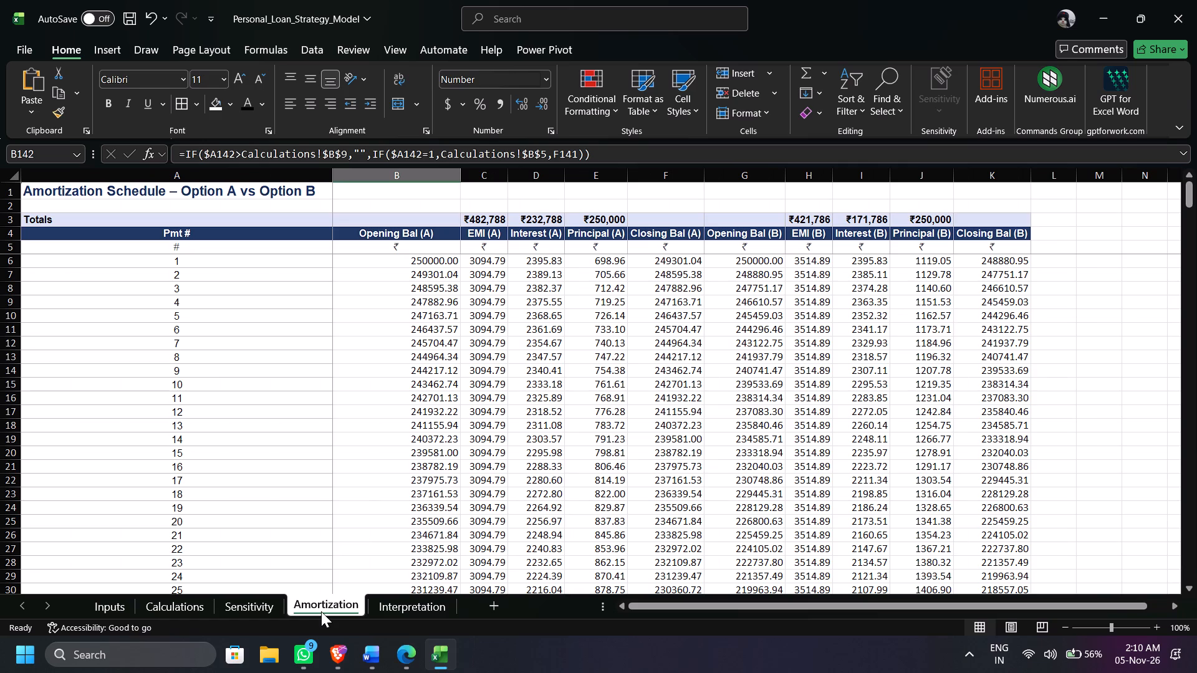
{"action": "left_click_drag", "start_coordinate": [246, 189], "coordinate": [318, 203]}
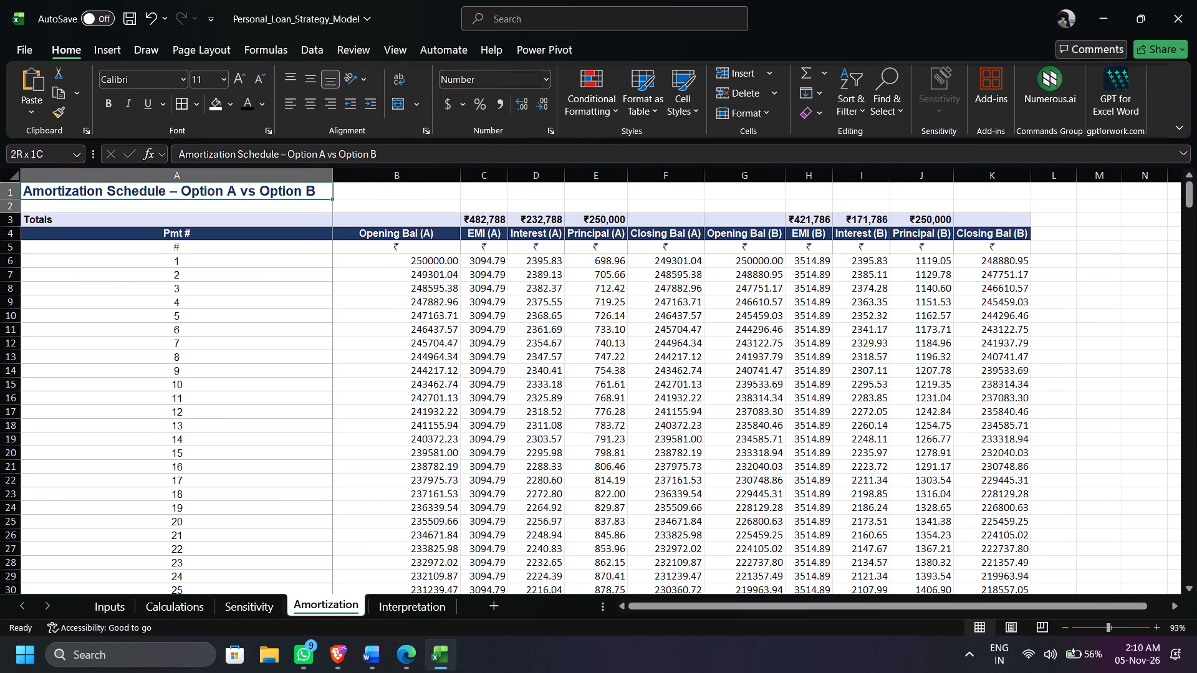
{"action": "left_click_drag", "start_coordinate": [318, 203], "coordinate": [1054, 192]}
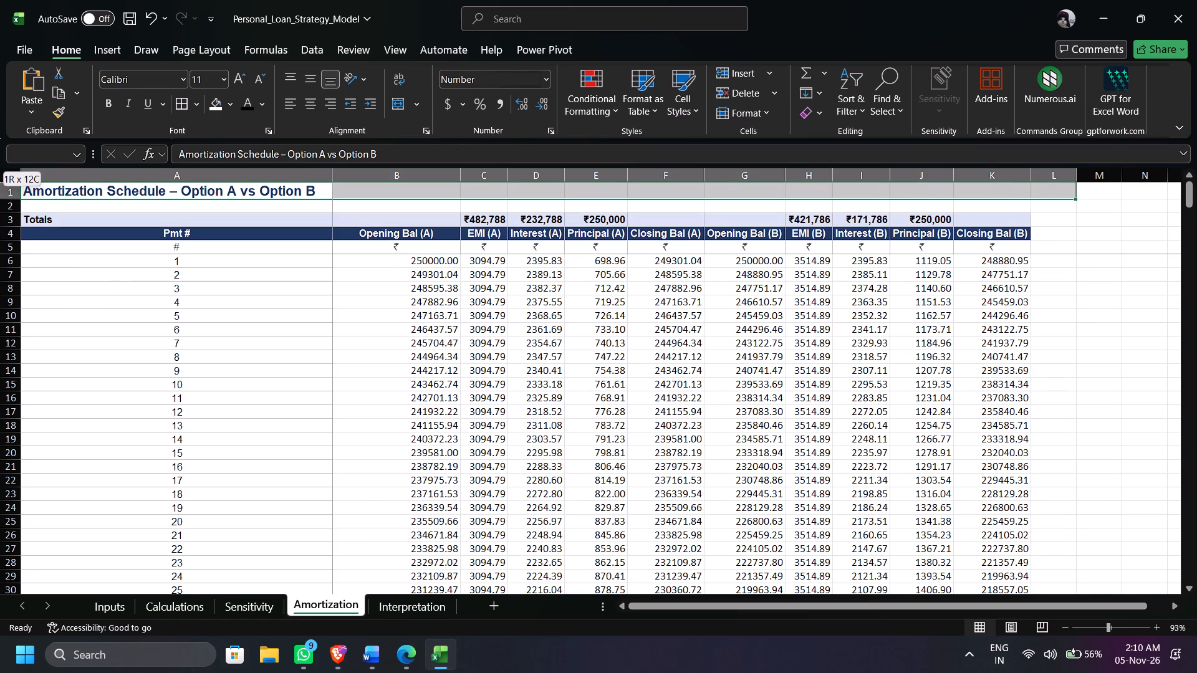
{"action": "left_click_drag", "start_coordinate": [1054, 192], "coordinate": [1009, 192]}
{"action": "left_click", "coordinate": [393, 97]}
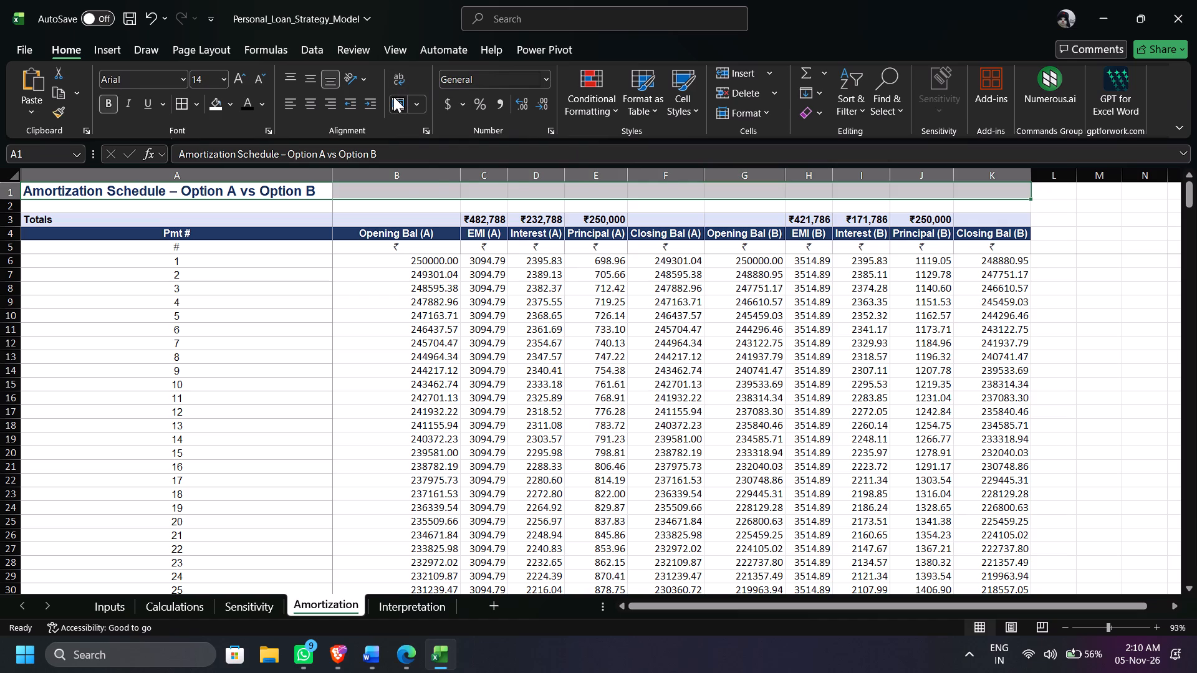
{"action": "left_click", "coordinate": [290, 225]}
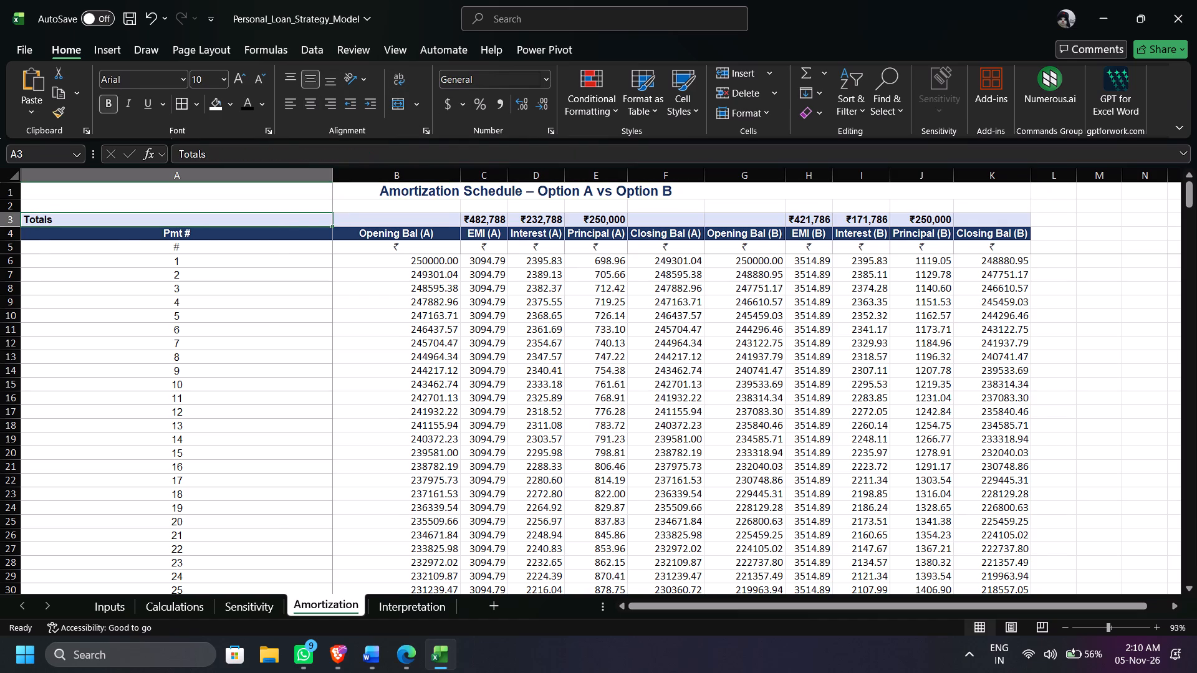
Shrink the Pmt # column to fit its contents, then widen it slightly.
{"action": "double_click", "coordinate": [332, 178]}
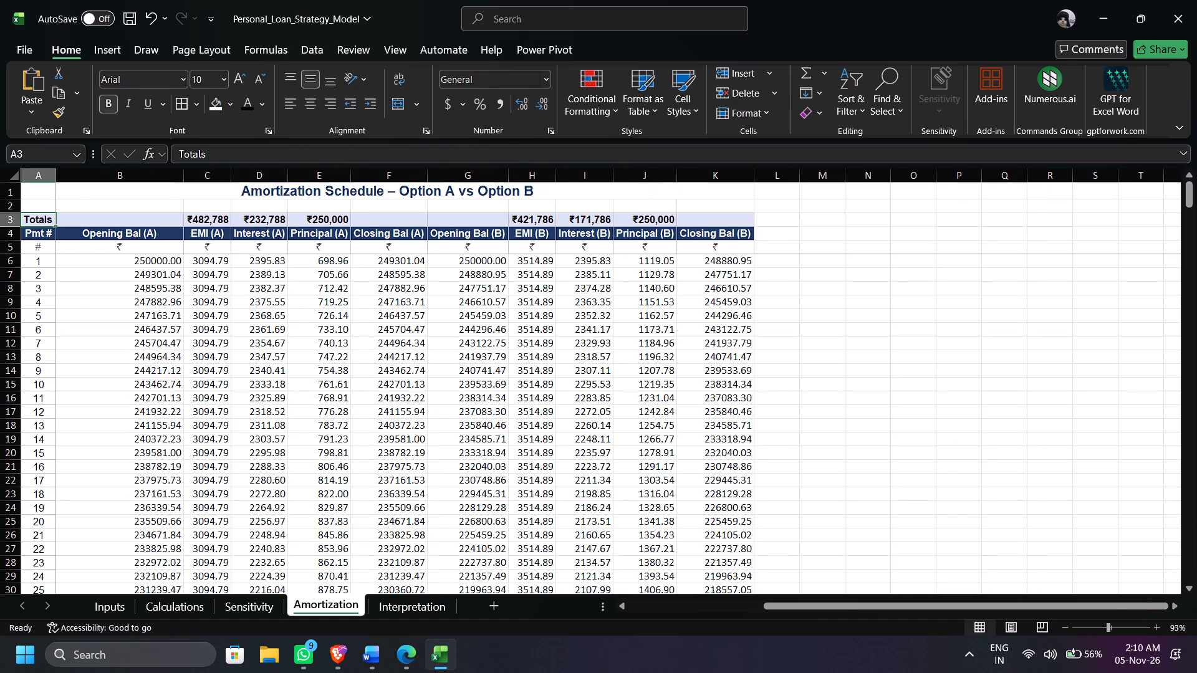
{"action": "left_click_drag", "start_coordinate": [53, 178], "coordinate": [80, 182]}
{"action": "left_click", "coordinate": [322, 252]}
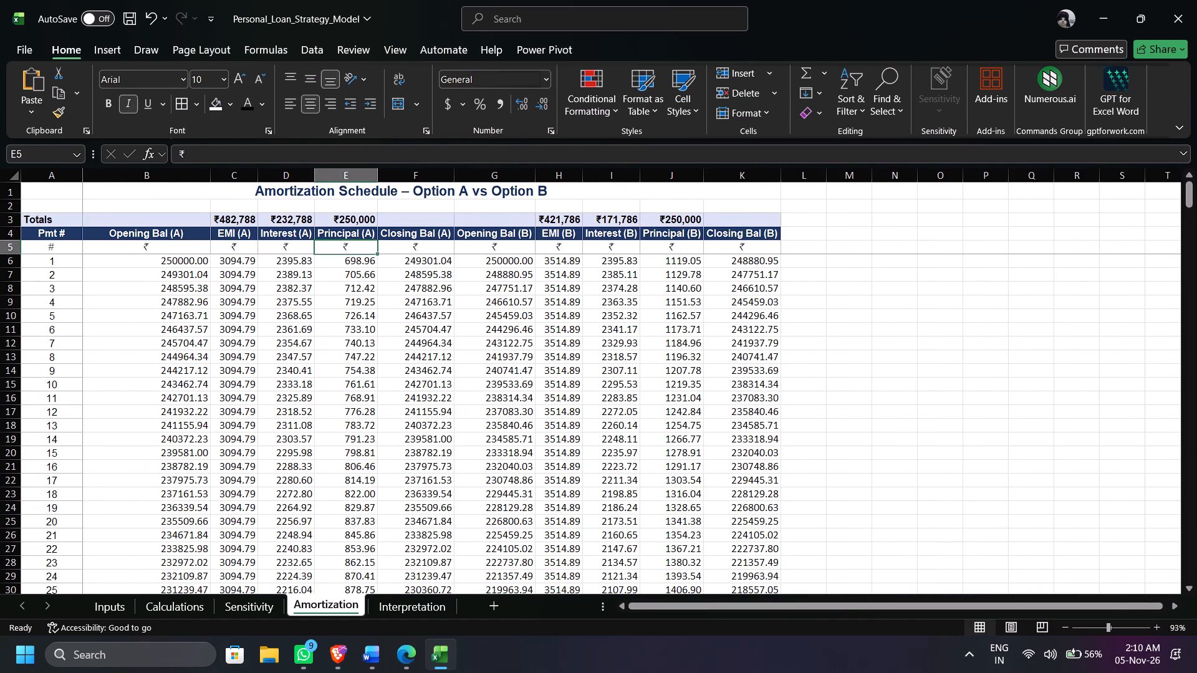
Look through the amortization schedule's payment rows for both loan options.
{"action": "scroll", "coordinate": [322, 252], "scroll_direction": "down", "scroll_amount": 1}
{"action": "scroll", "coordinate": [322, 252], "scroll_direction": "up", "scroll_amount": 1}
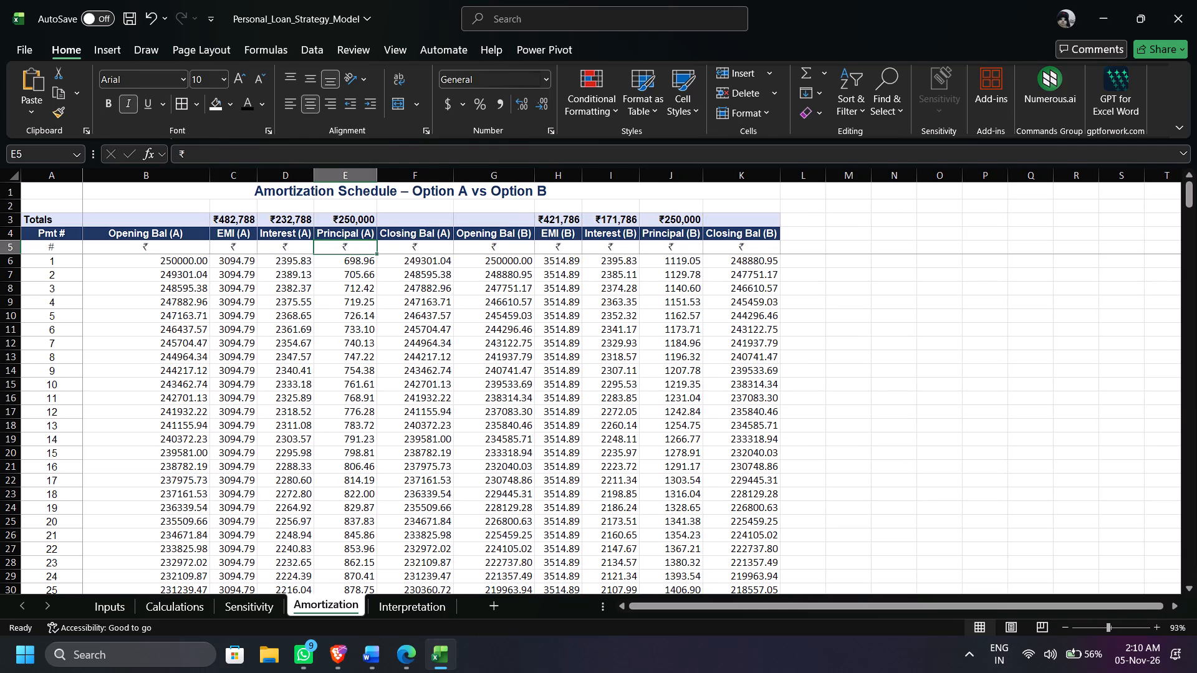
{"action": "scroll", "coordinate": [322, 252], "scroll_direction": "down", "scroll_amount": 6}
{"action": "scroll", "coordinate": [322, 252], "scroll_direction": "right", "scroll_amount": 3}
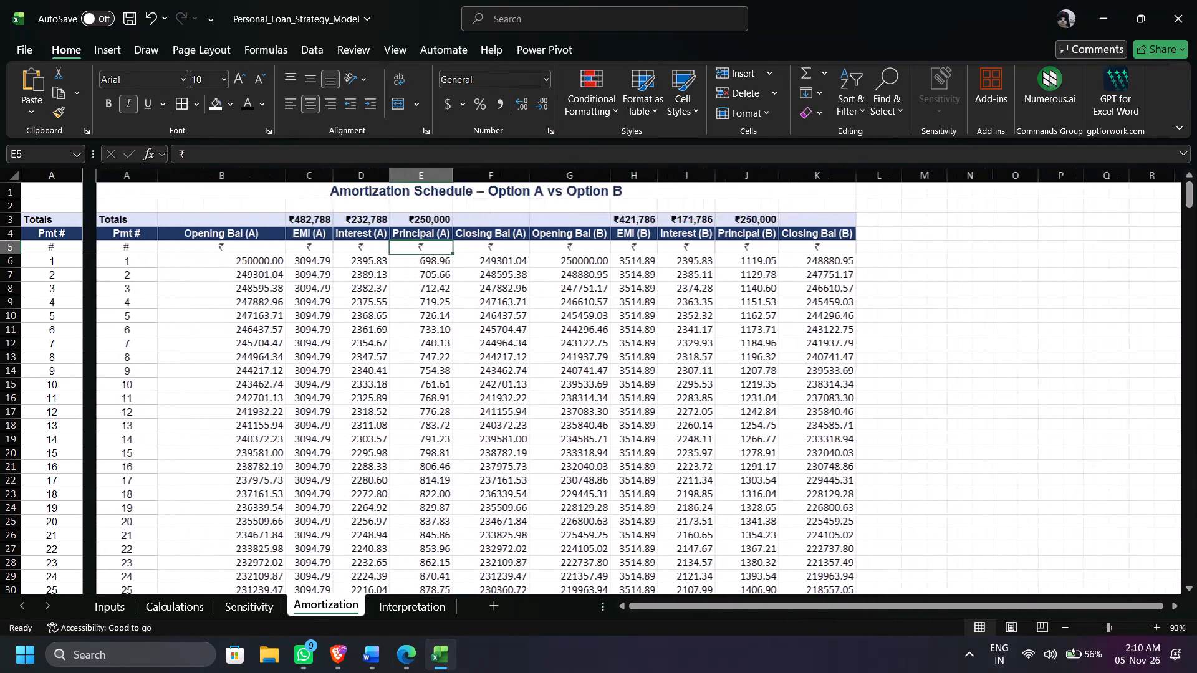
{"action": "scroll", "coordinate": [327, 373], "scroll_direction": "down", "scroll_amount": 2}
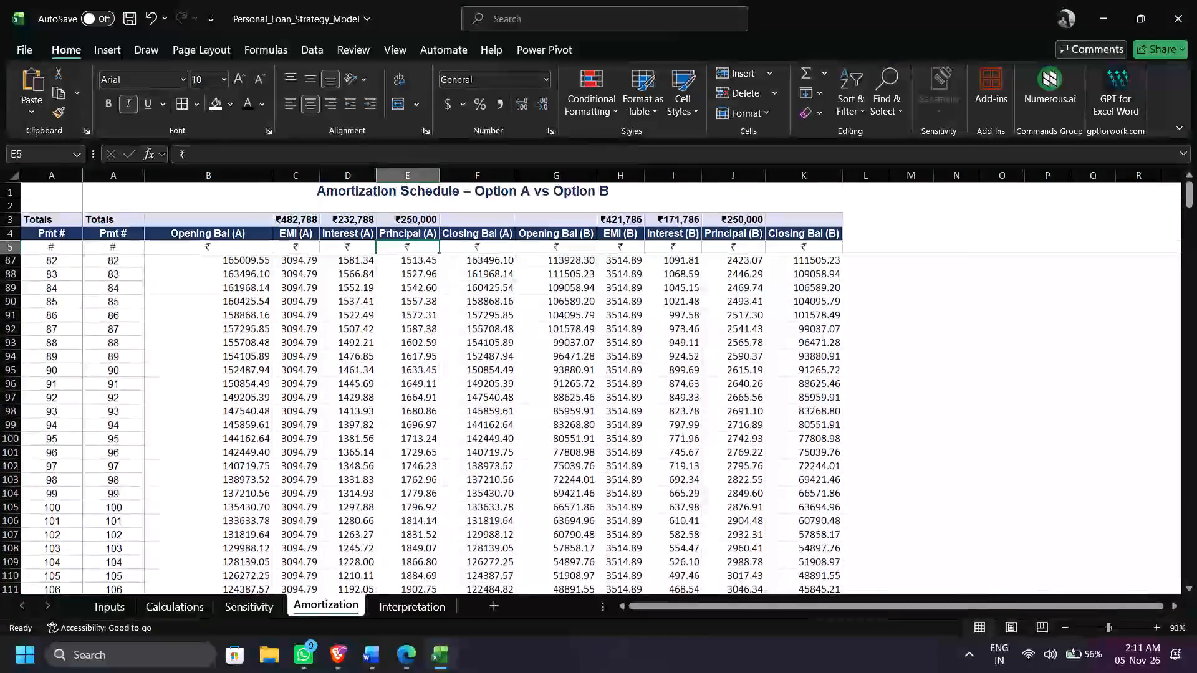
{"action": "scroll", "coordinate": [327, 373], "scroll_direction": "down", "scroll_amount": 3}
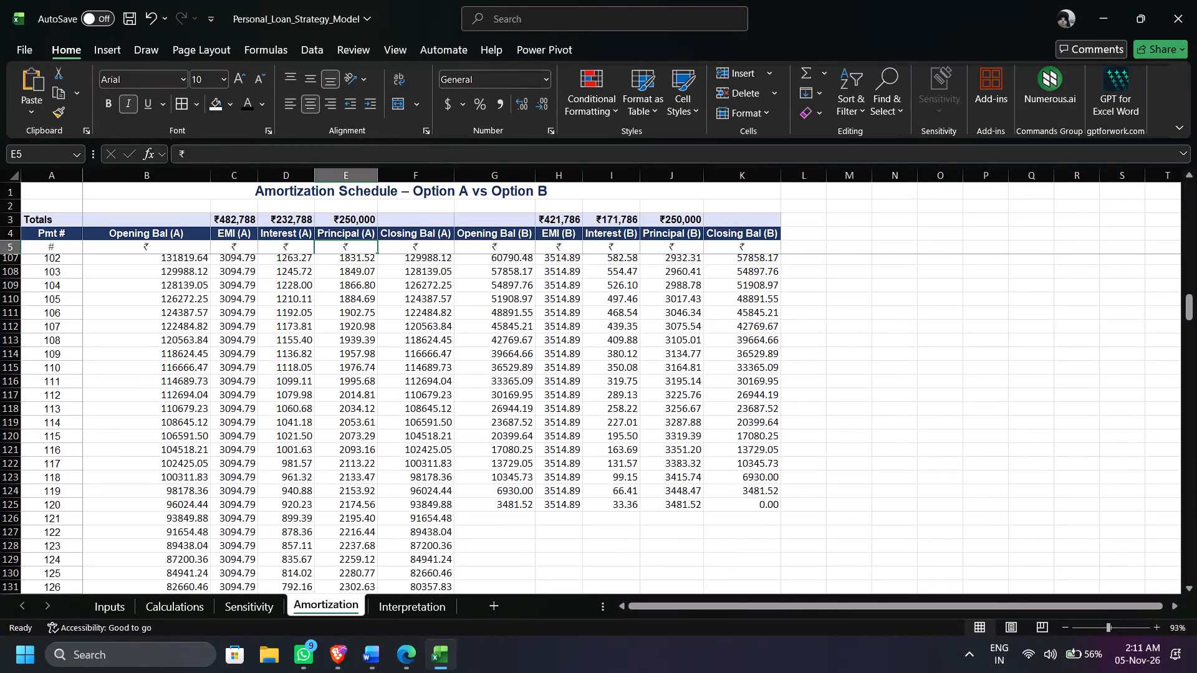
{"action": "scroll", "coordinate": [327, 373], "scroll_direction": "up", "scroll_amount": 4}
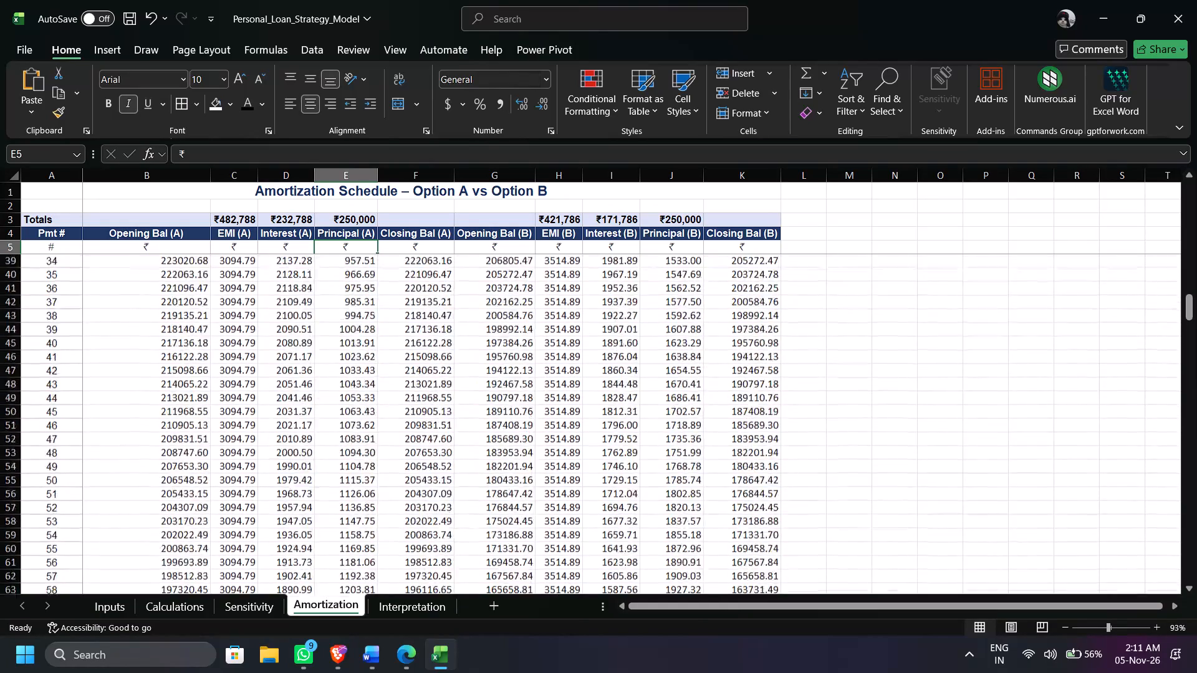
{"action": "scroll", "coordinate": [327, 373], "scroll_direction": "up", "scroll_amount": 2}
{"action": "scroll", "coordinate": [183, 287], "scroll_direction": "up", "scroll_amount": 1}
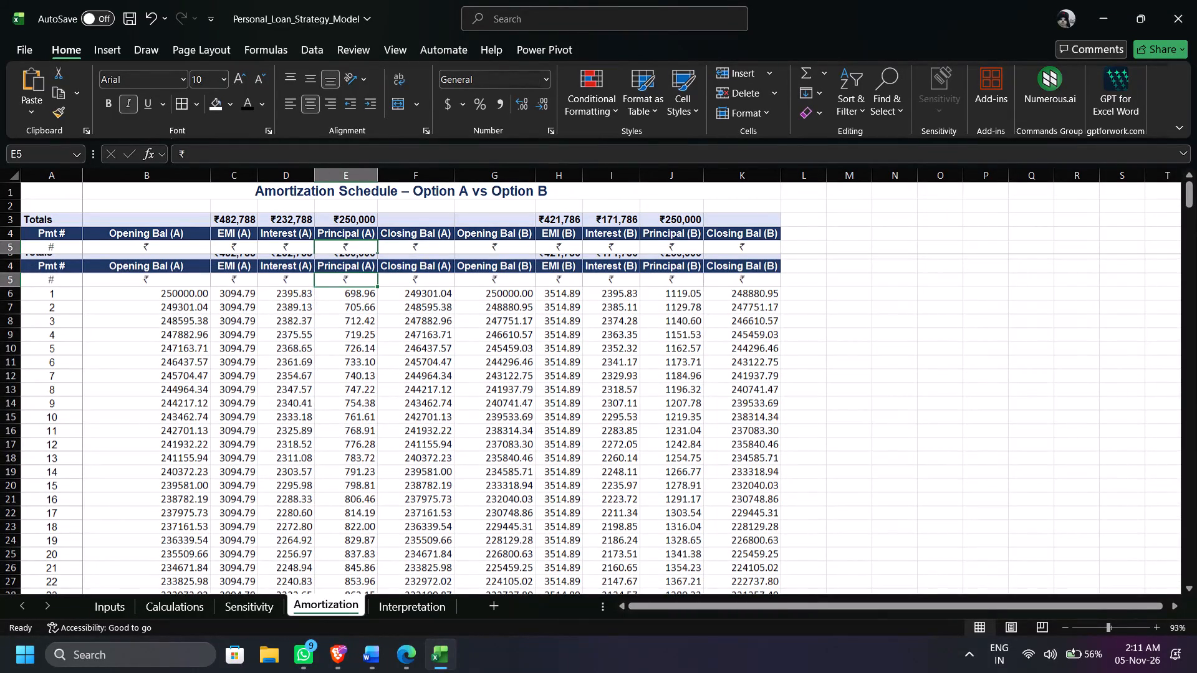
Clear the ₹ unit symbols beneath the column headers in B5:K5, leaving the # cell in place.
{"action": "left_click_drag", "start_coordinate": [193, 251], "coordinate": [463, 265]}
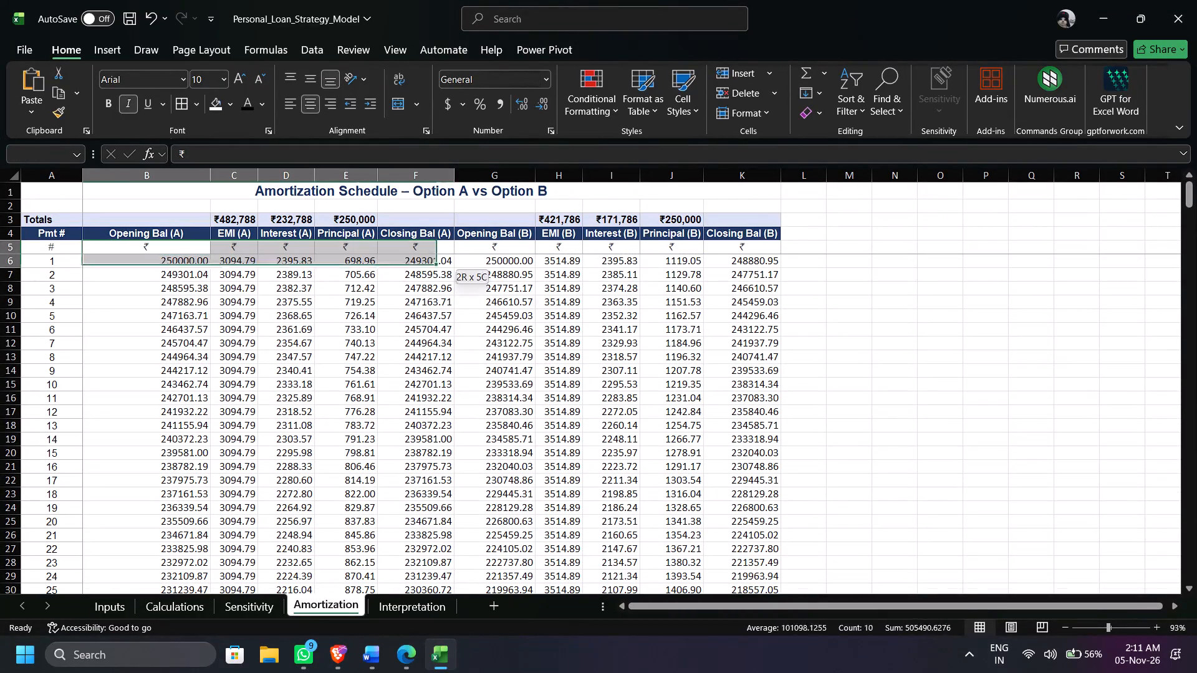
{"action": "left_click_drag", "start_coordinate": [463, 265], "coordinate": [719, 245]}
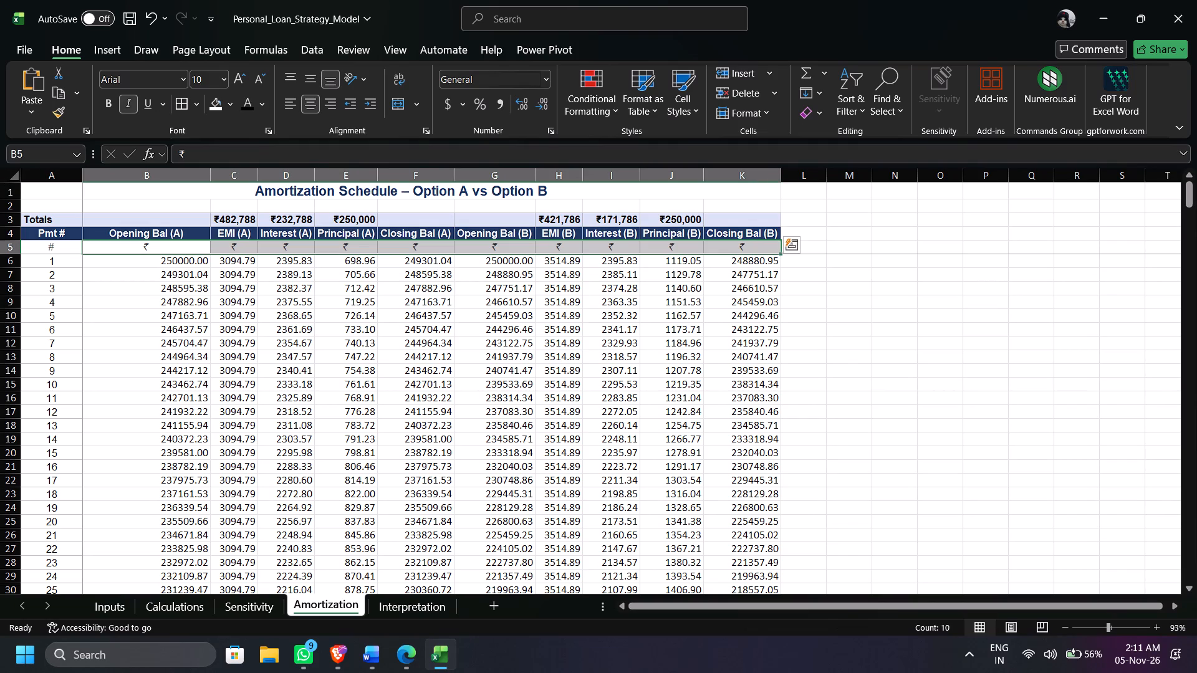
{"action": "left_click_drag", "start_coordinate": [55, 246], "coordinate": [744, 247]}
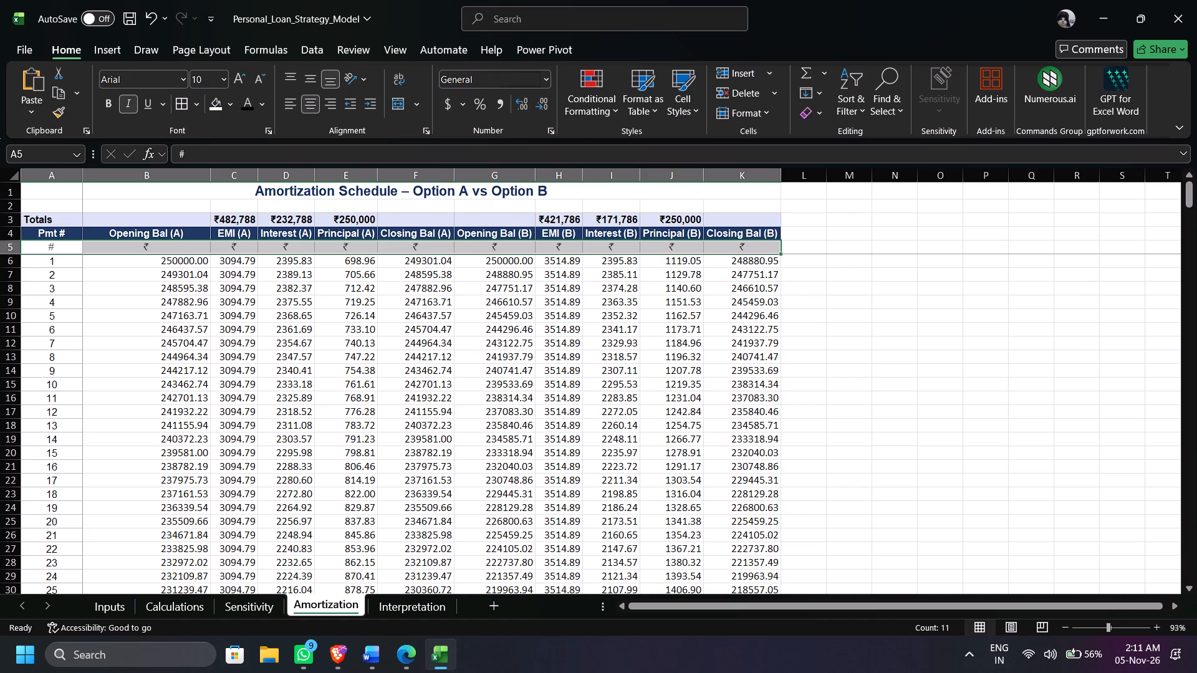
{"action": "left_click", "coordinate": [161, 251]}
{"action": "left_click_drag", "start_coordinate": [158, 248], "coordinate": [766, 256]}
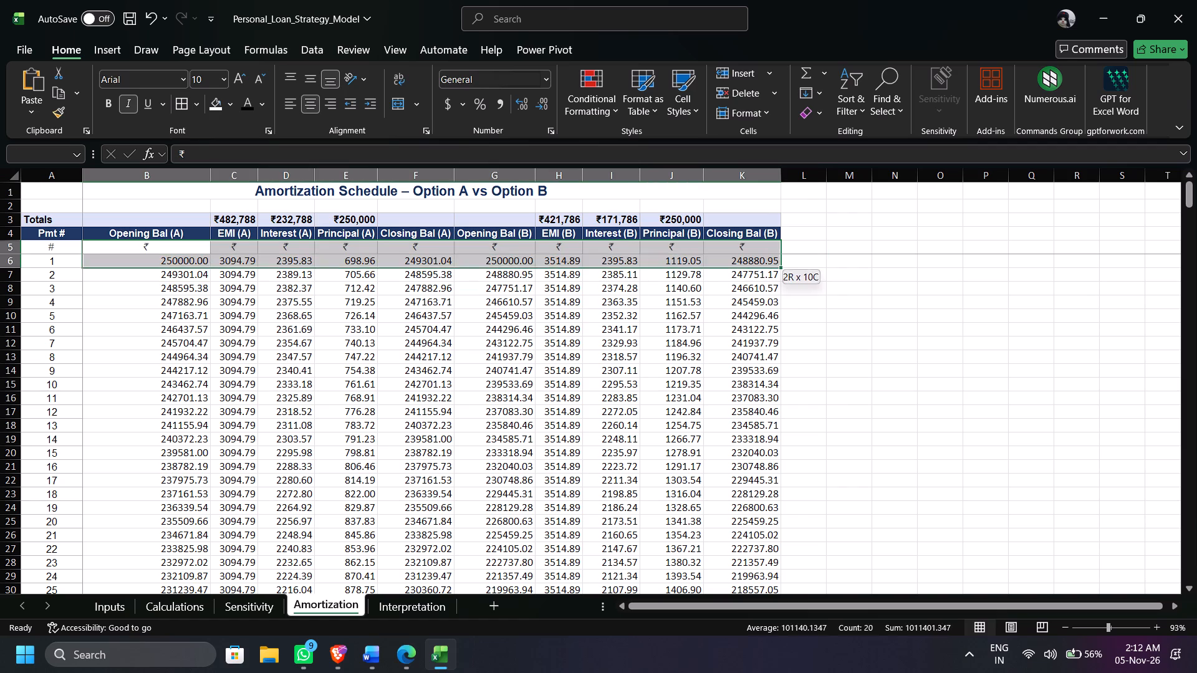
{"action": "left_click_drag", "start_coordinate": [766, 256], "coordinate": [765, 252]}
{"action": "key", "text": "Delete"}
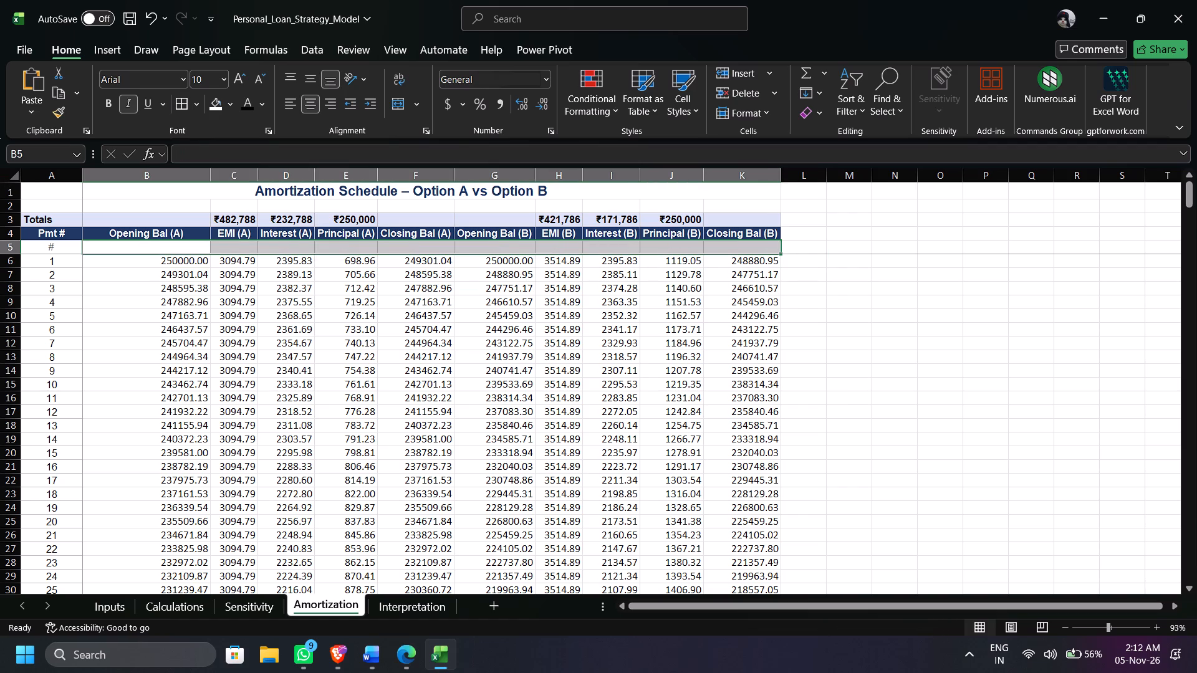
{"action": "left_click", "coordinate": [431, 253]}
Apply the ₹ English (India) accounting format to all schedule amounts in B6:K161.
{"action": "left_click_drag", "start_coordinate": [158, 263], "coordinate": [746, 263]}
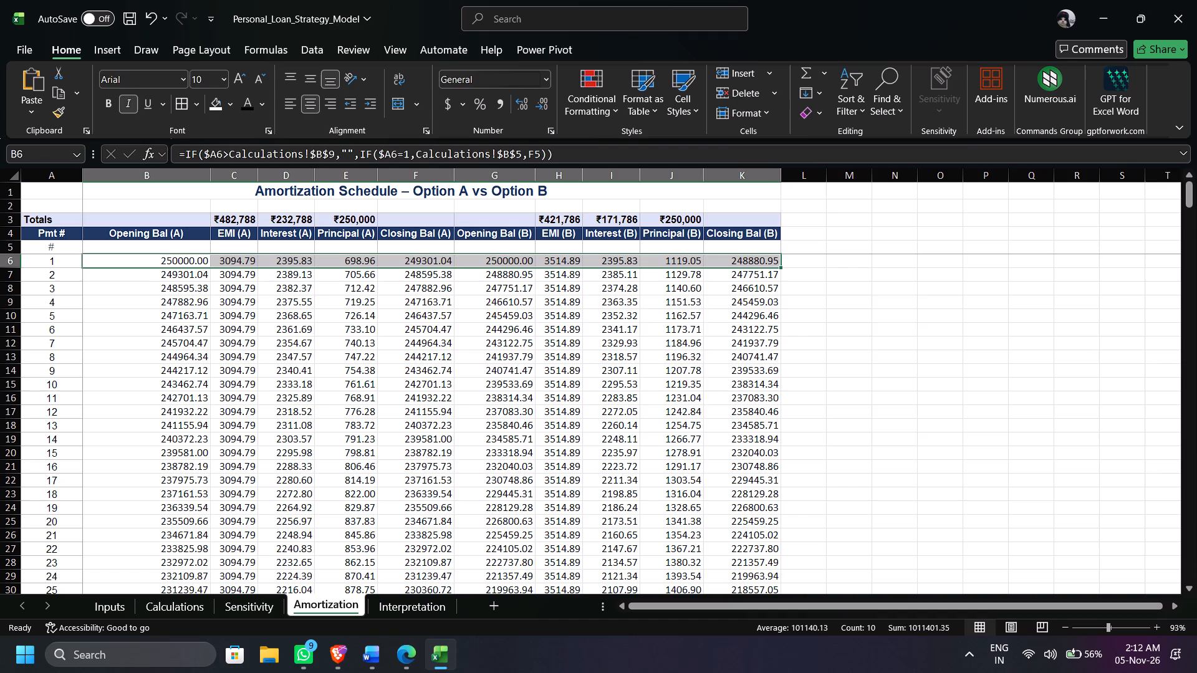
{"action": "key", "text": "ctrl+shift+Left"}
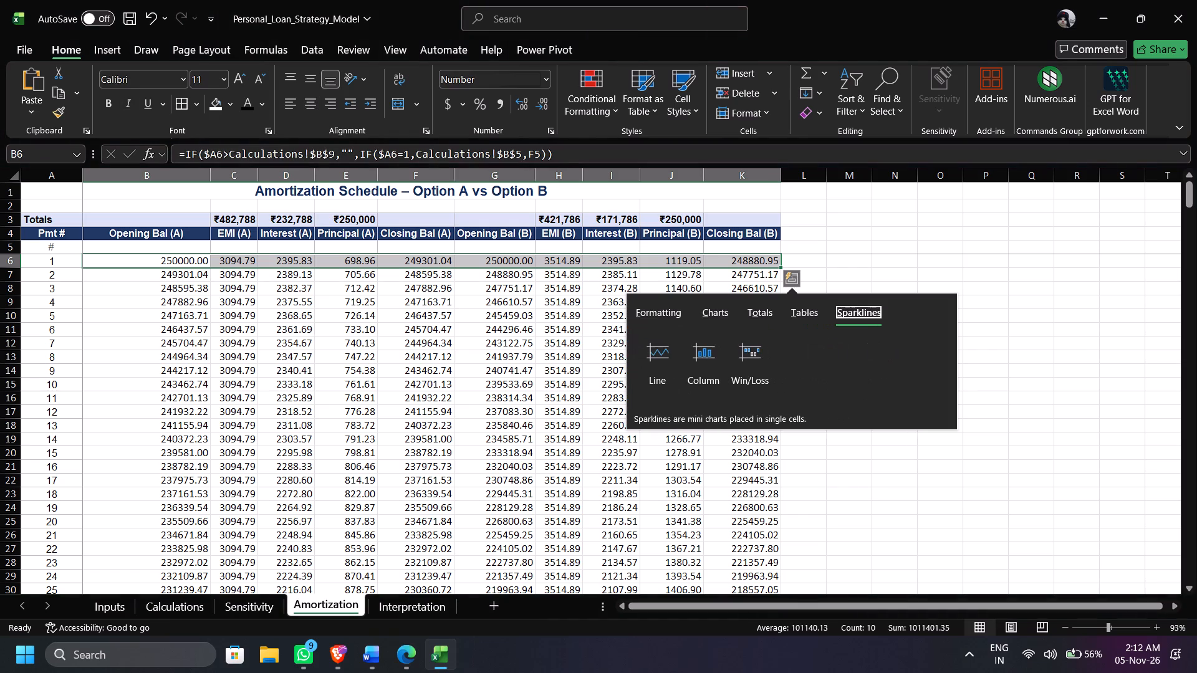
{"action": "left_click", "coordinate": [831, 260]}
{"action": "left_click_drag", "start_coordinate": [123, 258], "coordinate": [130, 258]}
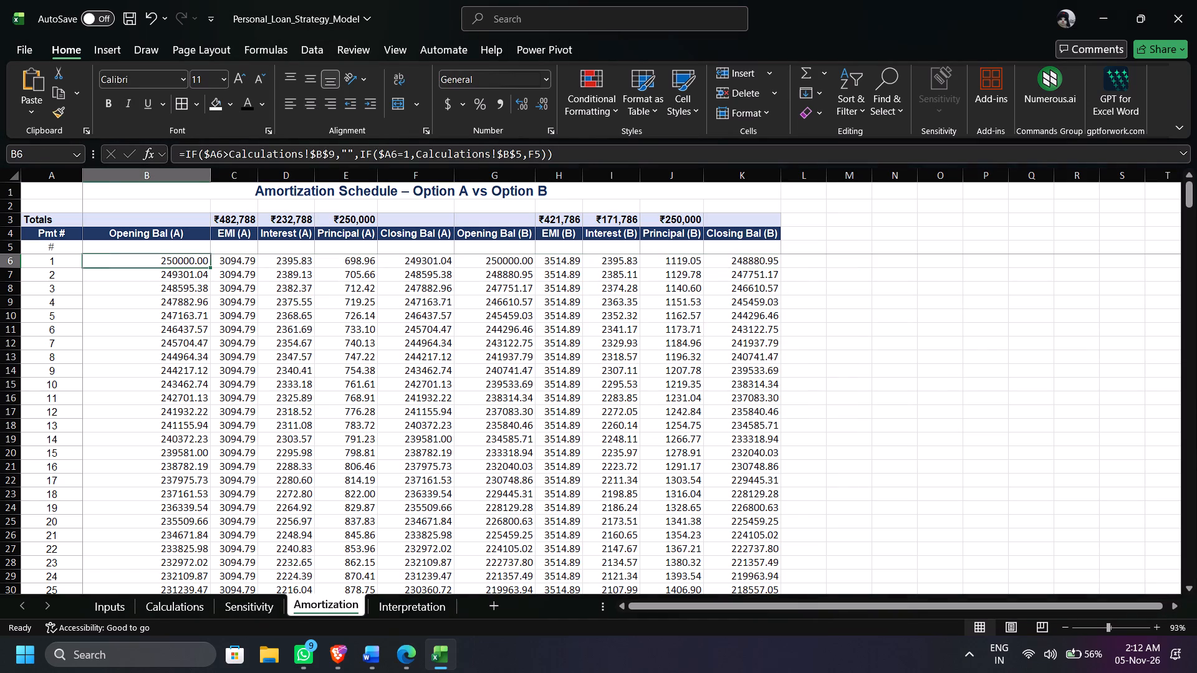
{"action": "left_click_drag", "start_coordinate": [130, 258], "coordinate": [751, 265]}
{"action": "key", "text": "ctrl+shift+Down"}
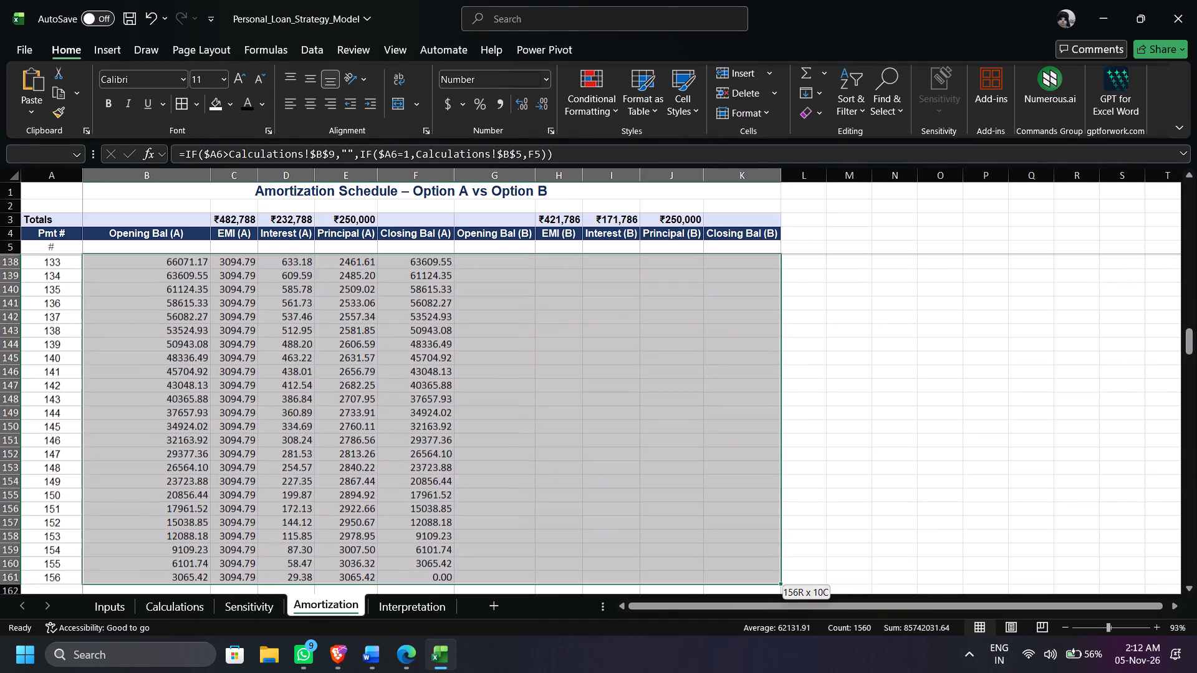
{"action": "scroll", "coordinate": [751, 265], "scroll_direction": "down", "scroll_amount": 1}
{"action": "scroll", "coordinate": [751, 265], "scroll_direction": "up", "scroll_amount": 4}
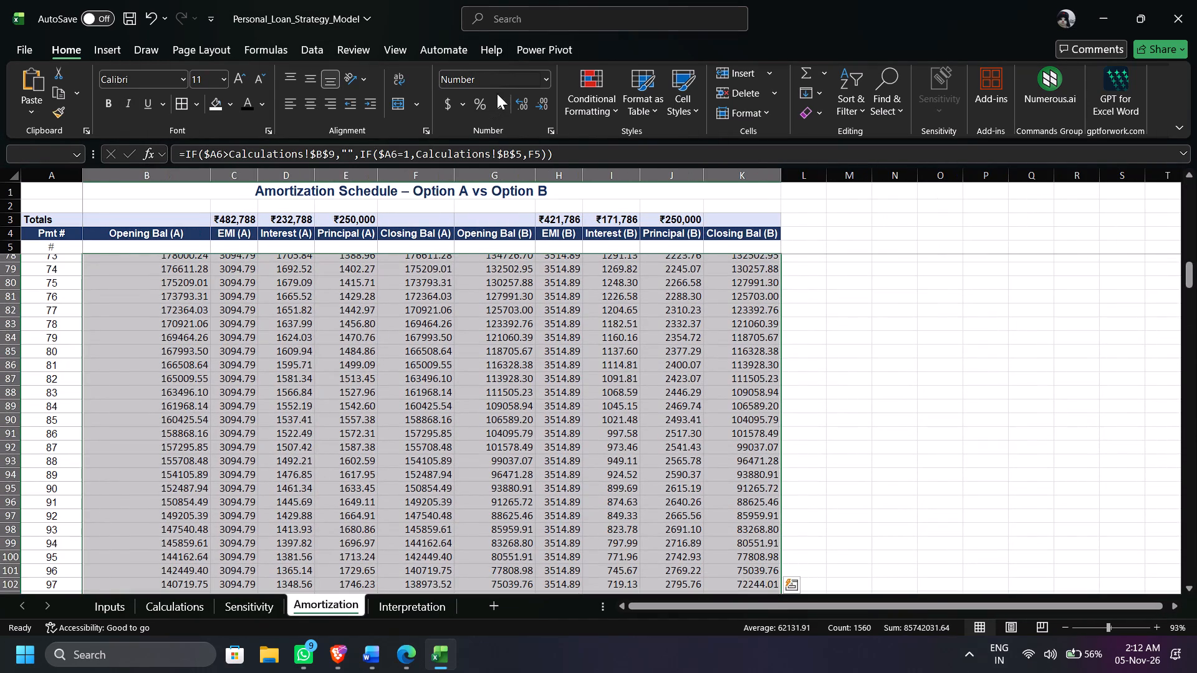
{"action": "left_click", "coordinate": [459, 104]}
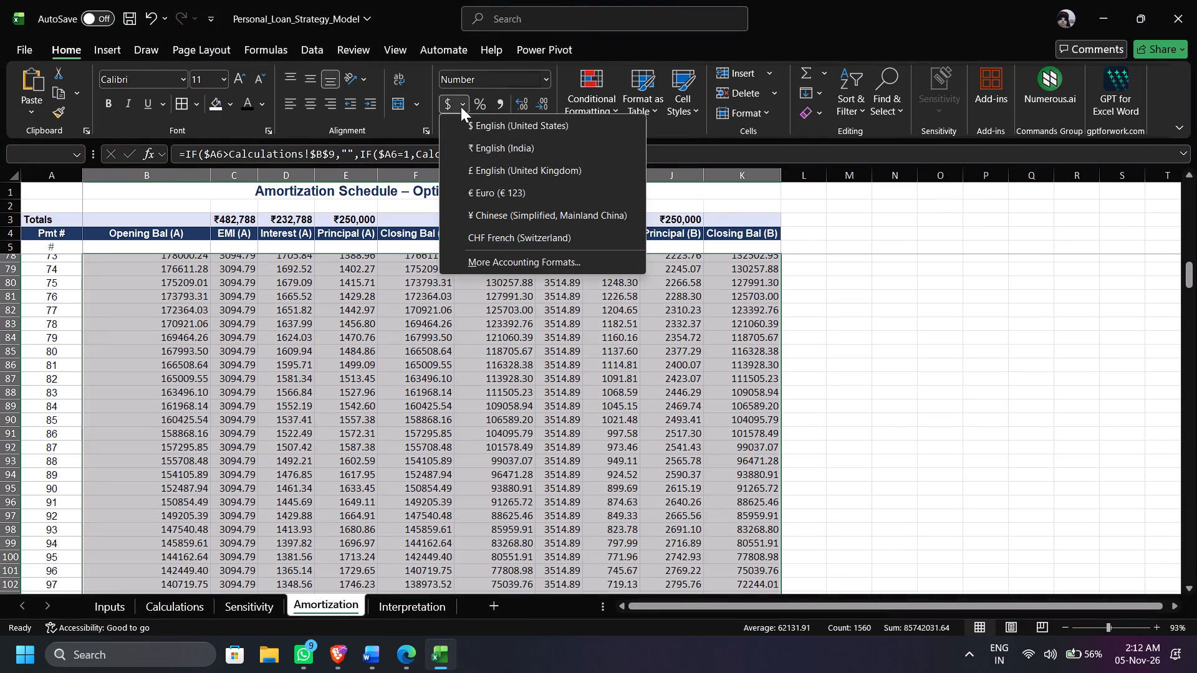
{"action": "left_click", "coordinate": [485, 144]}
{"action": "left_click", "coordinate": [567, 339]}
Reduce the schedule amounts in B6:K161 to zero decimal places.
{"action": "scroll", "coordinate": [567, 339], "scroll_direction": "up", "scroll_amount": 1}
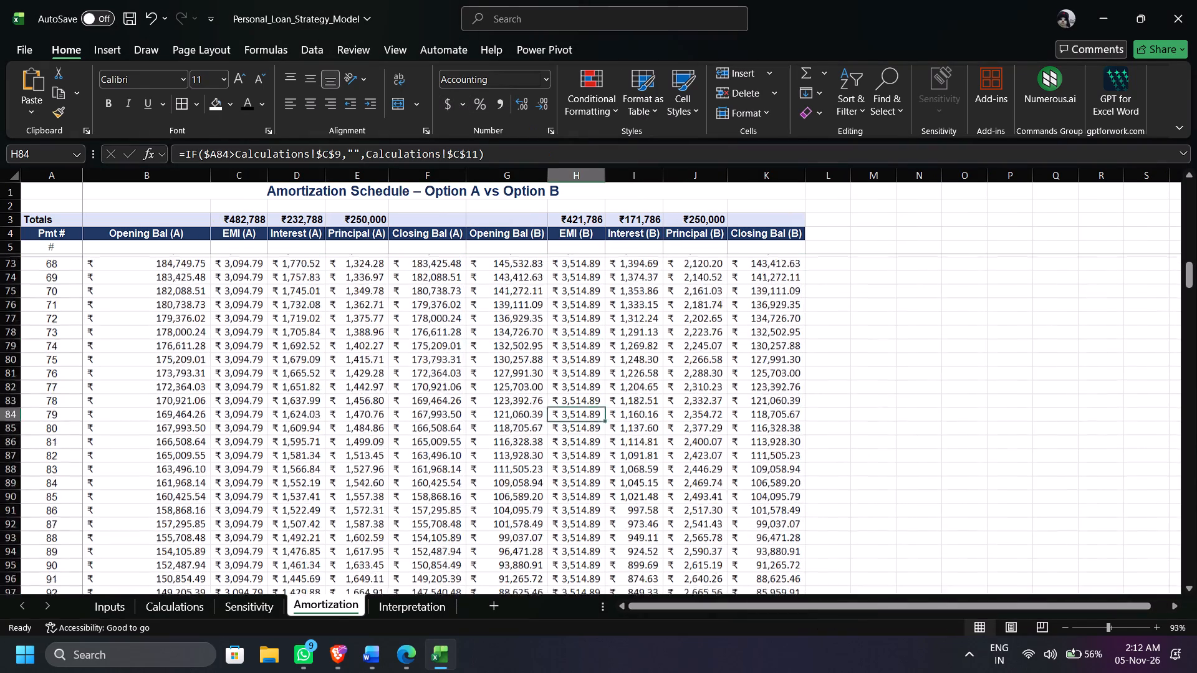
{"action": "scroll", "coordinate": [567, 339], "scroll_direction": "up", "scroll_amount": 3}
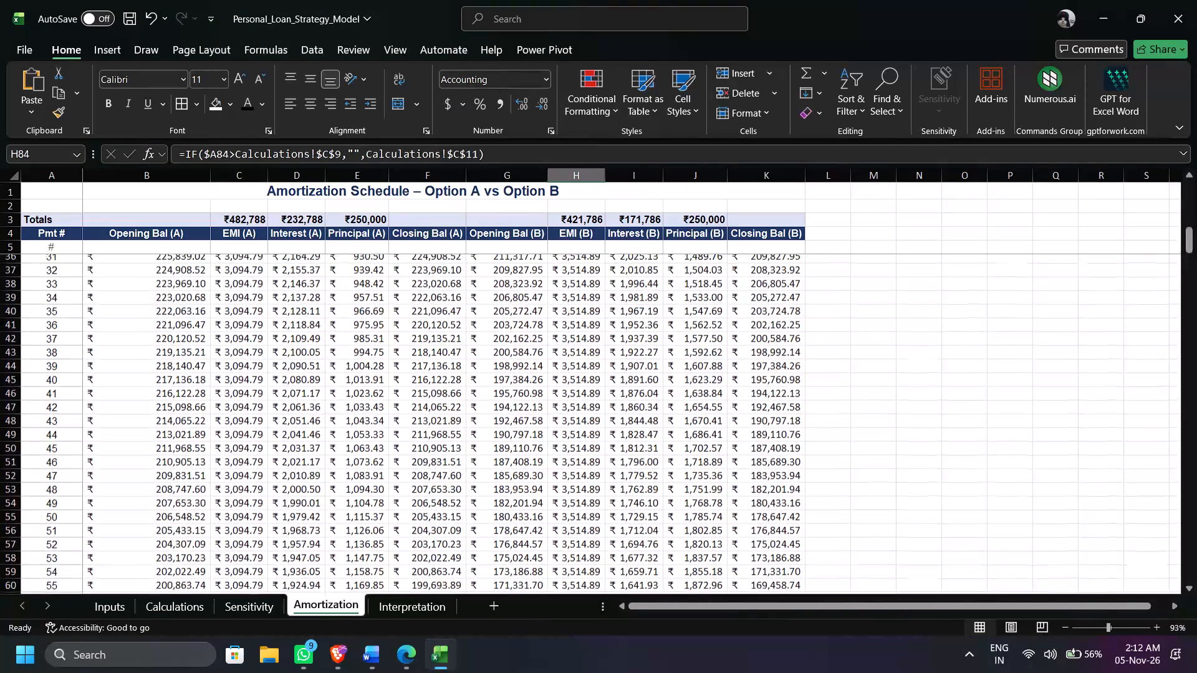
{"action": "scroll", "coordinate": [274, 310], "scroll_direction": "up", "scroll_amount": 2}
{"action": "left_click", "coordinate": [181, 328]}
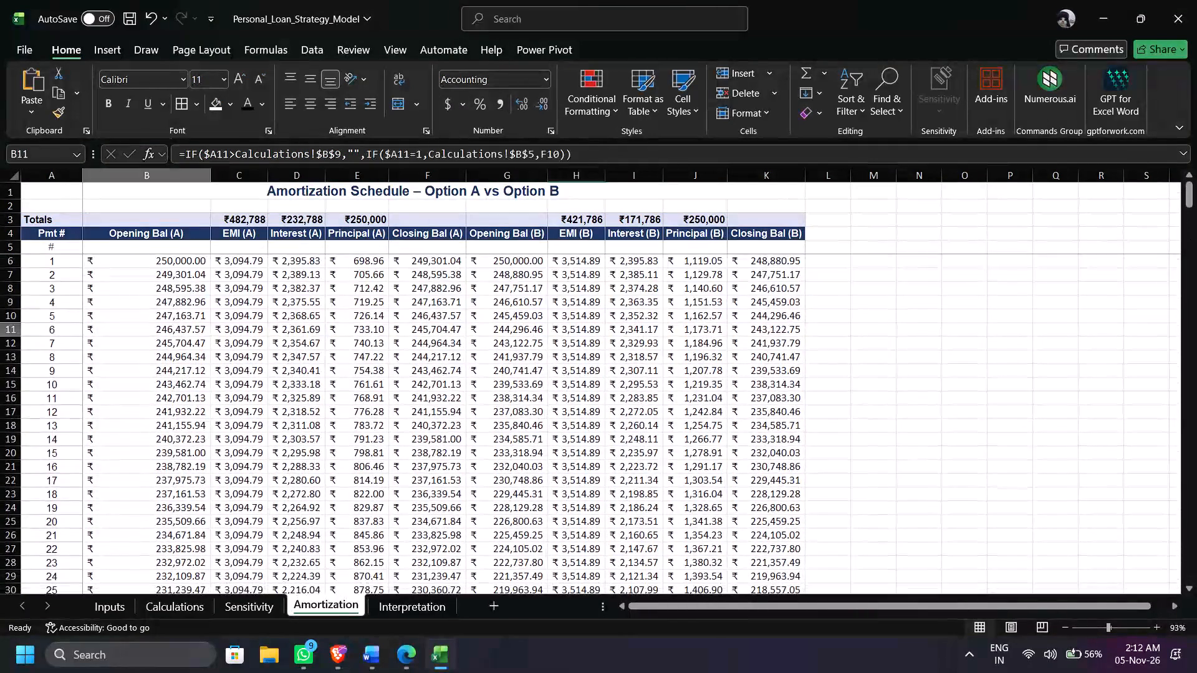
{"action": "scroll", "coordinate": [181, 328], "scroll_direction": "up", "scroll_amount": 1}
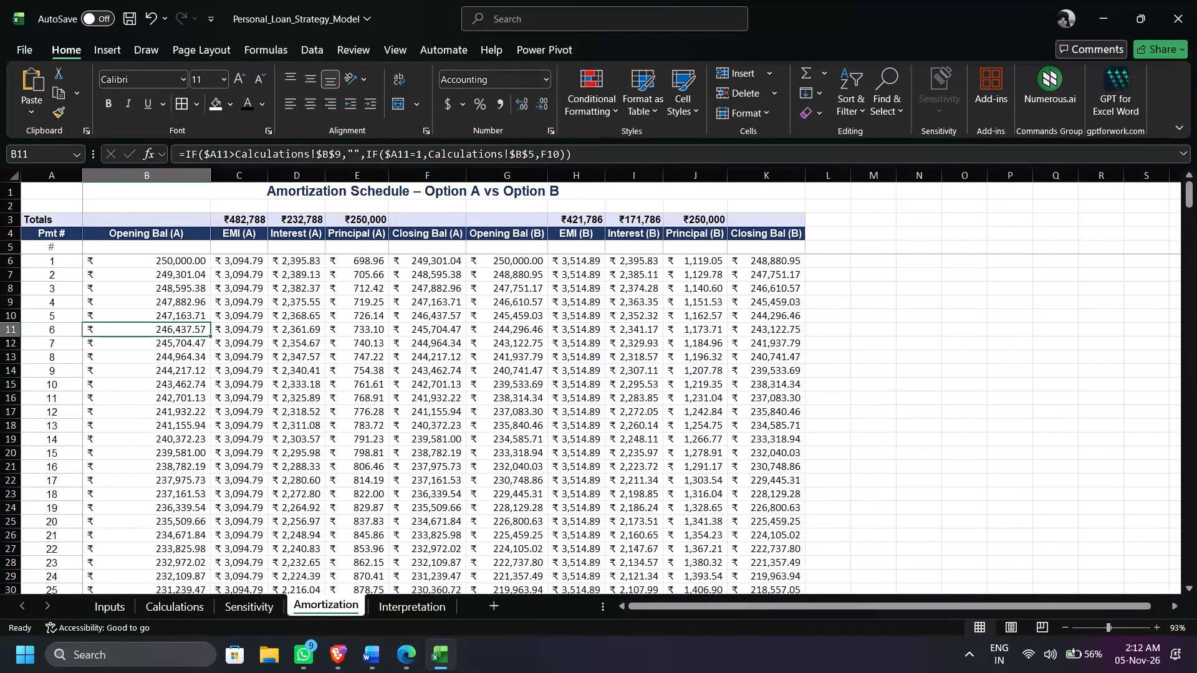
{"action": "left_click_drag", "start_coordinate": [146, 266], "coordinate": [781, 252]}
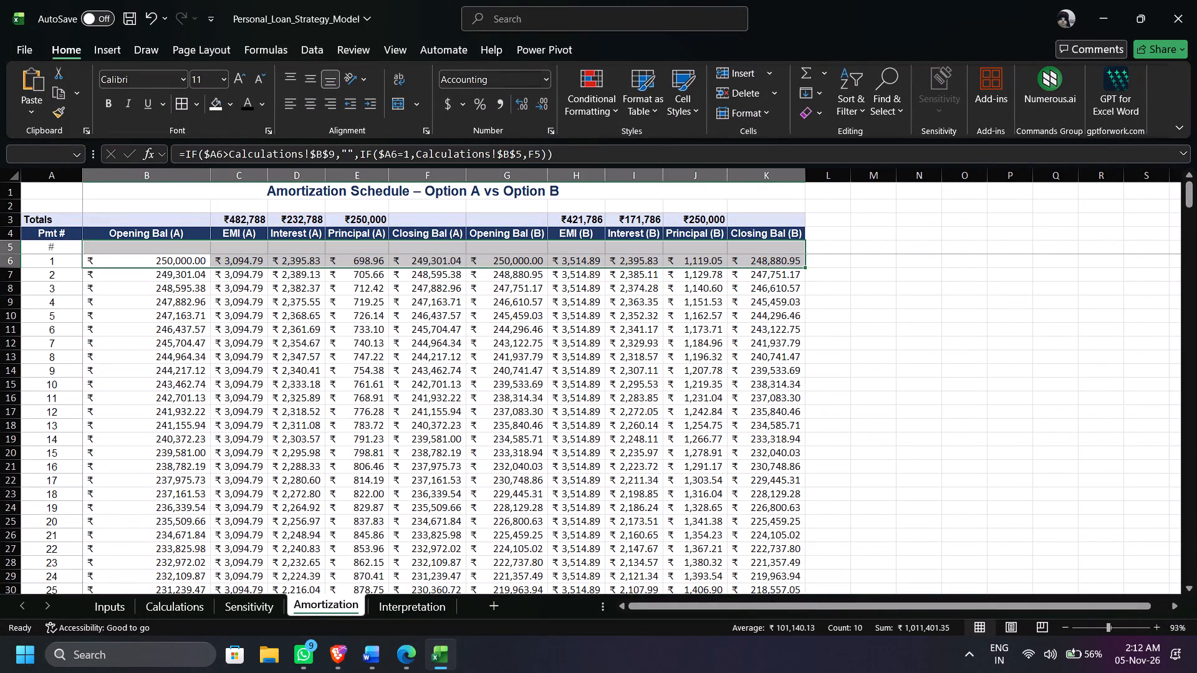
{"action": "left_click_drag", "start_coordinate": [151, 262], "coordinate": [308, 271]}
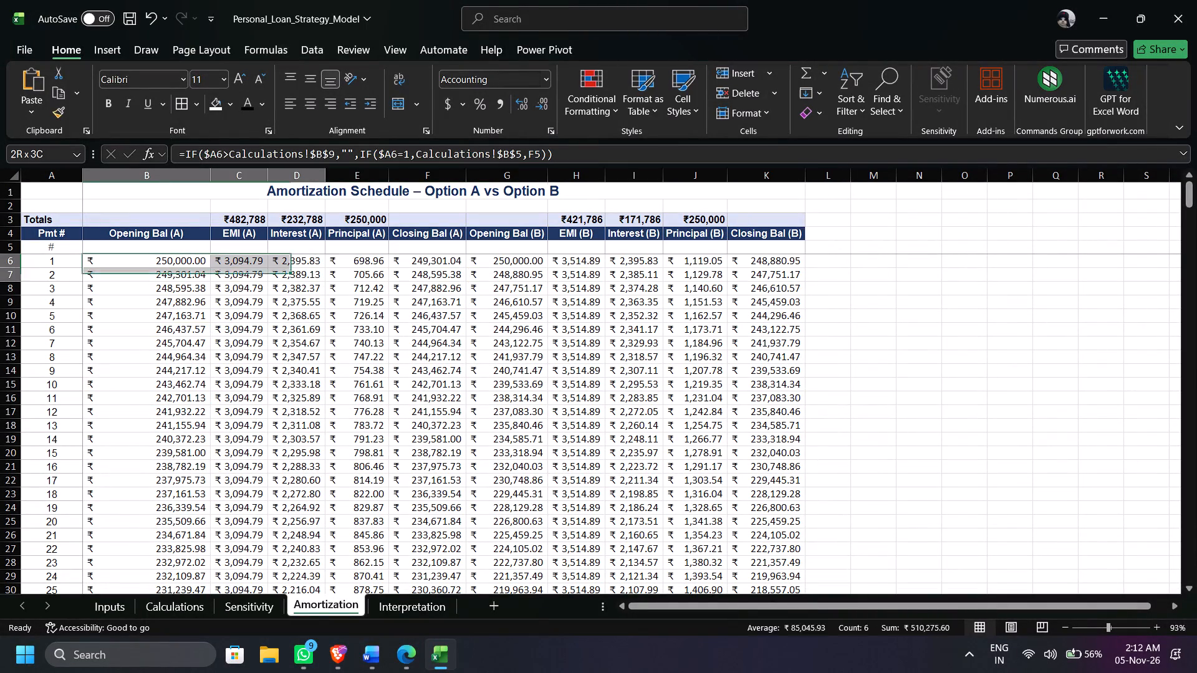
{"action": "left_click_drag", "start_coordinate": [308, 271], "coordinate": [783, 263]}
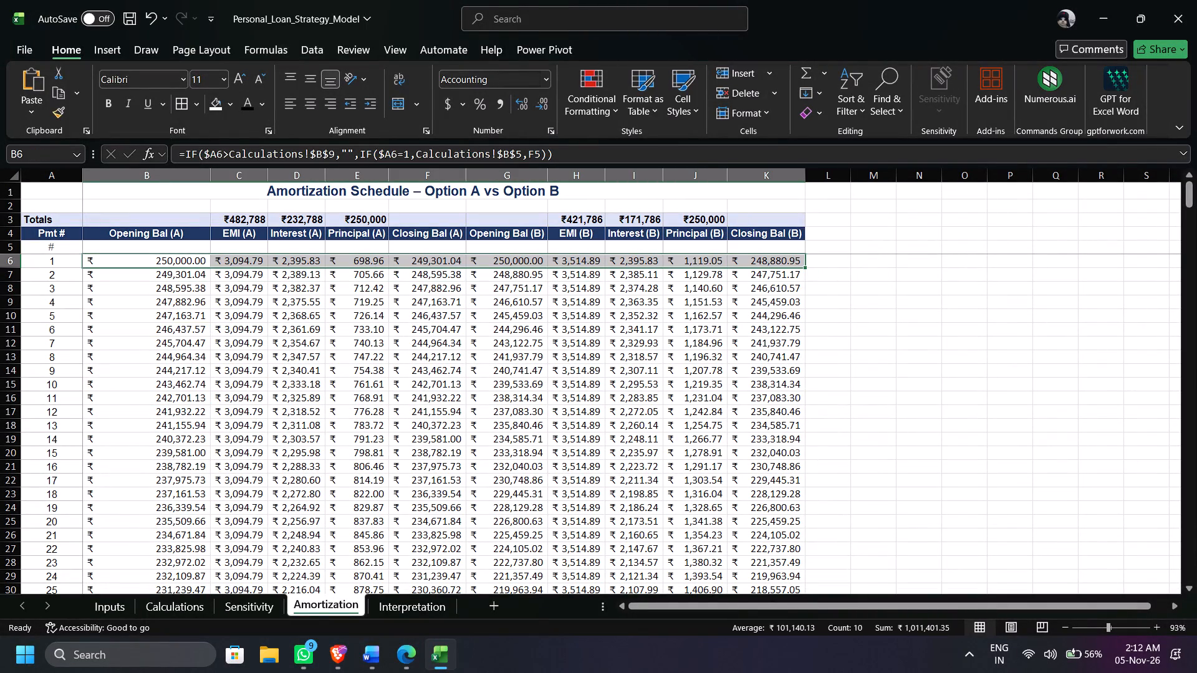
{"action": "key", "text": "ctrl+shift+Down"}
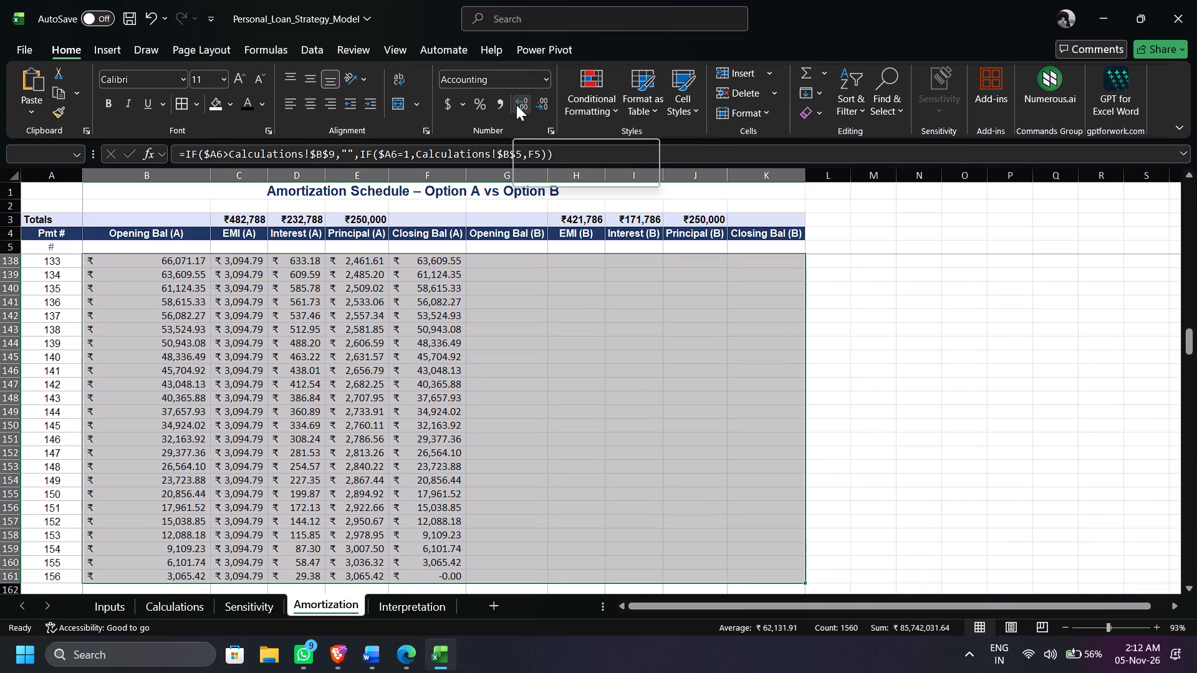
{"action": "left_click", "coordinate": [547, 98]}
{"action": "left_click", "coordinate": [547, 98]}
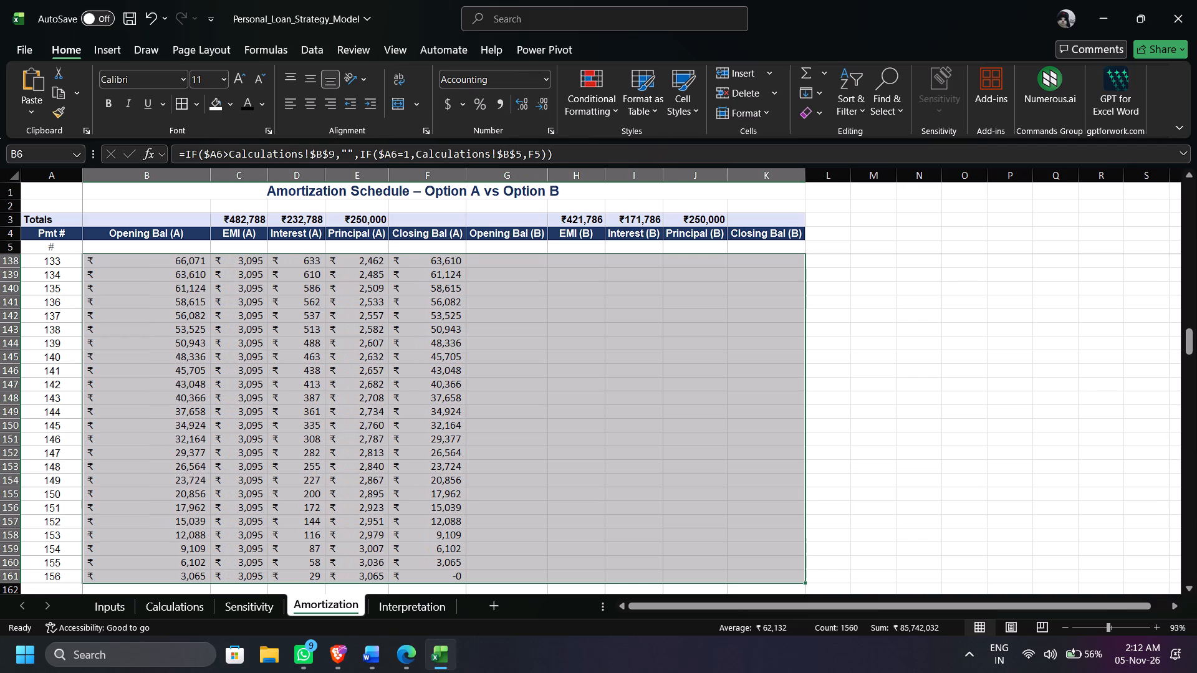
Show the schedule amounts in B6:K161 with one decimal place.
{"action": "scroll", "coordinate": [493, 424], "scroll_direction": "up", "scroll_amount": 4}
{"action": "scroll", "coordinate": [493, 424], "scroll_direction": "down", "scroll_amount": 3}
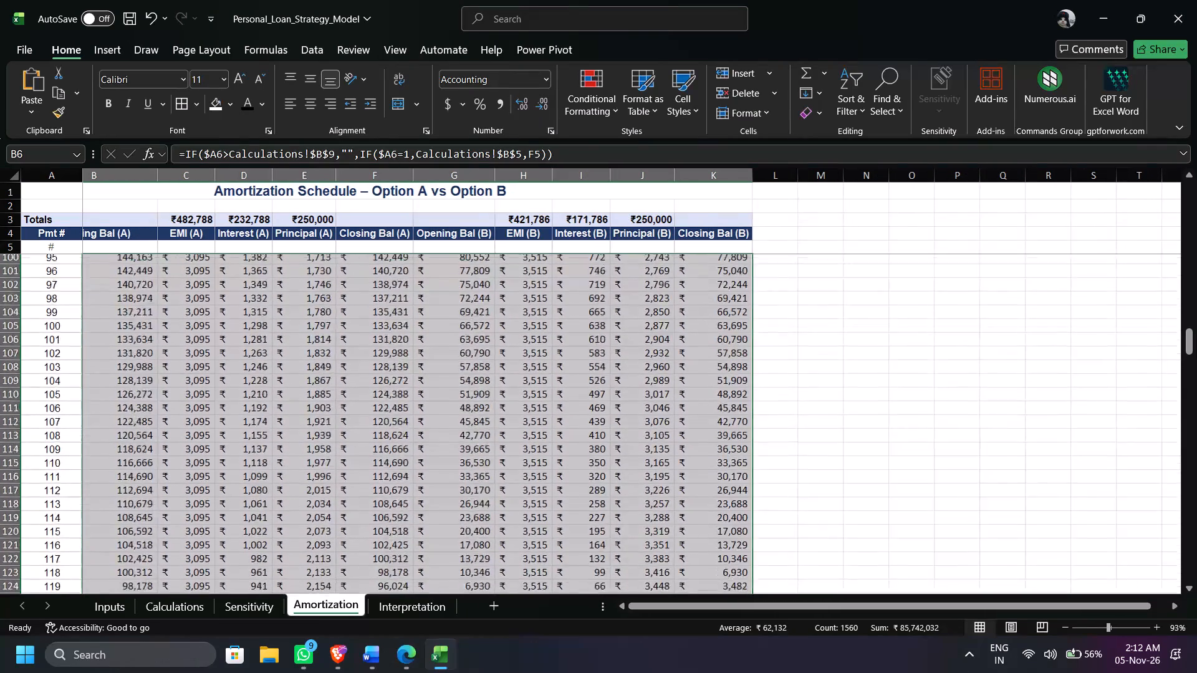
{"action": "scroll", "coordinate": [493, 424], "scroll_direction": "down", "scroll_amount": 1}
{"action": "scroll", "coordinate": [493, 424], "scroll_direction": "up", "scroll_amount": 1}
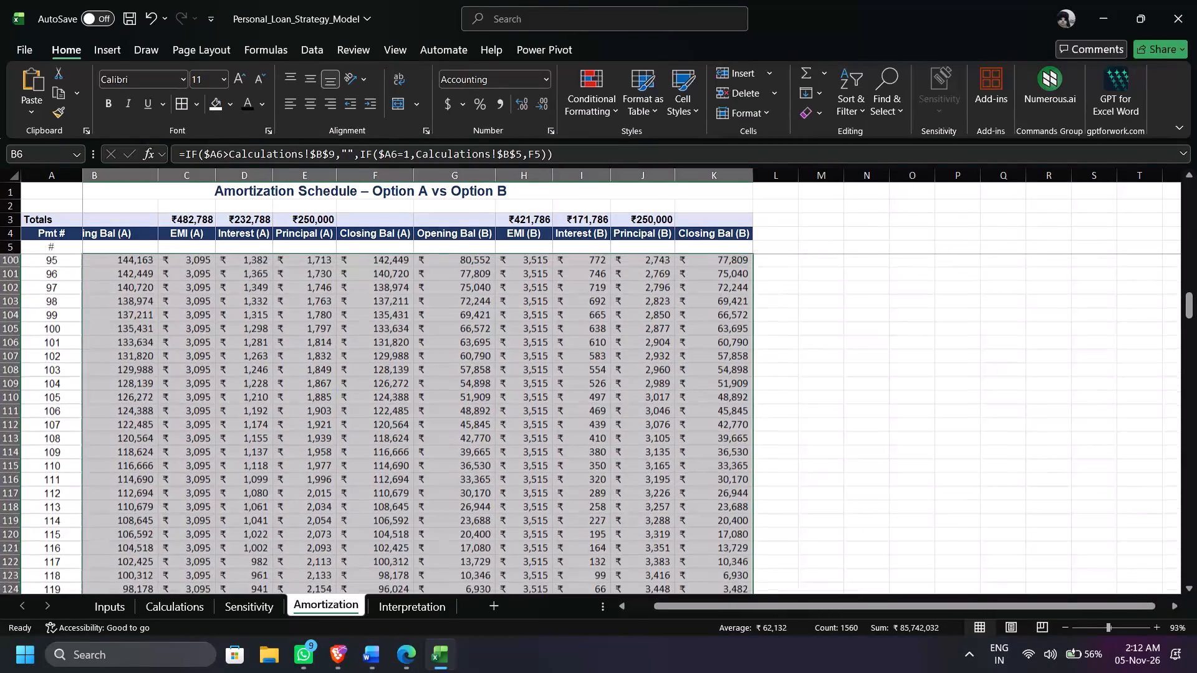
{"action": "scroll", "coordinate": [493, 424], "scroll_direction": "up", "scroll_amount": 1}
{"action": "scroll", "coordinate": [493, 424], "scroll_direction": "down", "scroll_amount": 1}
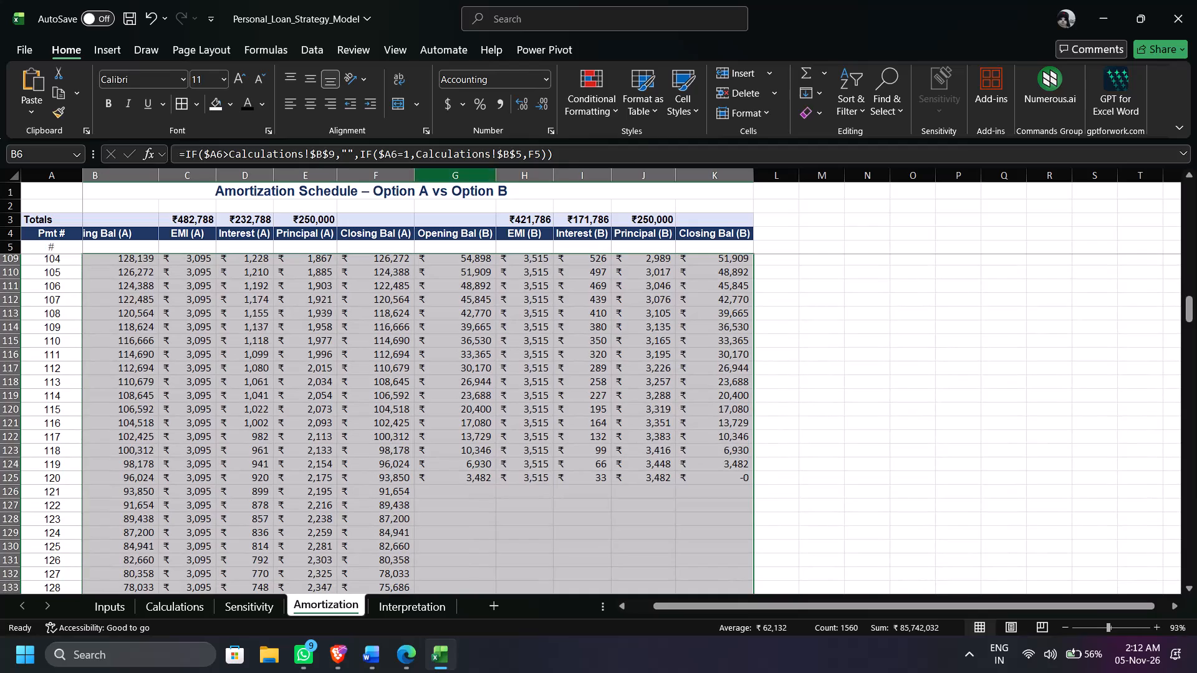
{"action": "left_click", "coordinate": [514, 101]}
{"action": "left_click", "coordinate": [514, 101]}
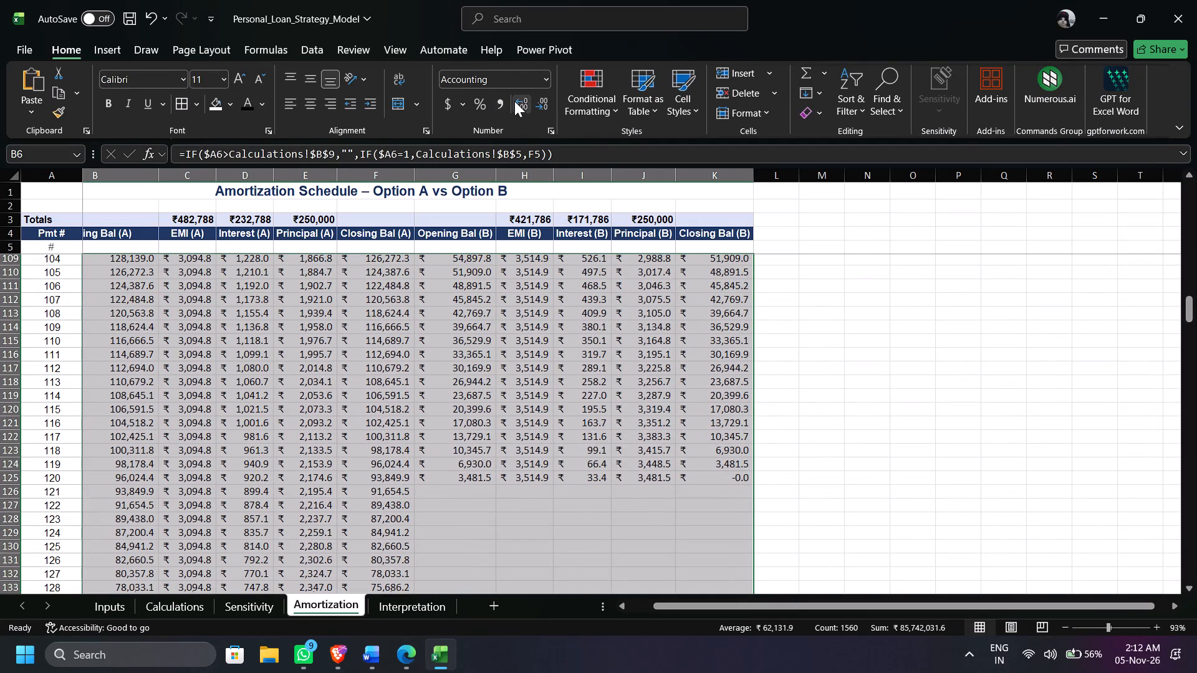
{"action": "left_click", "coordinate": [537, 101]}
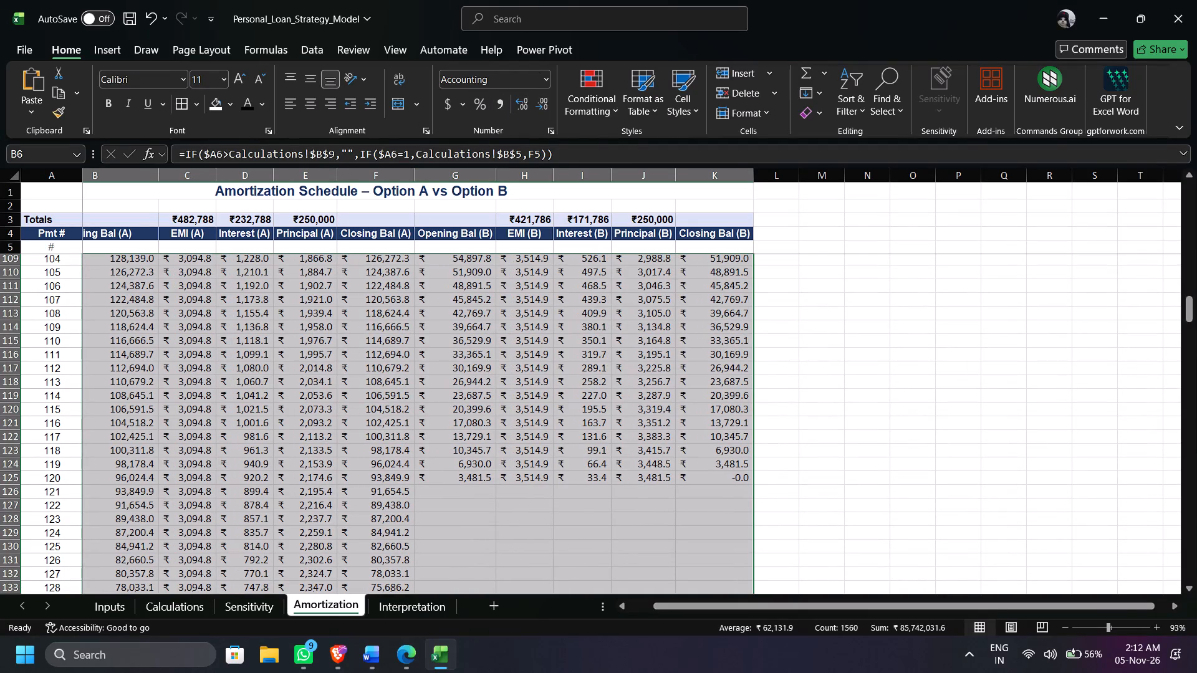
{"action": "left_click", "coordinate": [655, 343]}
Review the reformatted amortization amounts from the first payment onward across both loan options.
{"action": "scroll", "coordinate": [655, 343], "scroll_direction": "up", "scroll_amount": 3}
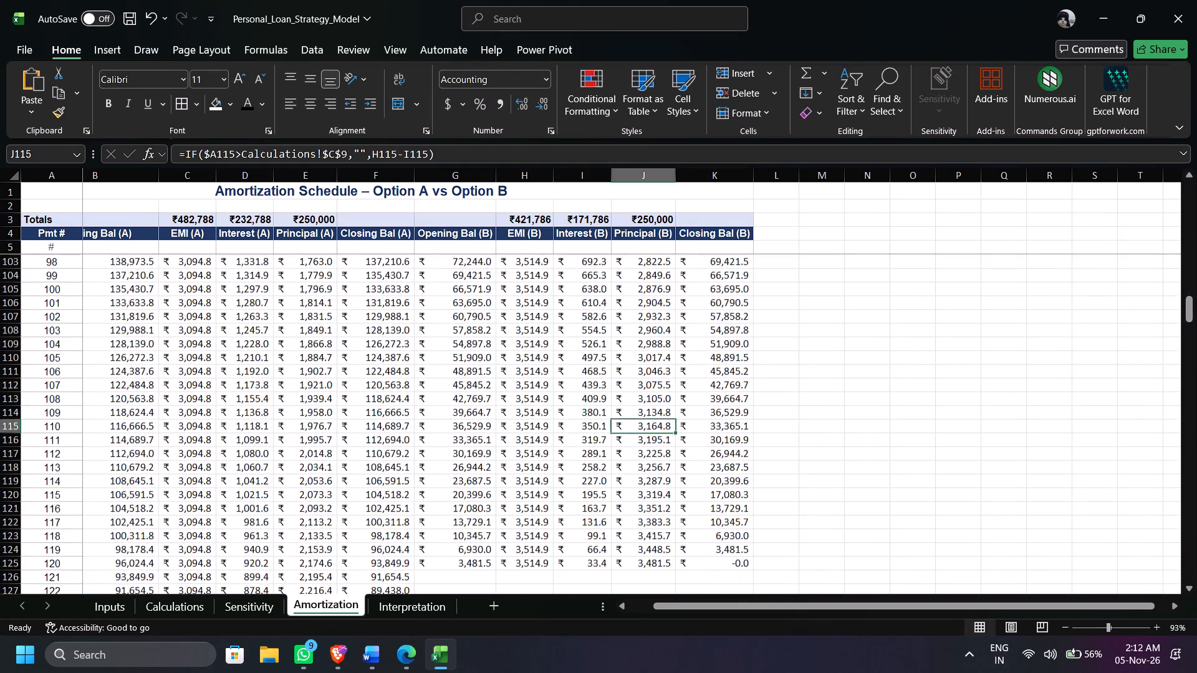
{"action": "scroll", "coordinate": [655, 343], "scroll_direction": "up", "scroll_amount": 5}
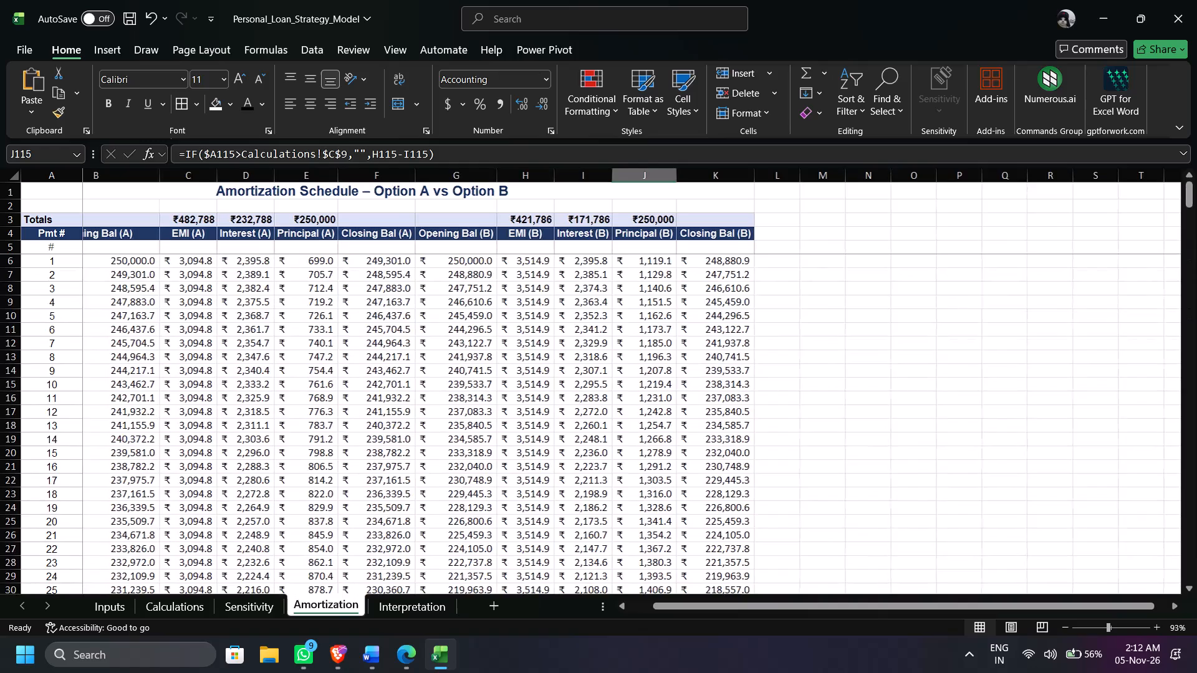
{"action": "scroll", "coordinate": [603, 361], "scroll_direction": "right", "scroll_amount": 1}
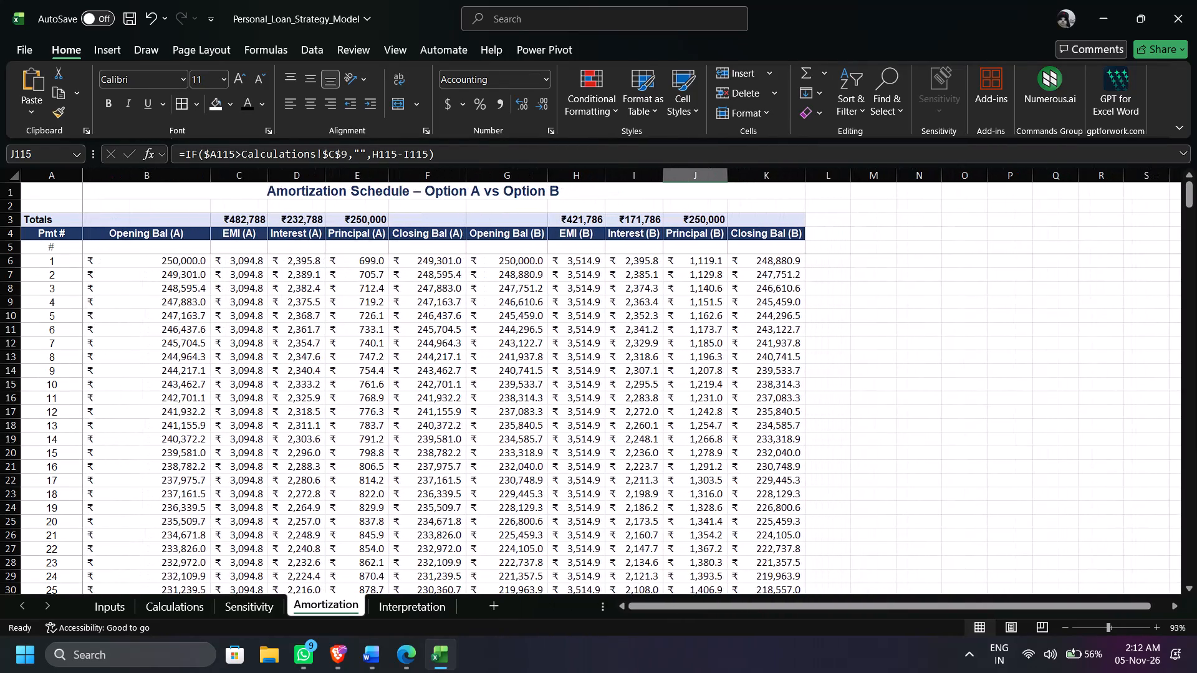
{"action": "scroll", "coordinate": [603, 361], "scroll_direction": "down", "scroll_amount": 9}
{"action": "scroll", "coordinate": [603, 361], "scroll_direction": "up", "scroll_amount": 6}
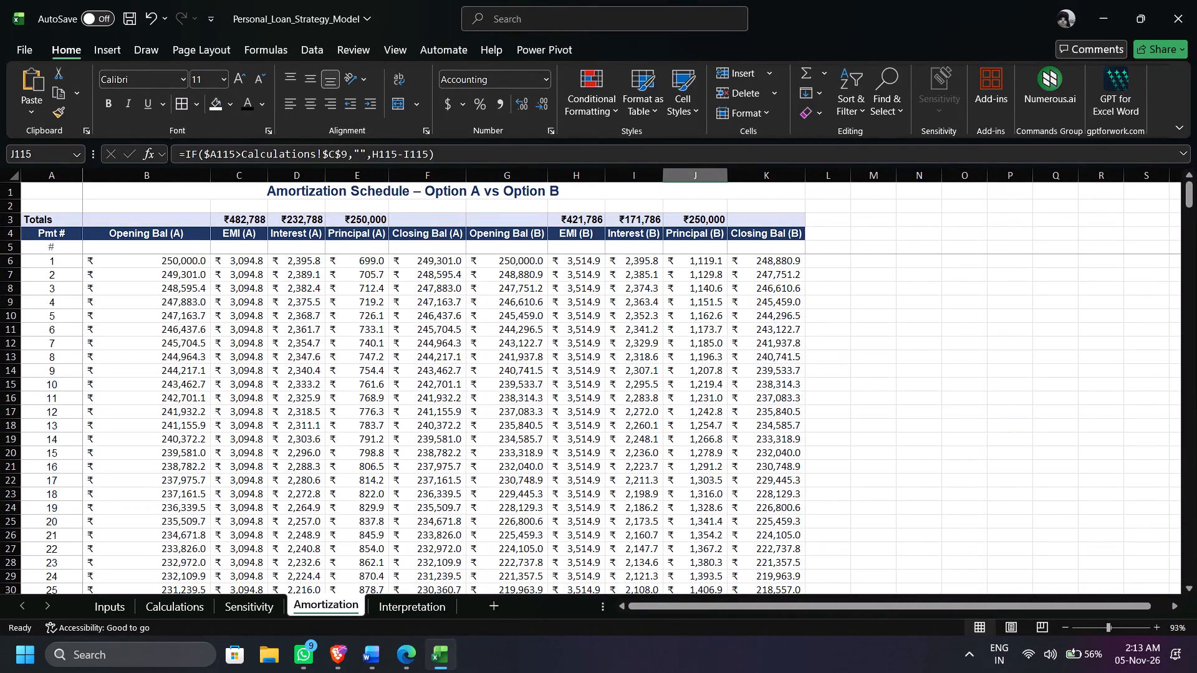
Check the SUM ranges of the row 3 totals against the schedule's last payment row.
{"action": "left_click", "coordinate": [257, 218]}
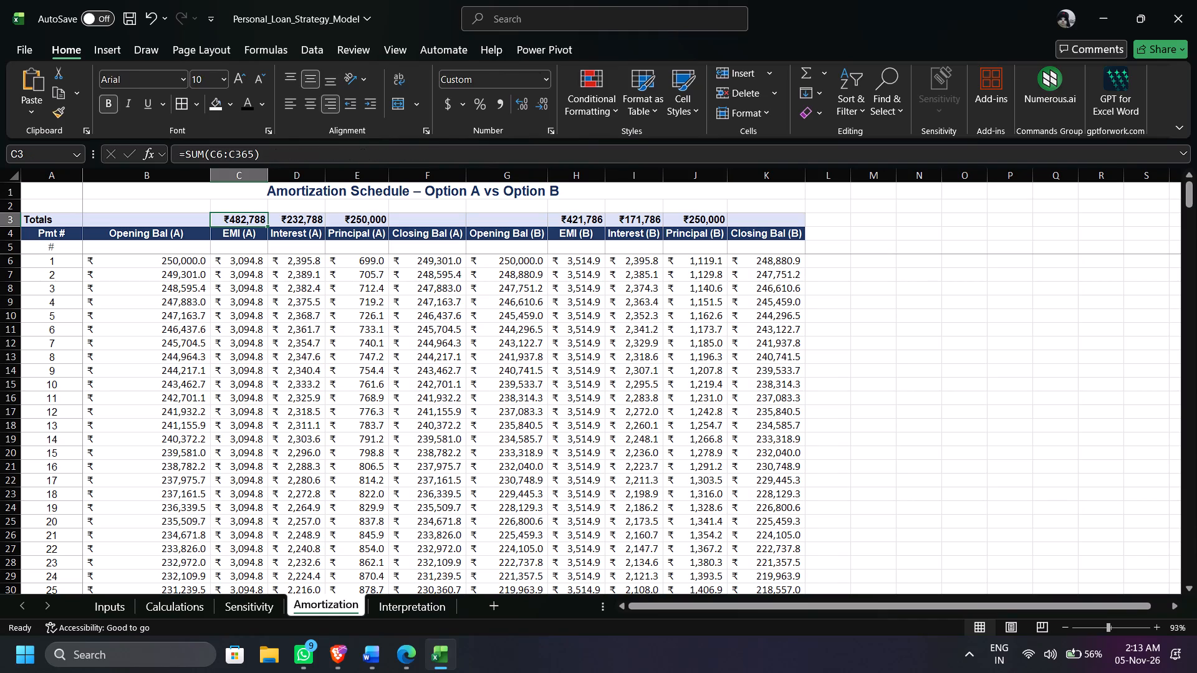
{"action": "left_click", "coordinate": [294, 222]}
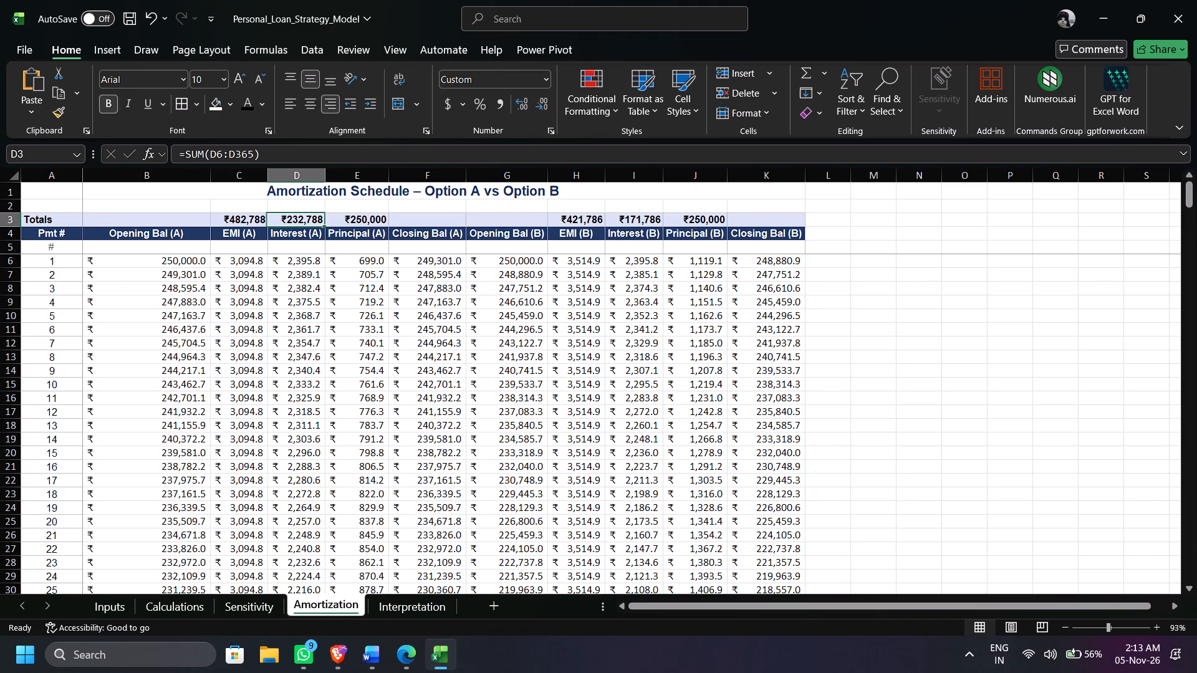
{"action": "left_click", "coordinate": [372, 224]}
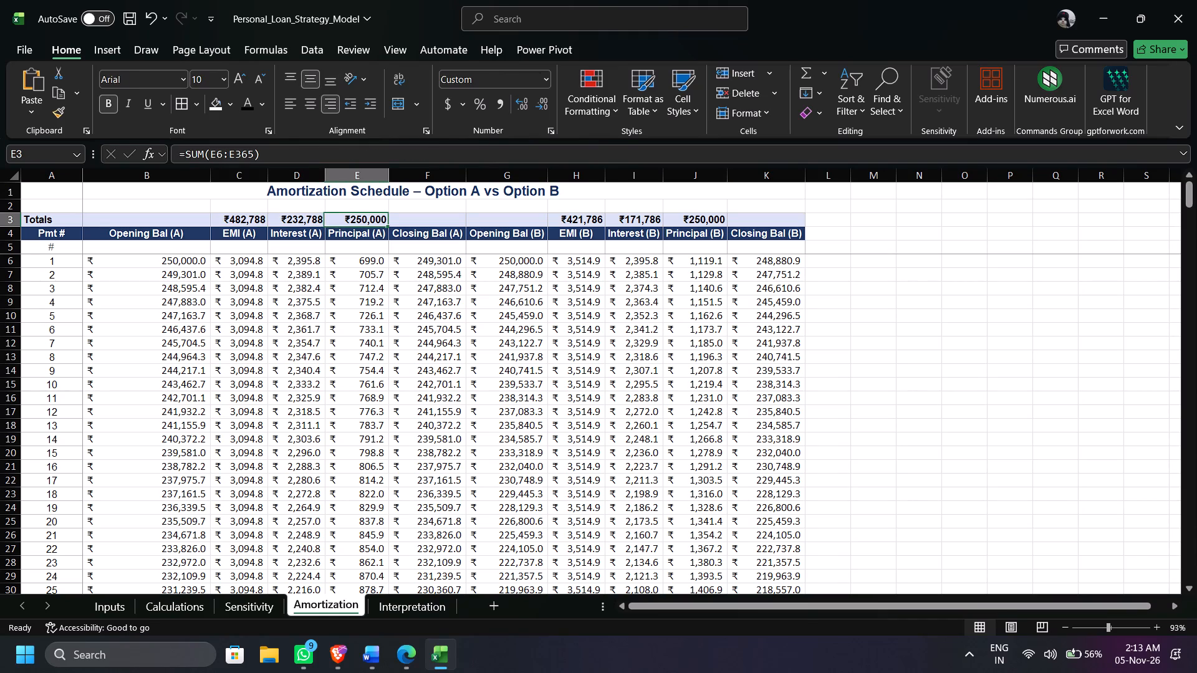
{"action": "left_click", "coordinate": [566, 217]}
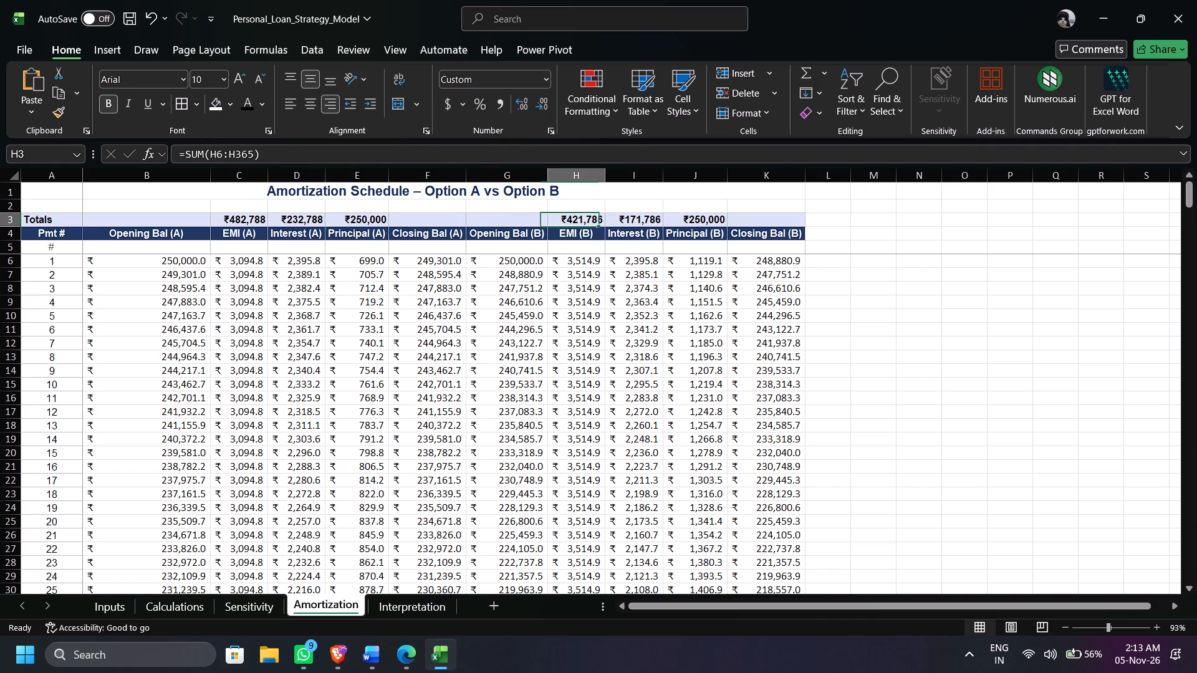
{"action": "scroll", "coordinate": [706, 369], "scroll_direction": "down", "scroll_amount": 3}
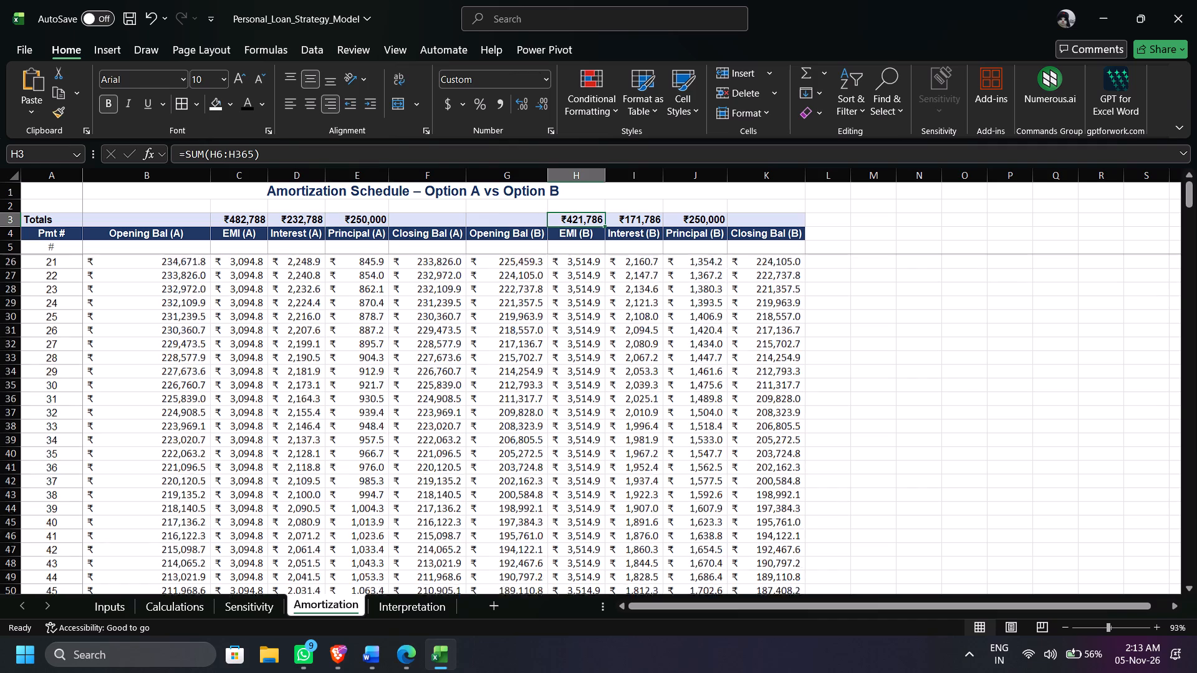
{"action": "scroll", "coordinate": [706, 369], "scroll_direction": "up", "scroll_amount": 4}
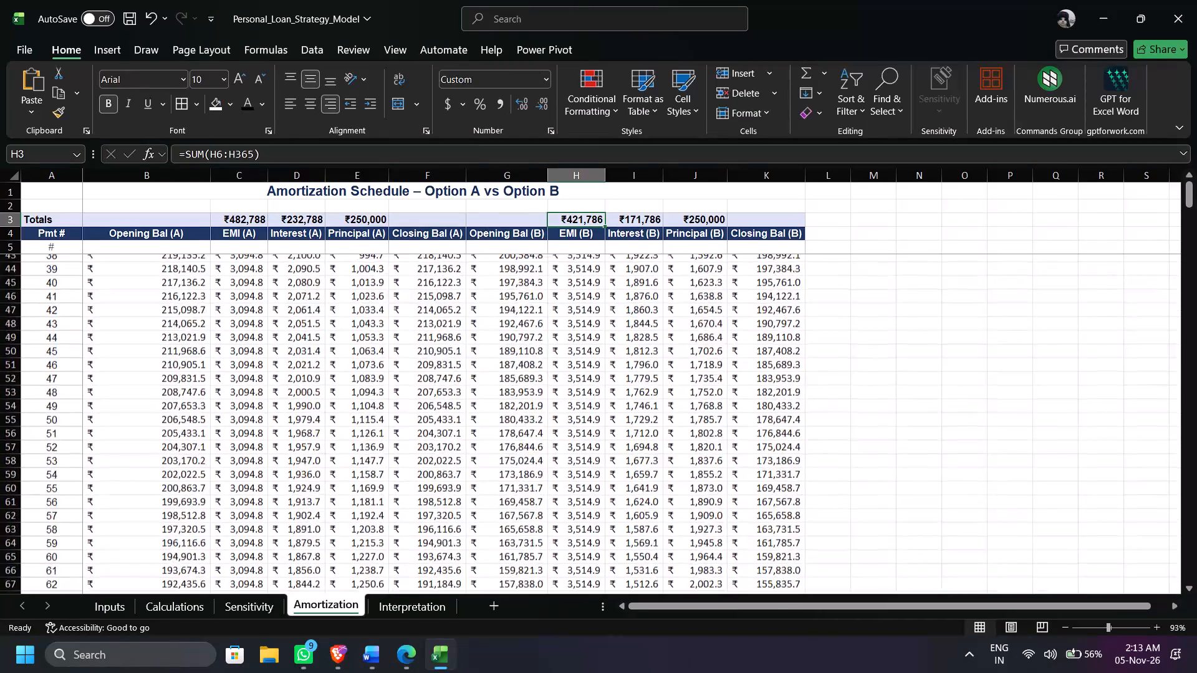
{"action": "scroll", "coordinate": [706, 369], "scroll_direction": "down", "scroll_amount": 5}
{"action": "scroll", "coordinate": [706, 369], "scroll_direction": "up", "scroll_amount": 2}
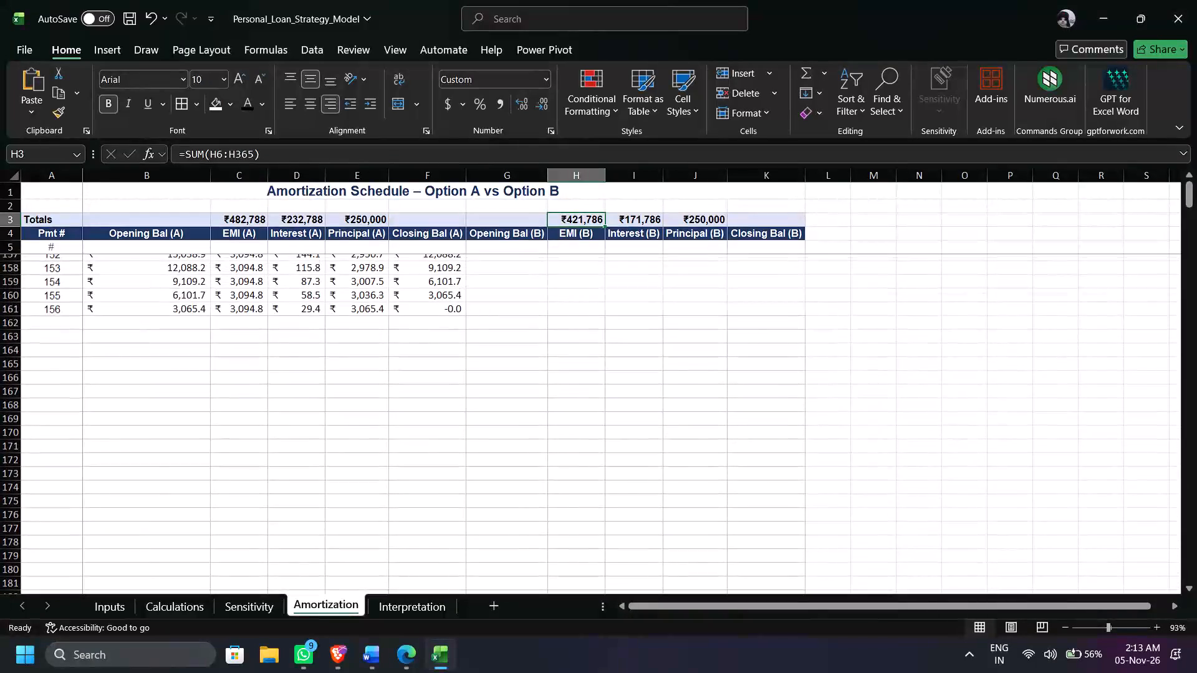
{"action": "scroll", "coordinate": [605, 345], "scroll_direction": "up", "scroll_amount": 5}
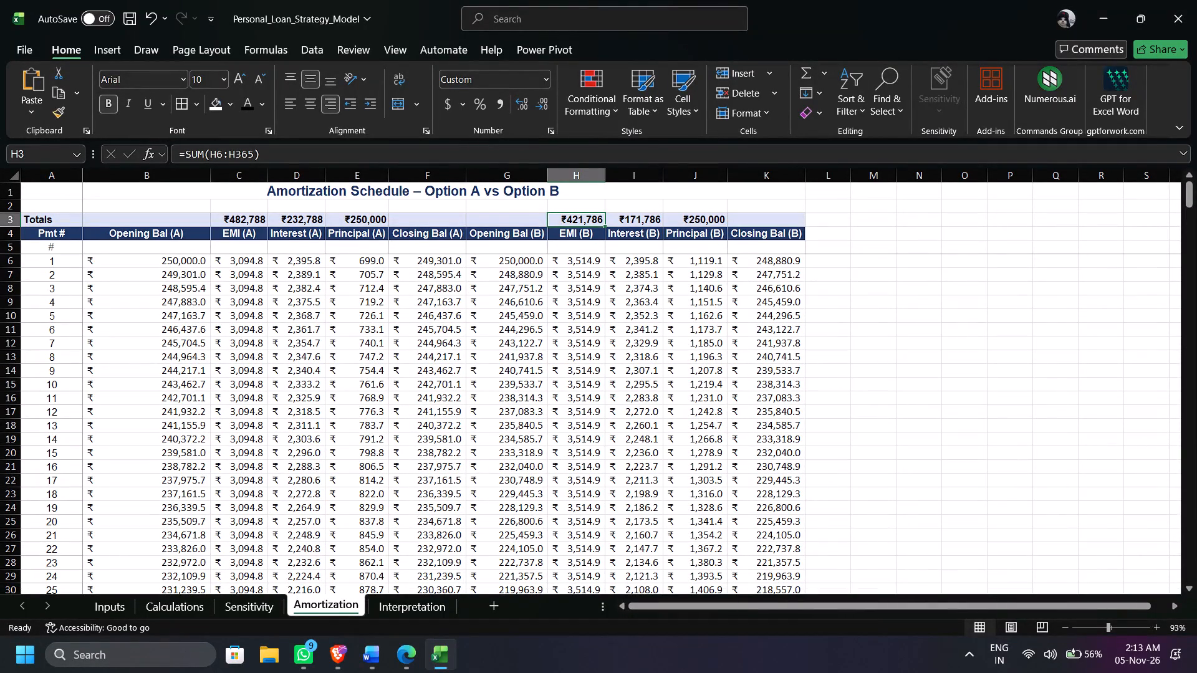
Change the EMI (A) total in C3 to sum C6:C161.
{"action": "left_click", "coordinate": [259, 221]}
{"action": "left_click", "coordinate": [255, 161]}
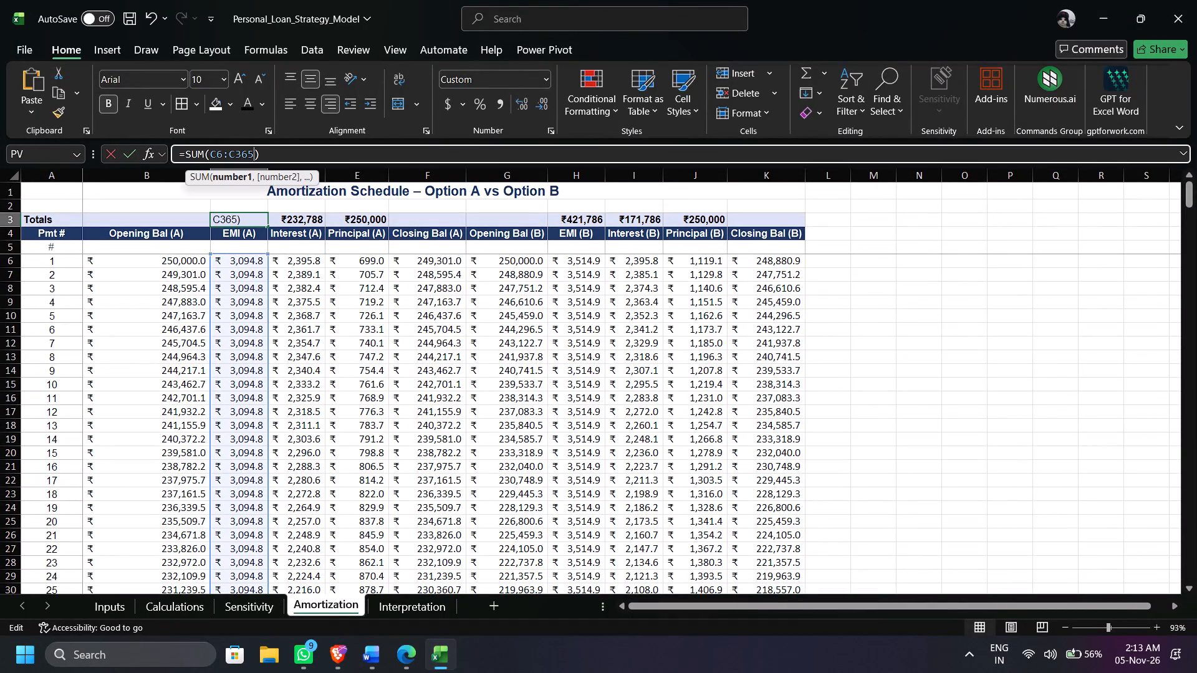
{"action": "key", "text": "BackSpace"}
{"action": "key", "text": "BackSpace"}
{"action": "key", "text": "BackSpace"}
{"action": "key", "text": "BackSpace"}
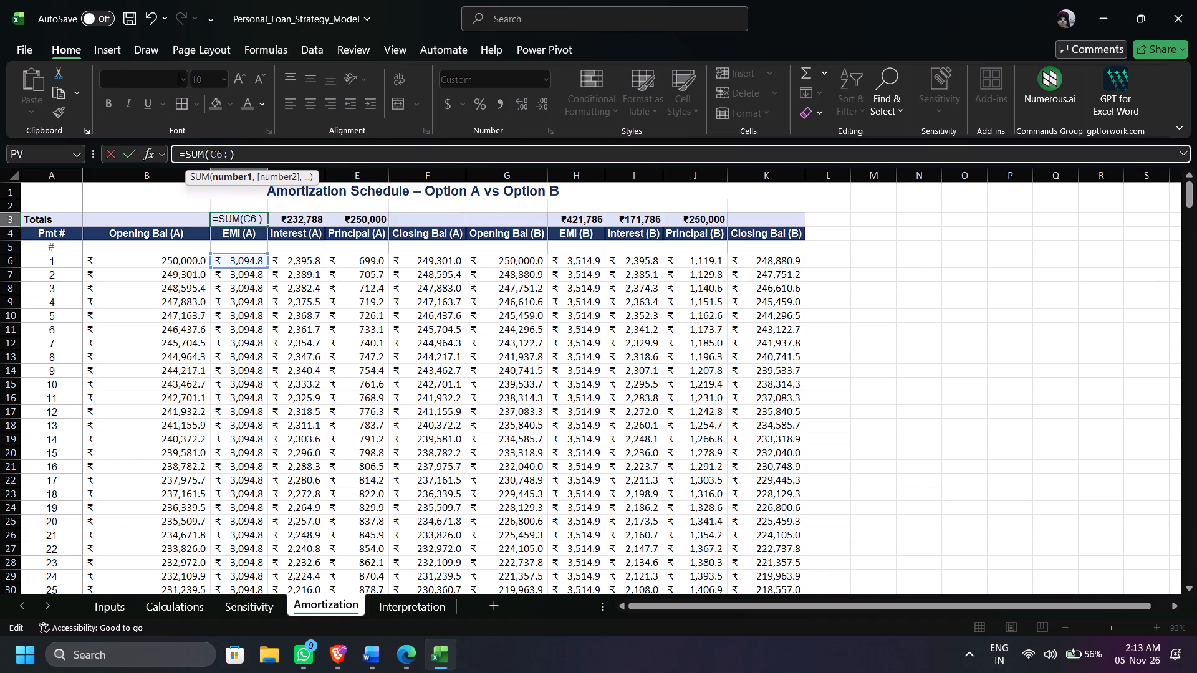
{"action": "type", "text": "c161"}
{"action": "key", "text": "Return"}
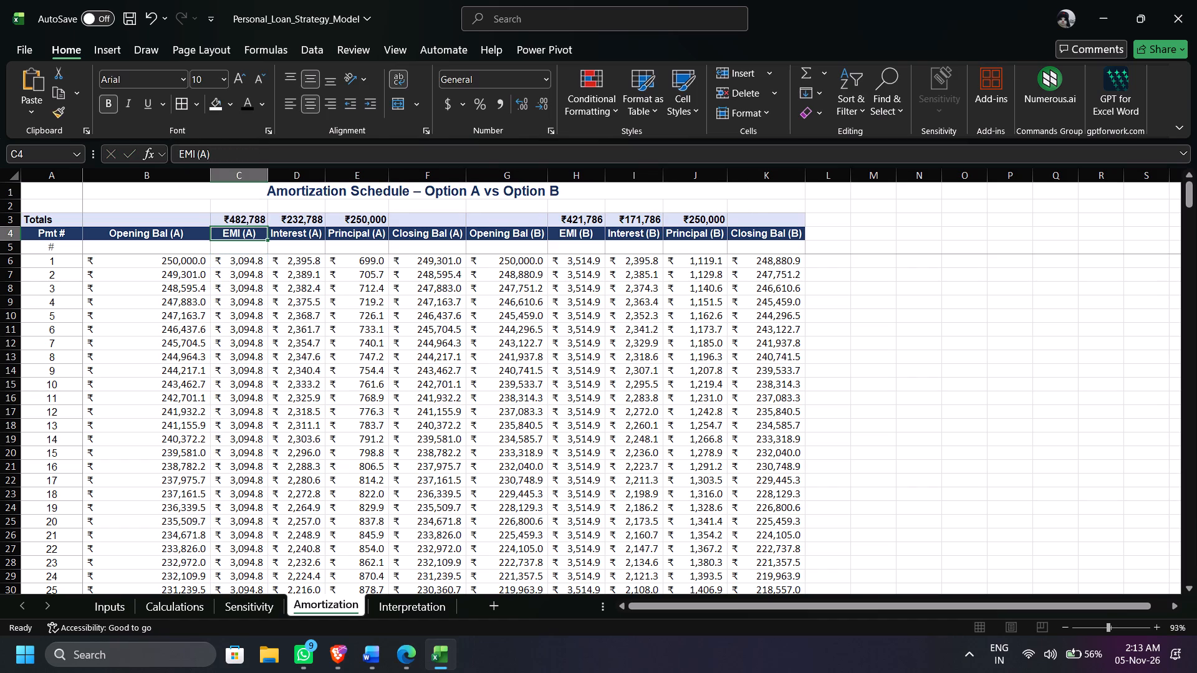
Change the Interest (A) total in D3 to sum D6:D161.
{"action": "left_click", "coordinate": [287, 223]}
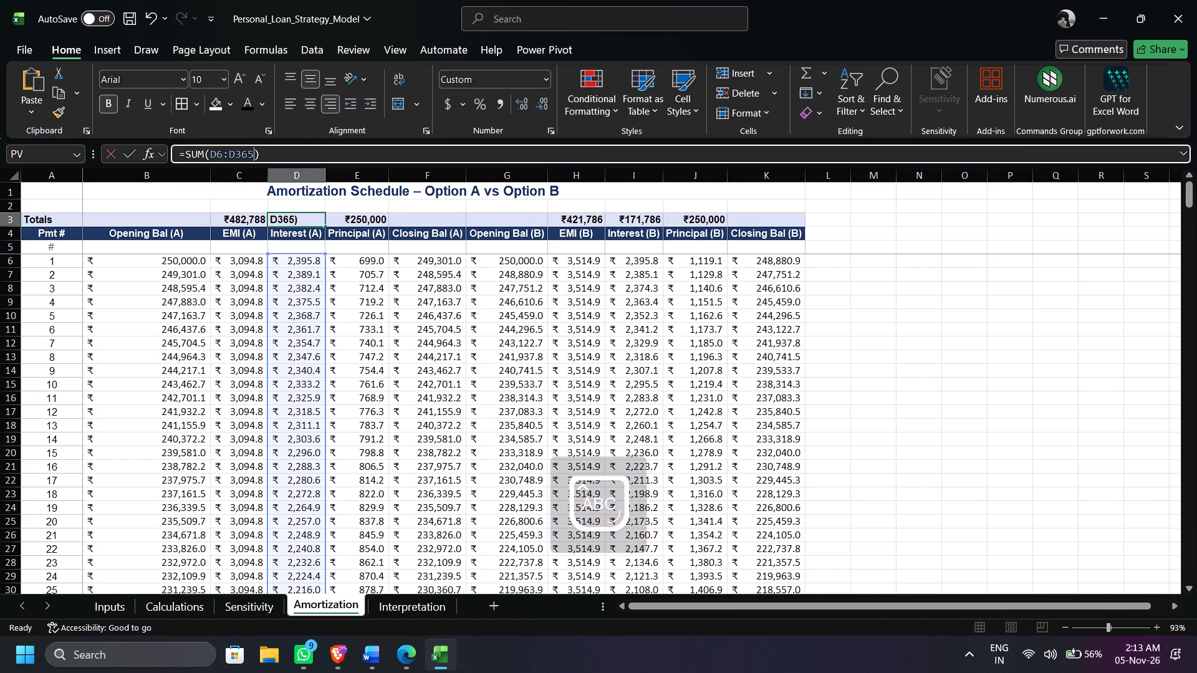
{"action": "key", "text": "BackSpace"}
{"action": "key", "text": "BackSpace"}
{"action": "key", "text": "BackSpace"}
{"action": "key", "text": "c"}
{"action": "key", "text": "BackSpace"}
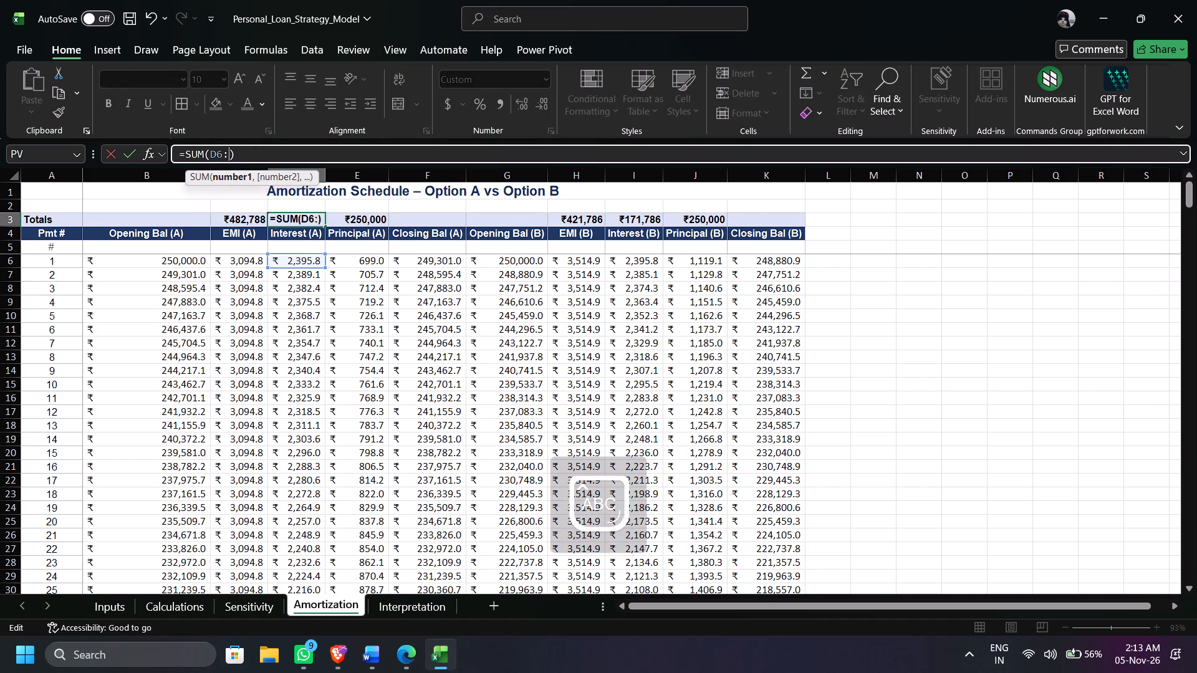
{"action": "key", "text": "d"}
{"action": "type", "text": "161"}
{"action": "key", "text": "Return"}
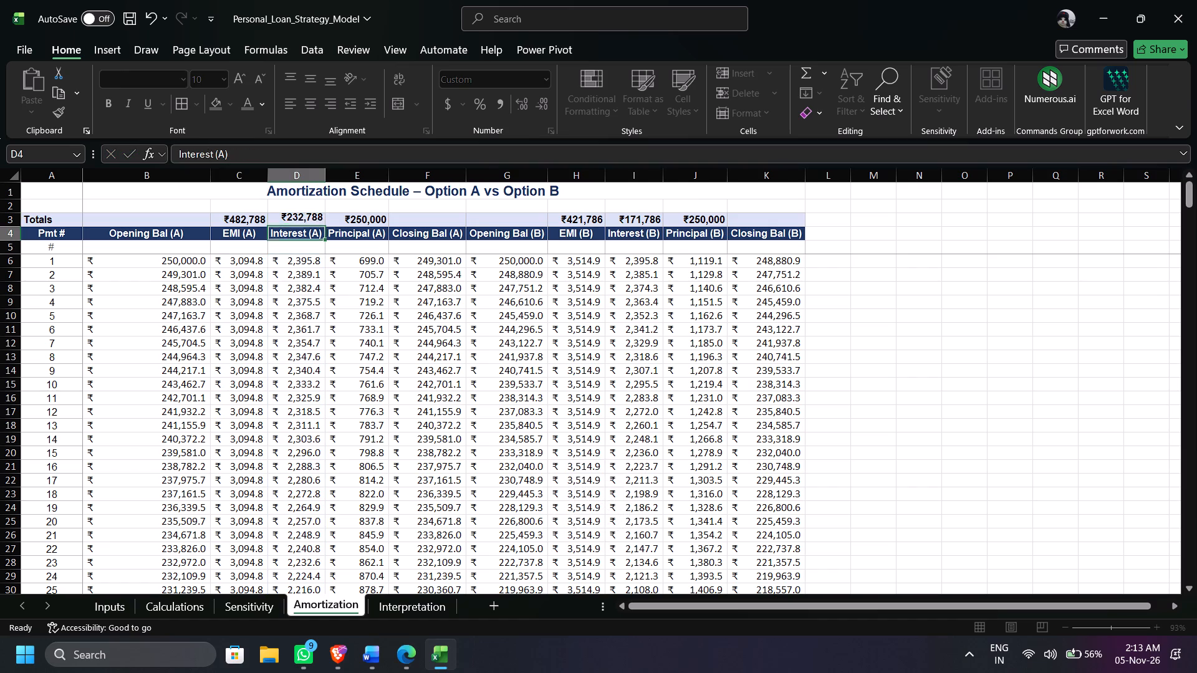
Change the Principal (A) total in E3 to sum E6:E161.
{"action": "left_click", "coordinate": [355, 227]}
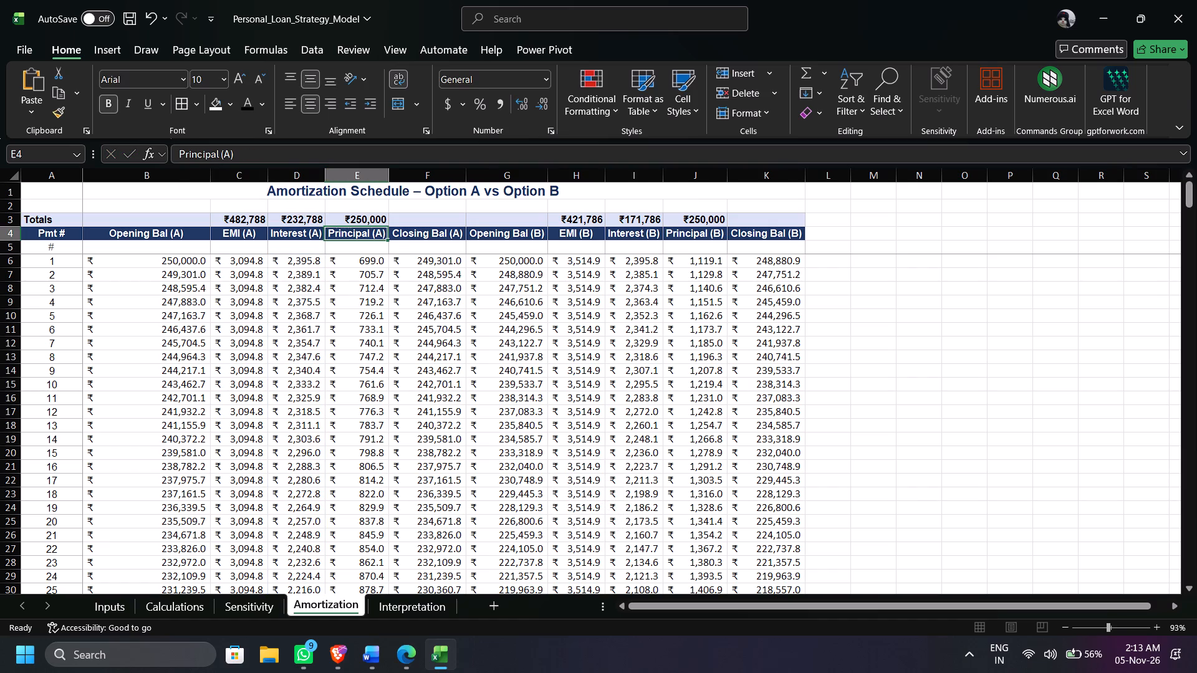
{"action": "left_click", "coordinate": [347, 219]}
{"action": "left_click", "coordinate": [255, 155]}
{"action": "key", "text": "BackSpace"}
{"action": "key", "text": "BackSpace"}
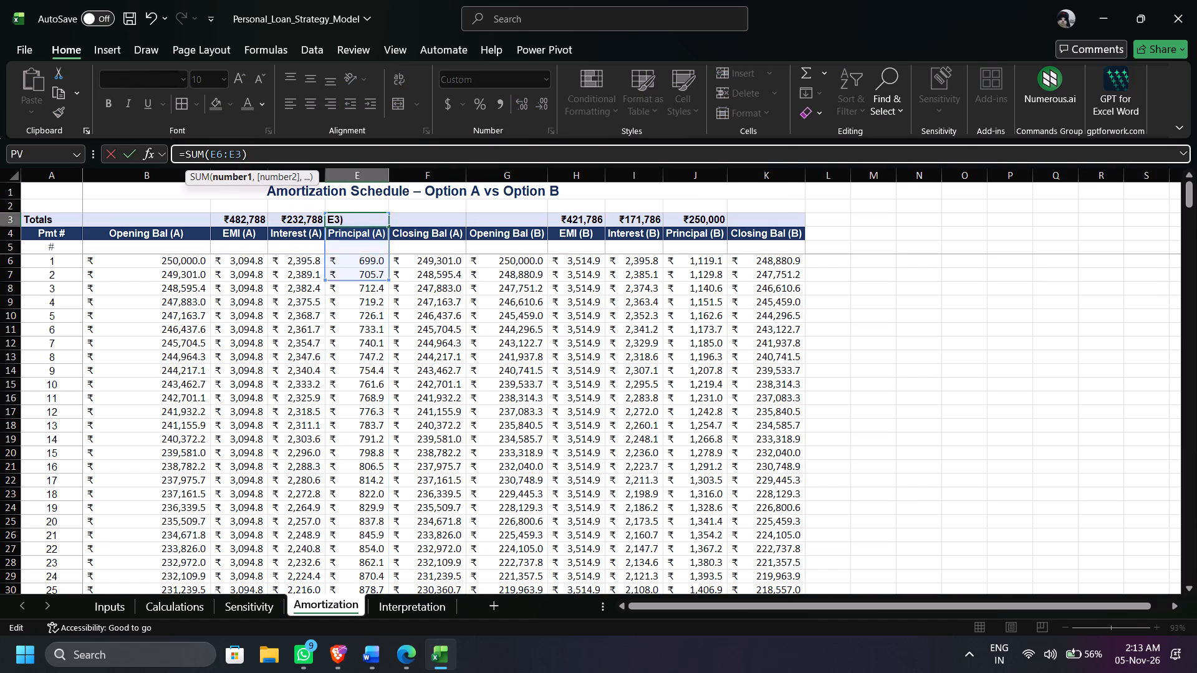
{"action": "key", "text": "BackSpace"}
{"action": "key", "text": "1"}
{"action": "type", "text": "61"}
{"action": "key", "text": "Return"}
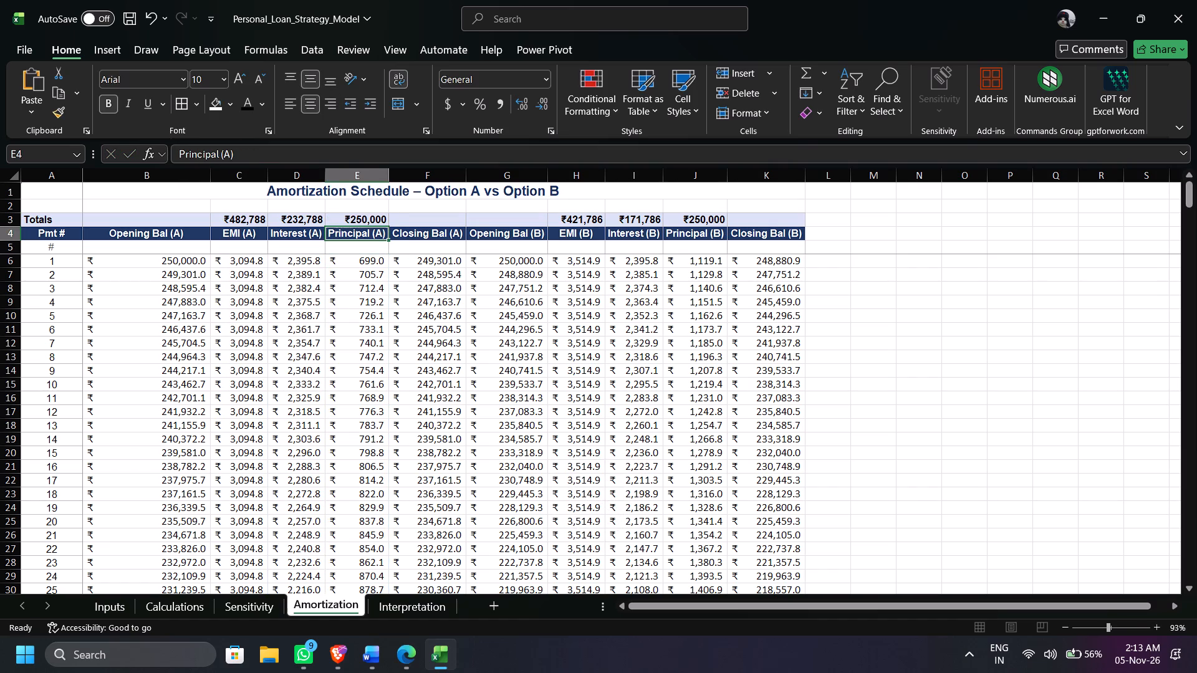
Change the EMI (B) total in H3 to sum H6:H161.
{"action": "left_click", "coordinate": [599, 219]}
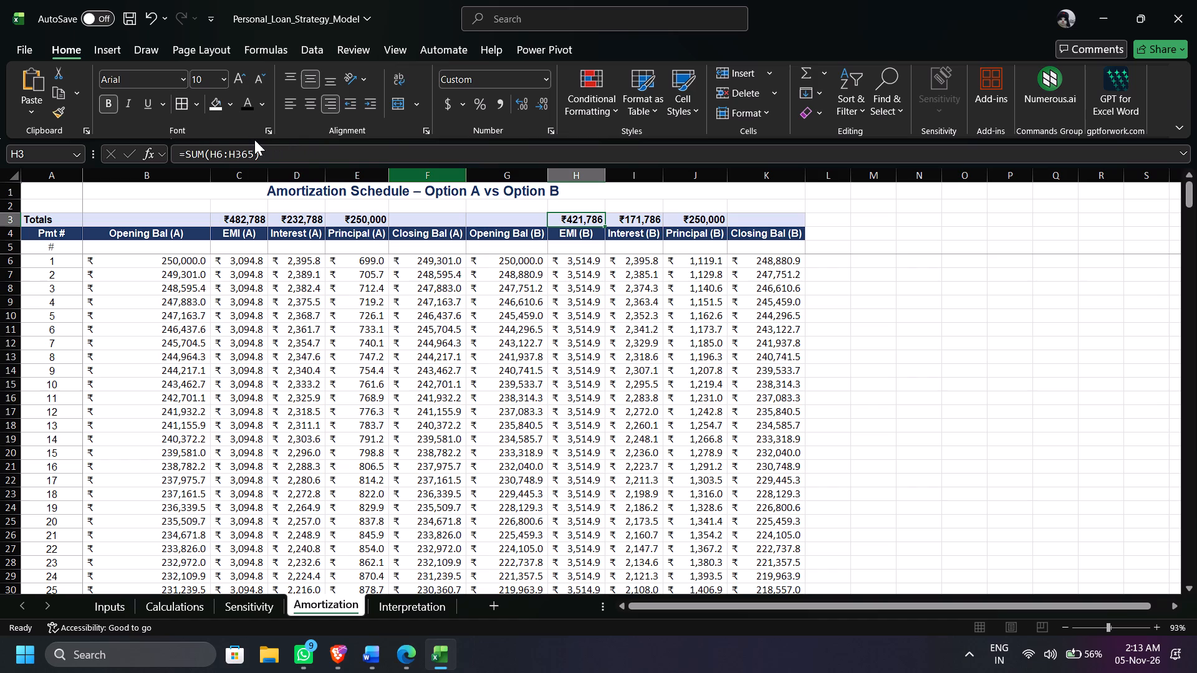
{"action": "left_click", "coordinate": [257, 155]}
{"action": "key", "text": "BackSpace"}
{"action": "key", "text": "BackSpace"}
{"action": "key", "text": "BackSpace"}
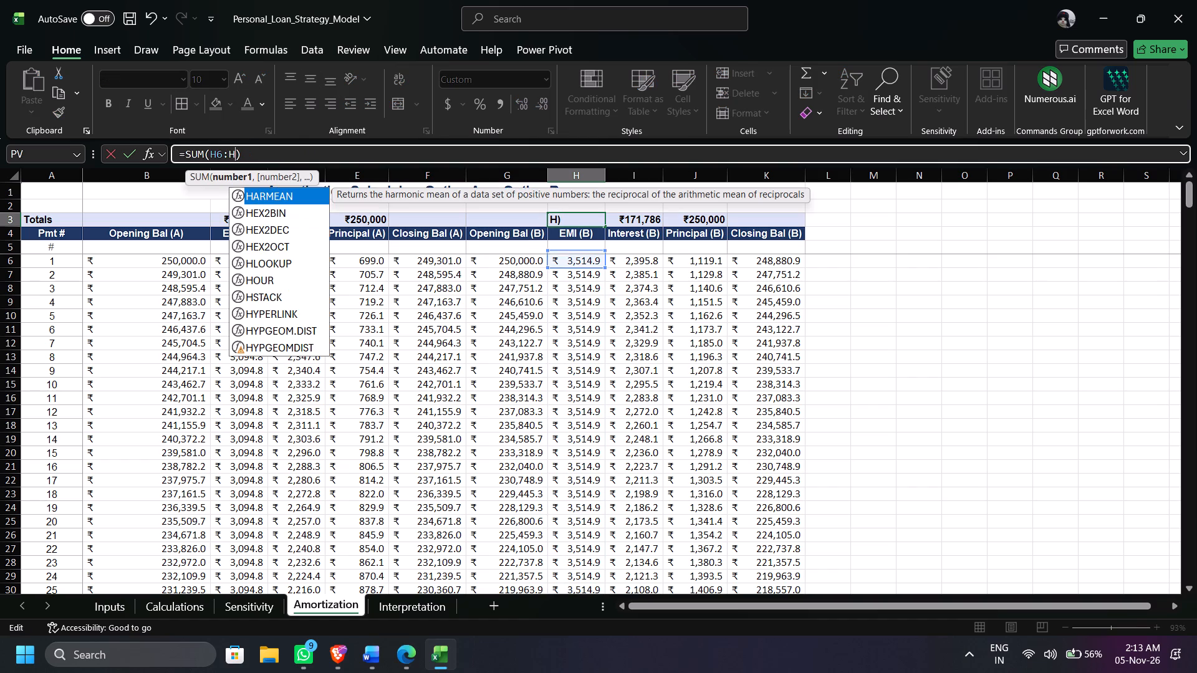
{"action": "type", "text": "161"}
{"action": "key", "text": "Return"}
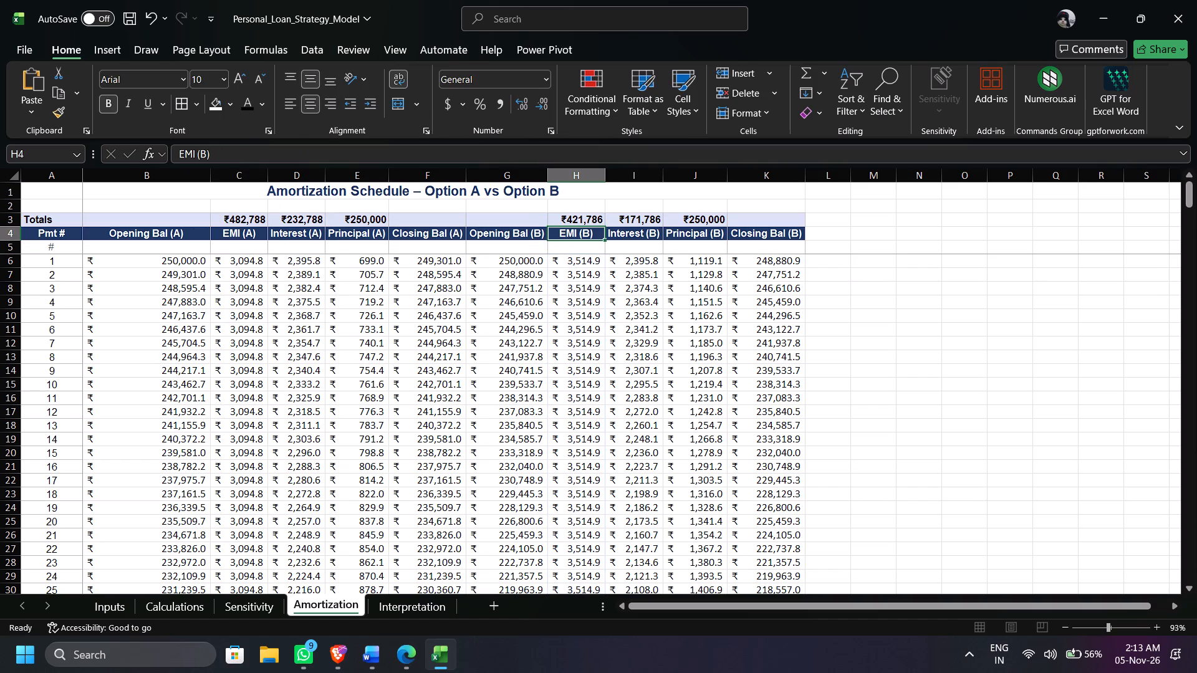
Change the Interest (B) total in I3 to sum I6:I161.
{"action": "left_click", "coordinate": [644, 223]}
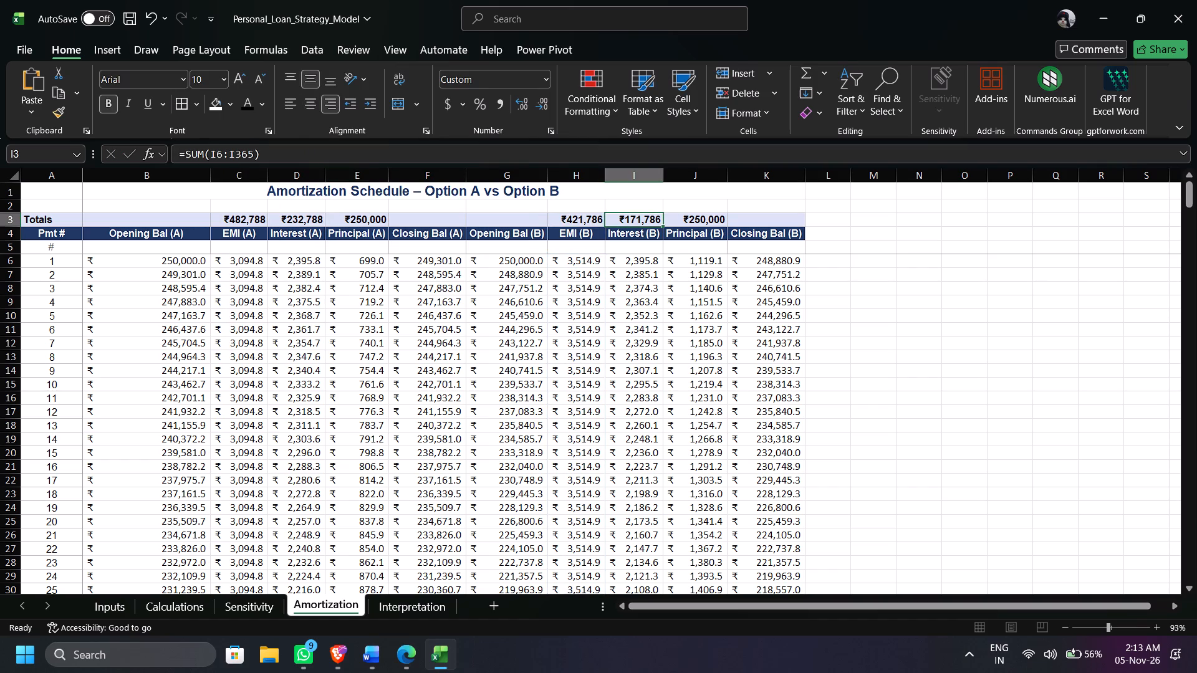
{"action": "left_click", "coordinate": [255, 154]}
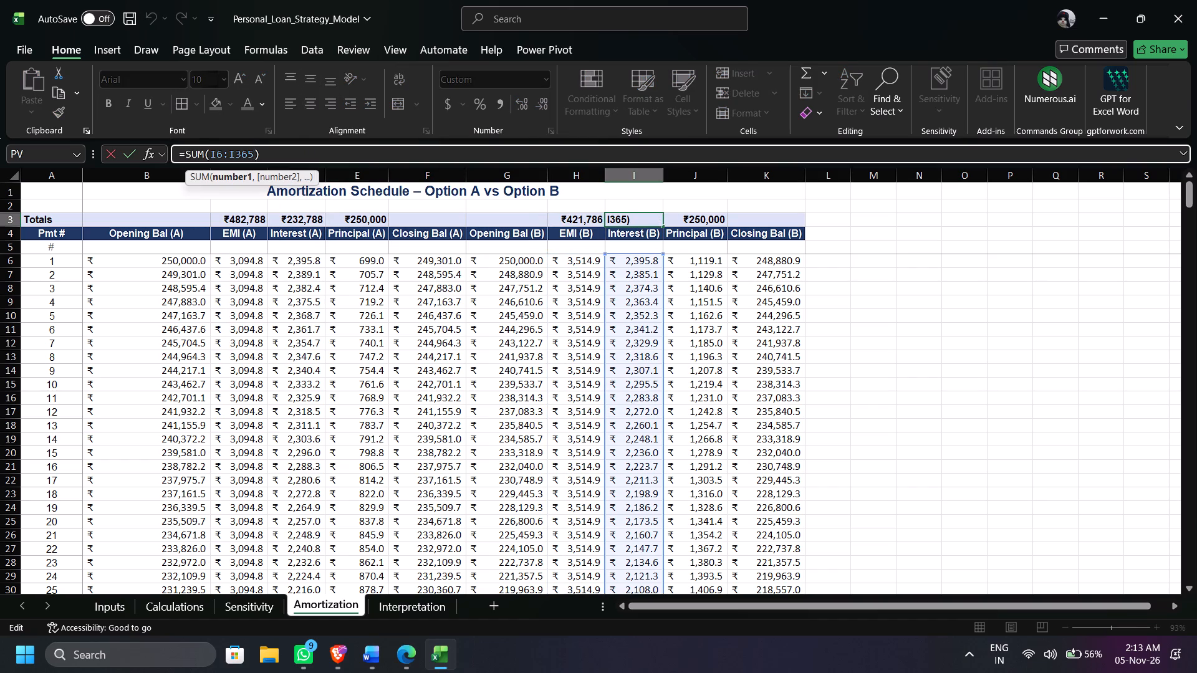
{"action": "key", "text": "BackSpace"}
{"action": "key", "text": "BackSpace"}
{"action": "key", "text": "BackSpace"}
{"action": "key", "text": "1"}
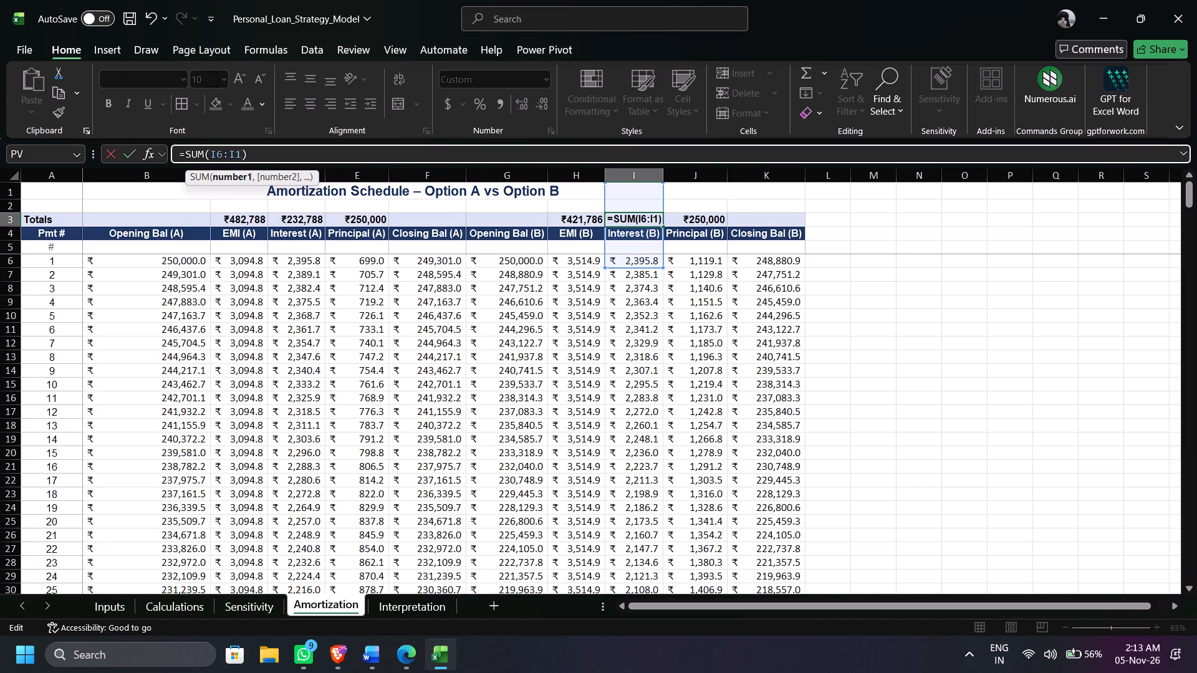
{"action": "type", "text": "61"}
{"action": "key", "text": "Return"}
Change the Principal (B) total in J3 to sum J6:J161.
{"action": "left_click", "coordinate": [711, 224]}
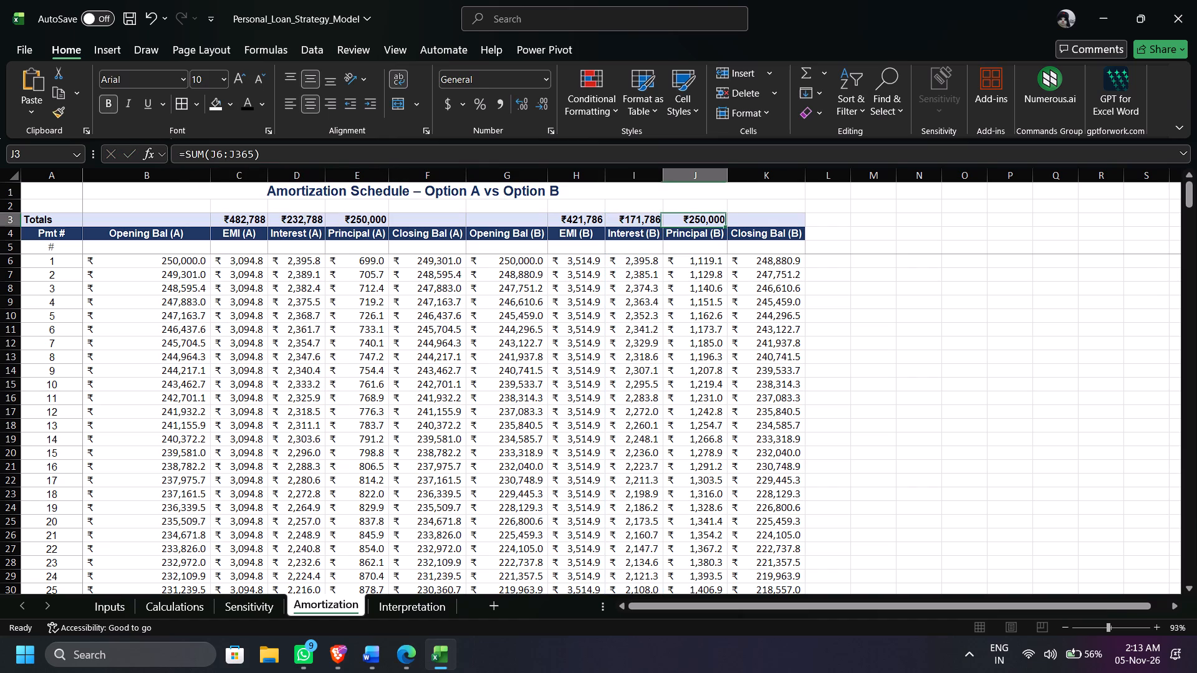
{"action": "left_click_drag", "start_coordinate": [257, 154], "coordinate": [229, 162]}
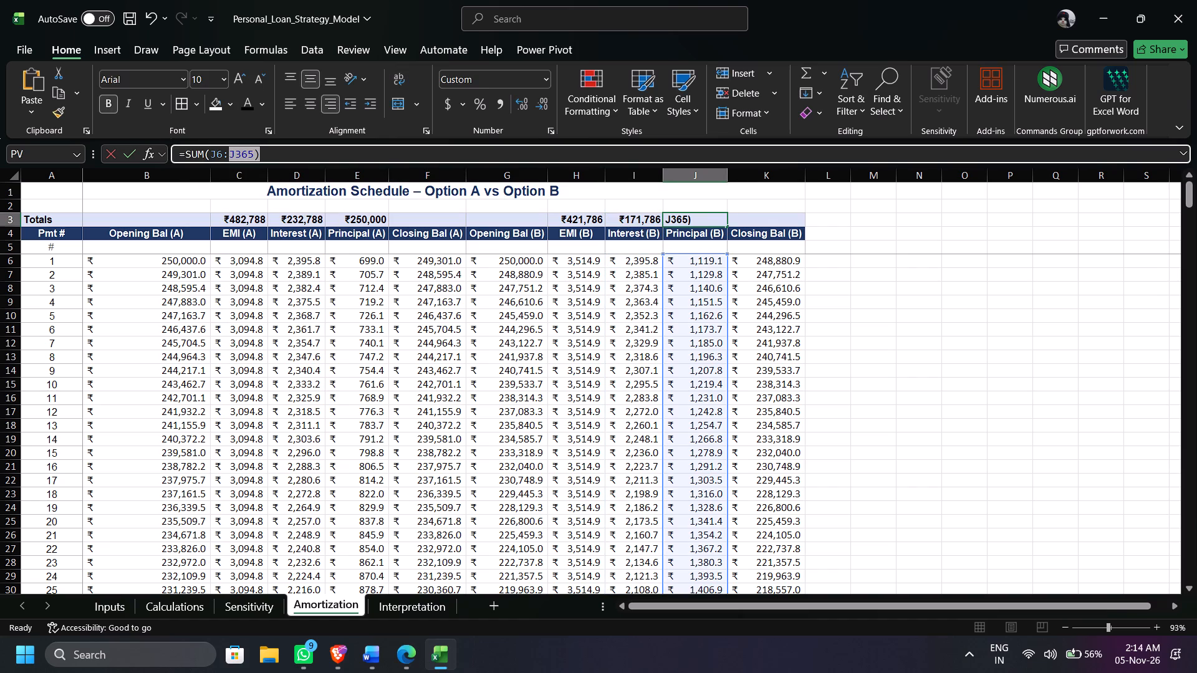
{"action": "left_click_drag", "start_coordinate": [229, 162], "coordinate": [238, 163]}
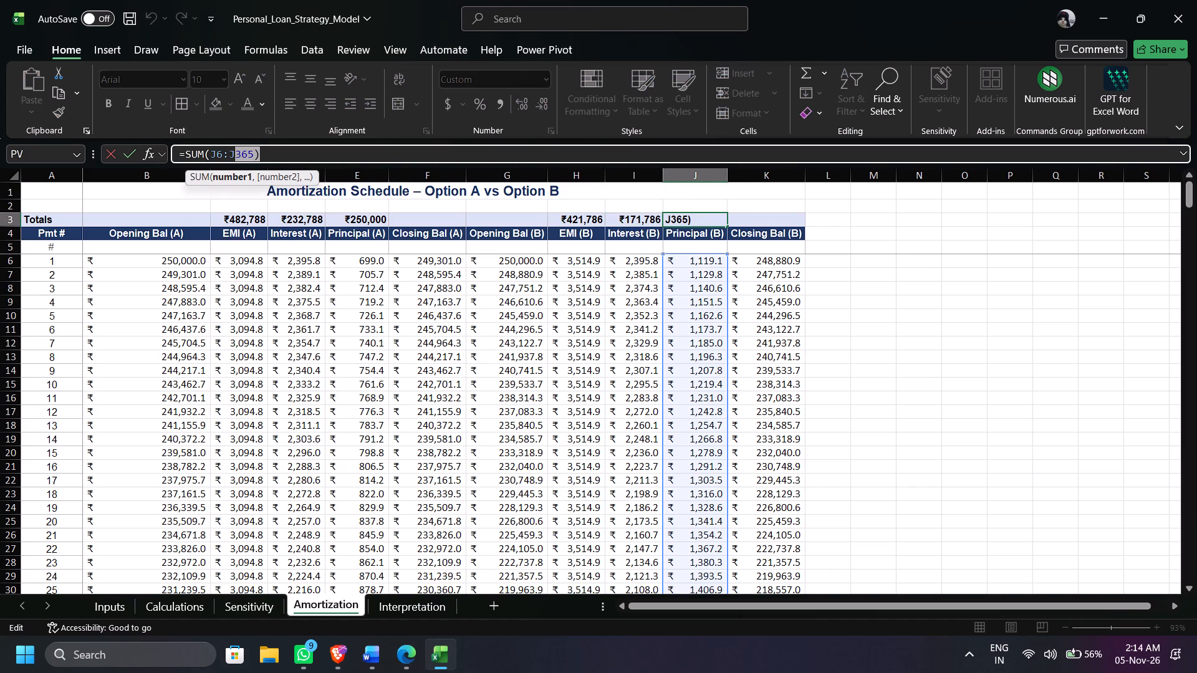
{"action": "double_click", "coordinate": [252, 159]}
{"action": "left_click", "coordinate": [252, 159]}
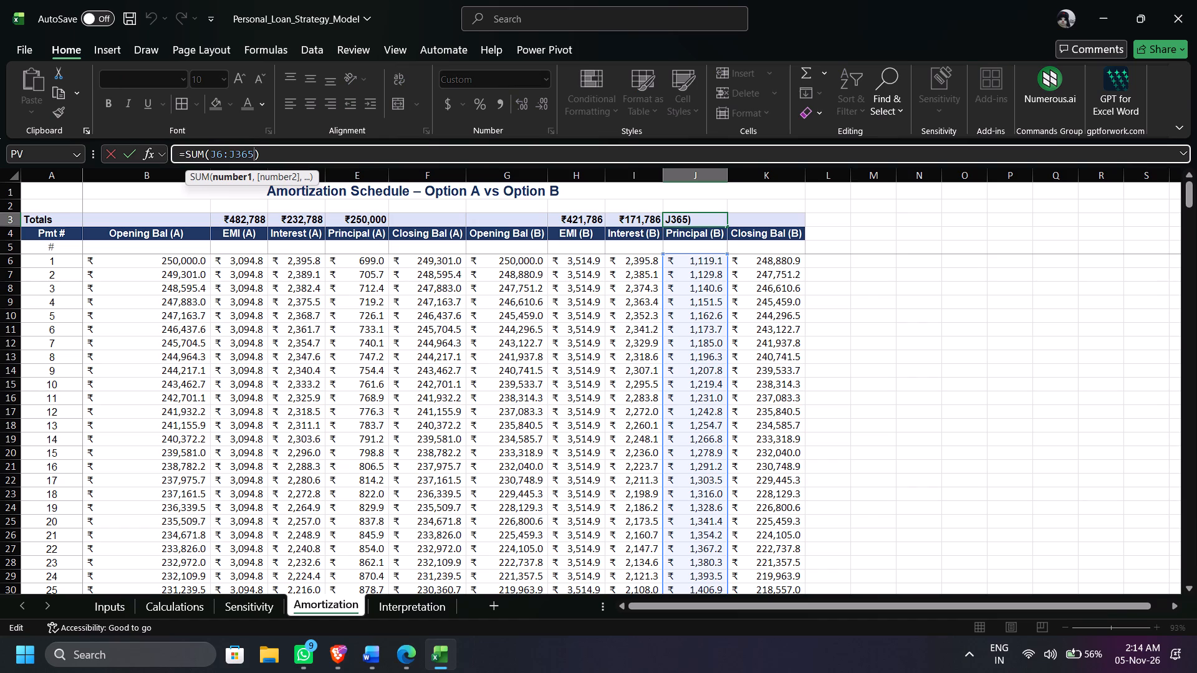
{"action": "left_click_drag", "start_coordinate": [252, 153], "coordinate": [237, 156]}
{"action": "key", "text": "1"}
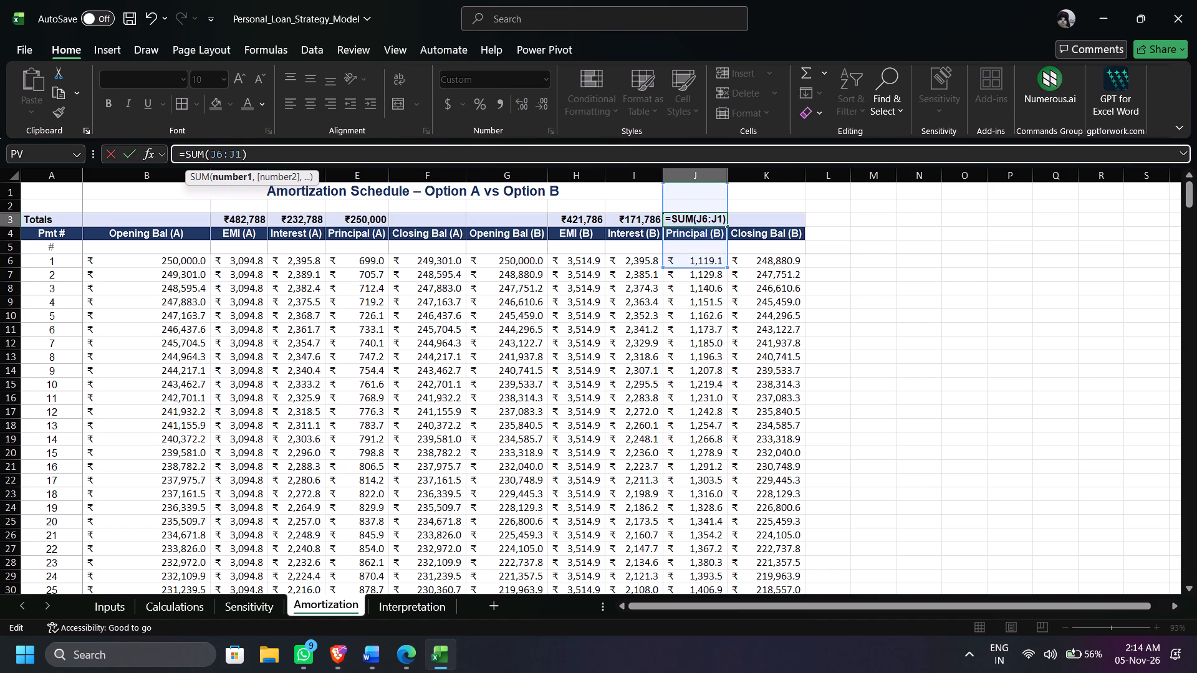
{"action": "type", "text": "61"}
{"action": "key", "text": "Return"}
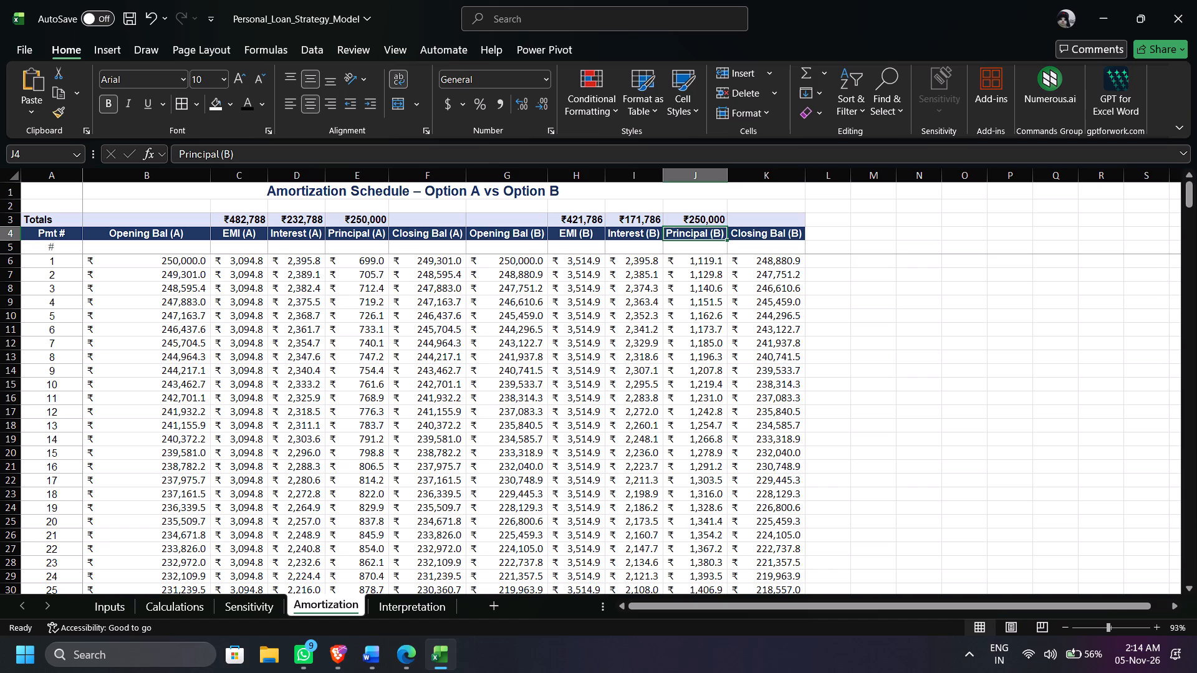
Check the amortization schedule for both options down to the final payment rows and the blank rows beyond.
{"action": "scroll", "coordinate": [731, 365], "scroll_direction": "down", "scroll_amount": 5}
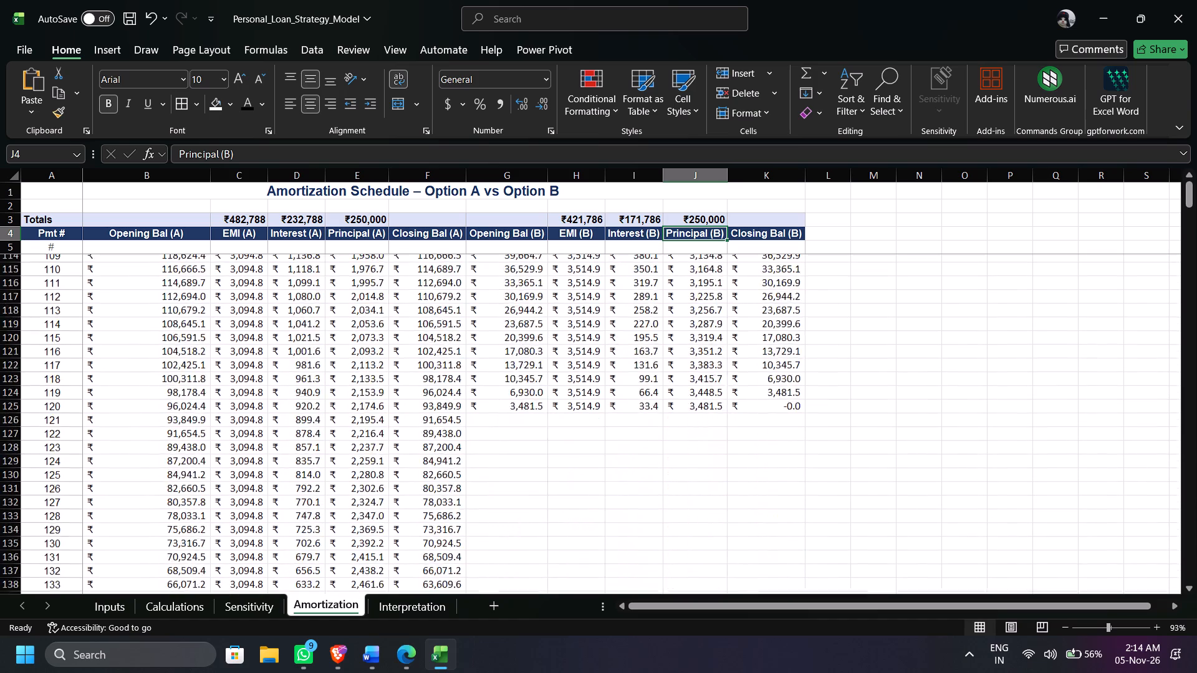
{"action": "scroll", "coordinate": [731, 365], "scroll_direction": "down", "scroll_amount": 1}
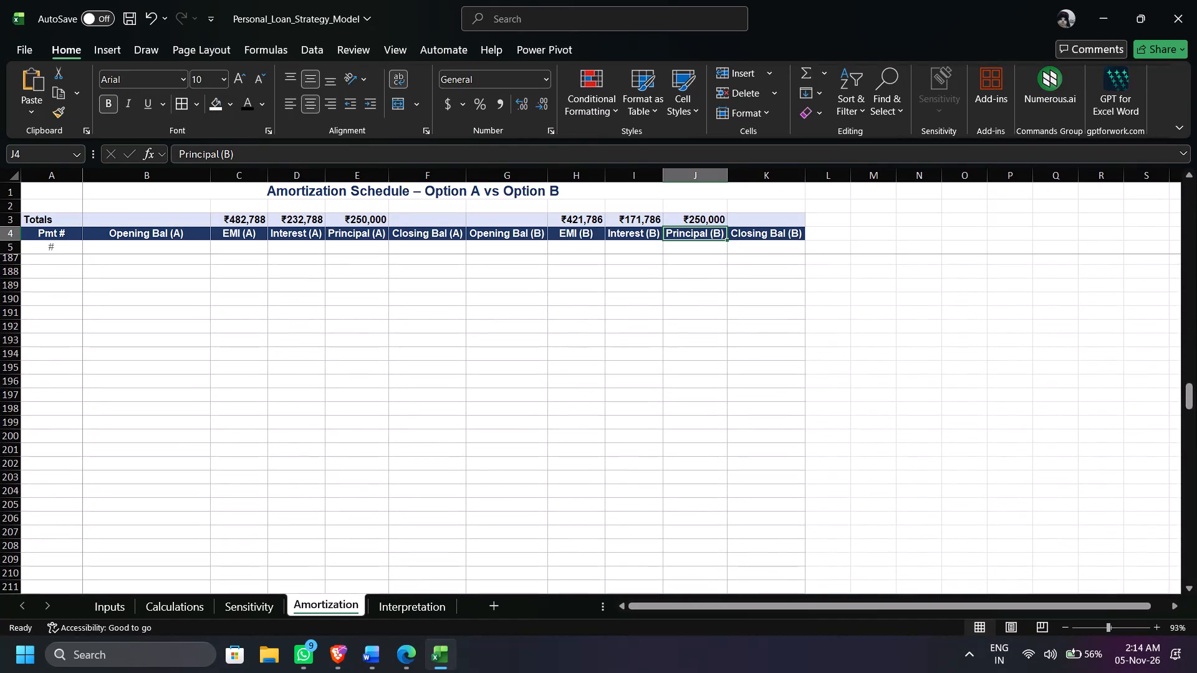
{"action": "scroll", "coordinate": [731, 365], "scroll_direction": "up", "scroll_amount": 2}
{"action": "scroll", "coordinate": [731, 365], "scroll_direction": "down", "scroll_amount": 1}
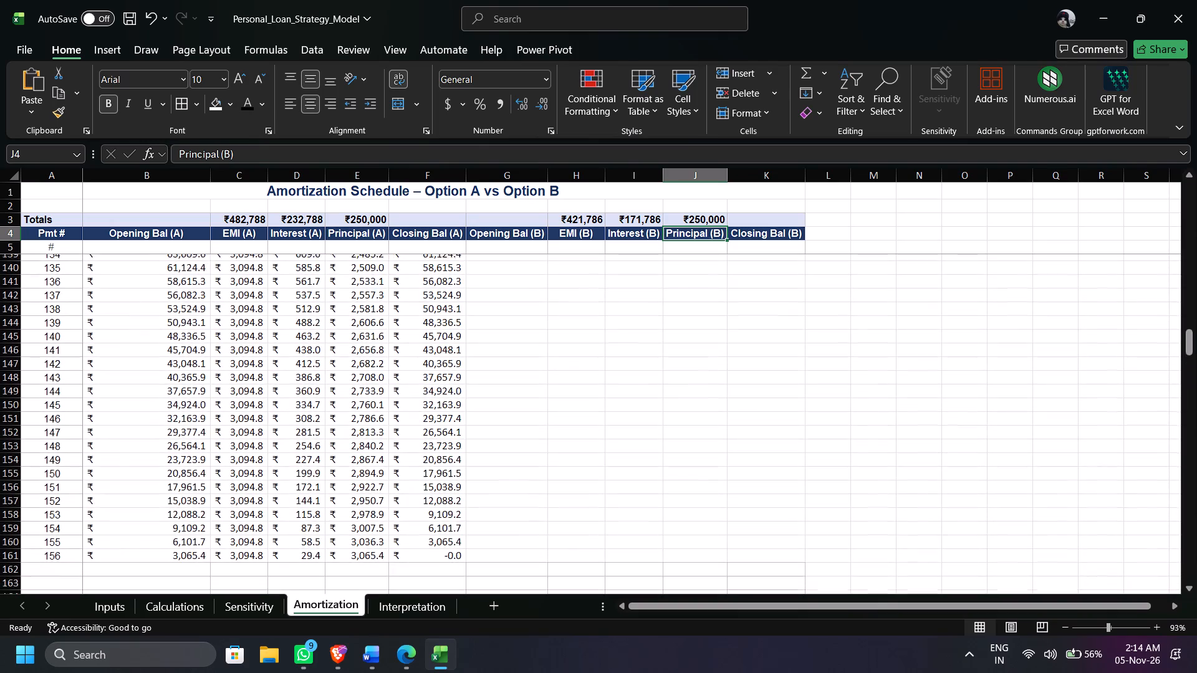
{"action": "scroll", "coordinate": [731, 365], "scroll_direction": "down", "scroll_amount": 1}
{"action": "scroll", "coordinate": [731, 365], "scroll_direction": "up", "scroll_amount": 8}
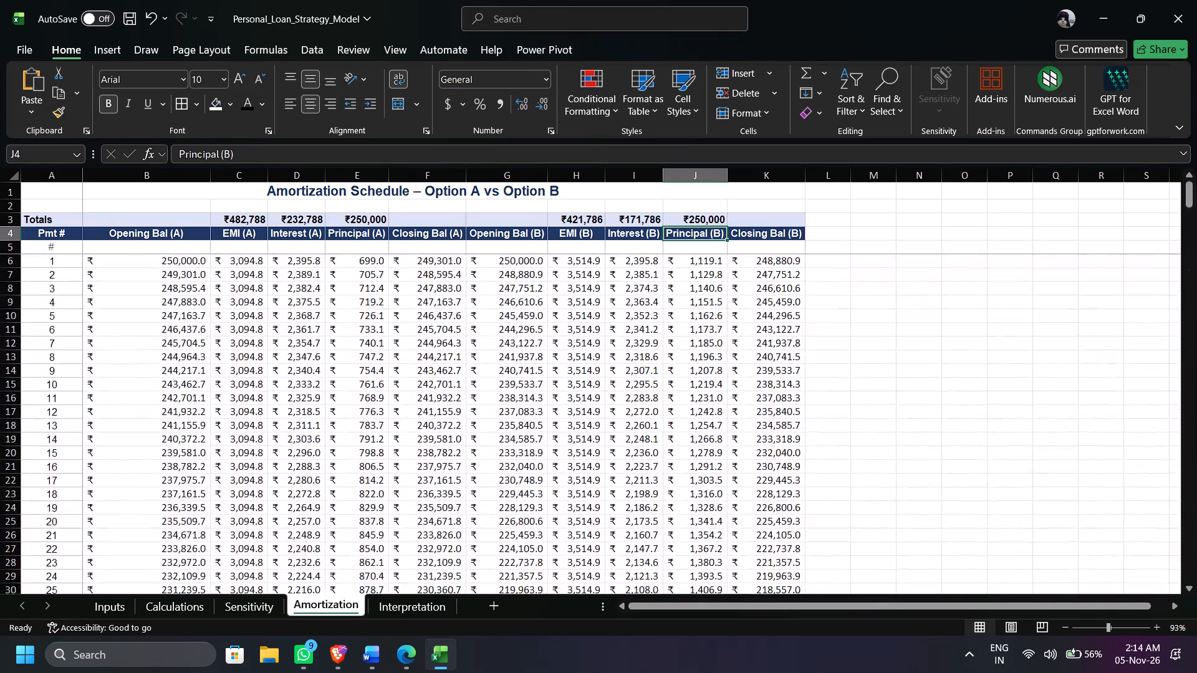
Save the loan workbook.
{"action": "left_click", "coordinate": [900, 370]}
{"action": "key", "text": "ctrl+s"}
{"action": "scroll", "coordinate": [646, 413], "scroll_direction": "up", "scroll_amount": 1}
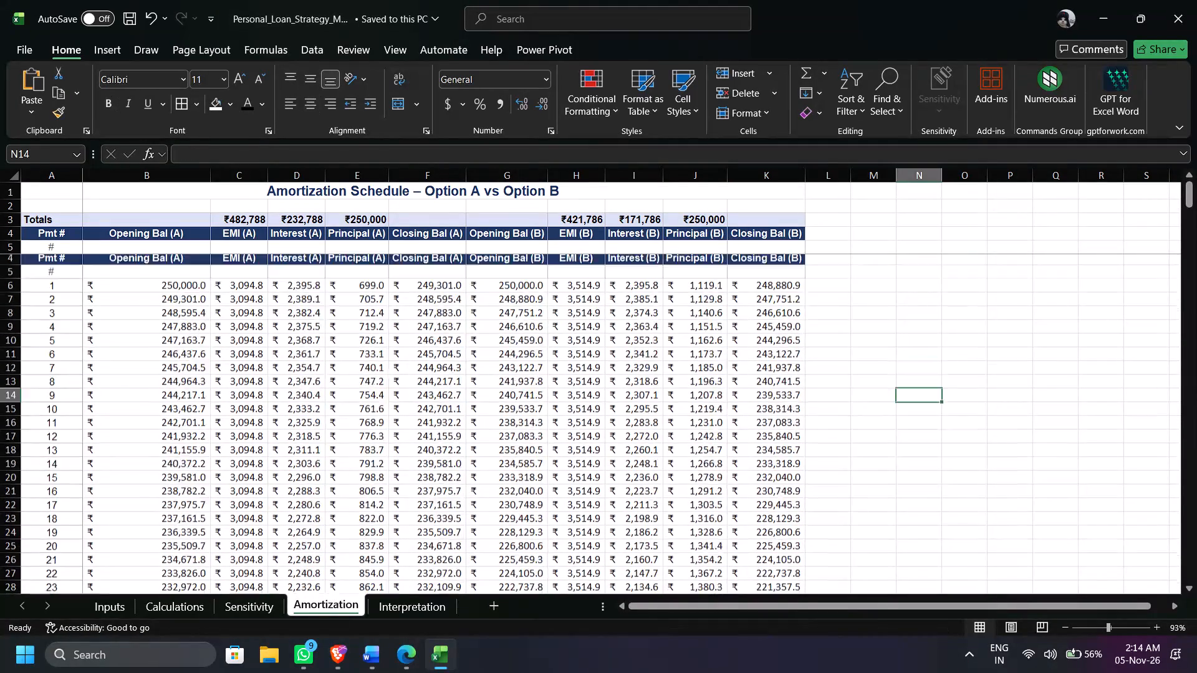
{"action": "scroll", "coordinate": [646, 413], "scroll_direction": "up", "scroll_amount": 1}
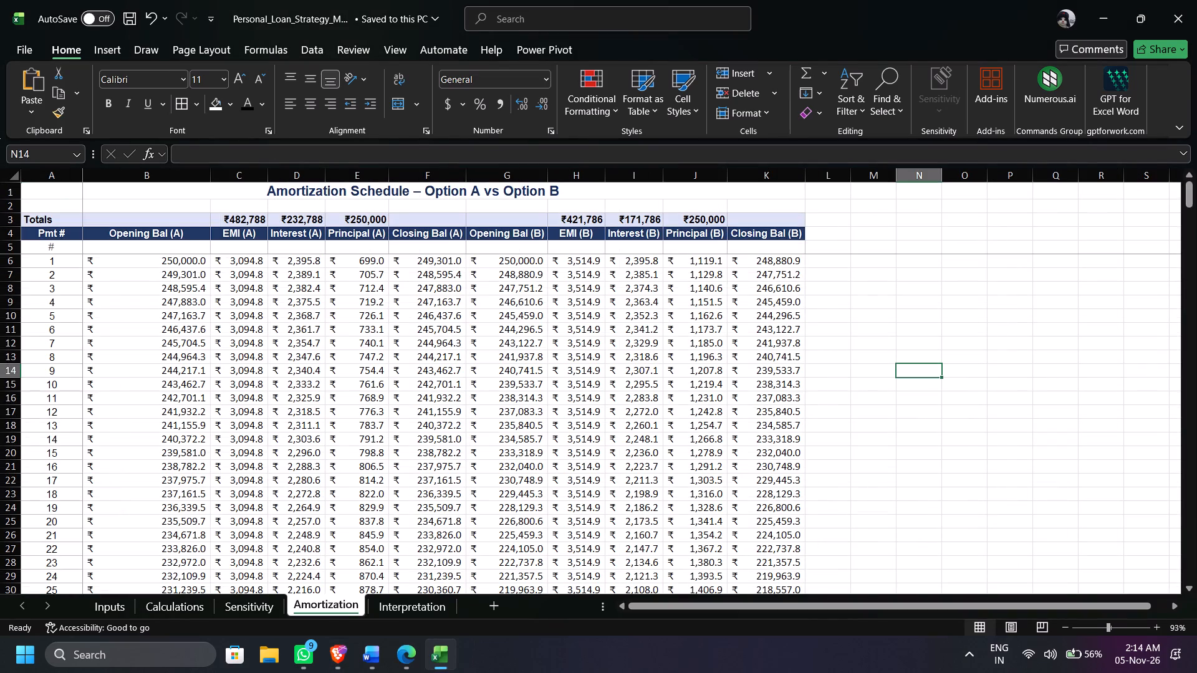
{"action": "left_click", "coordinate": [249, 279]}
{"action": "scroll", "coordinate": [324, 322], "scroll_direction": "right", "scroll_amount": 1}
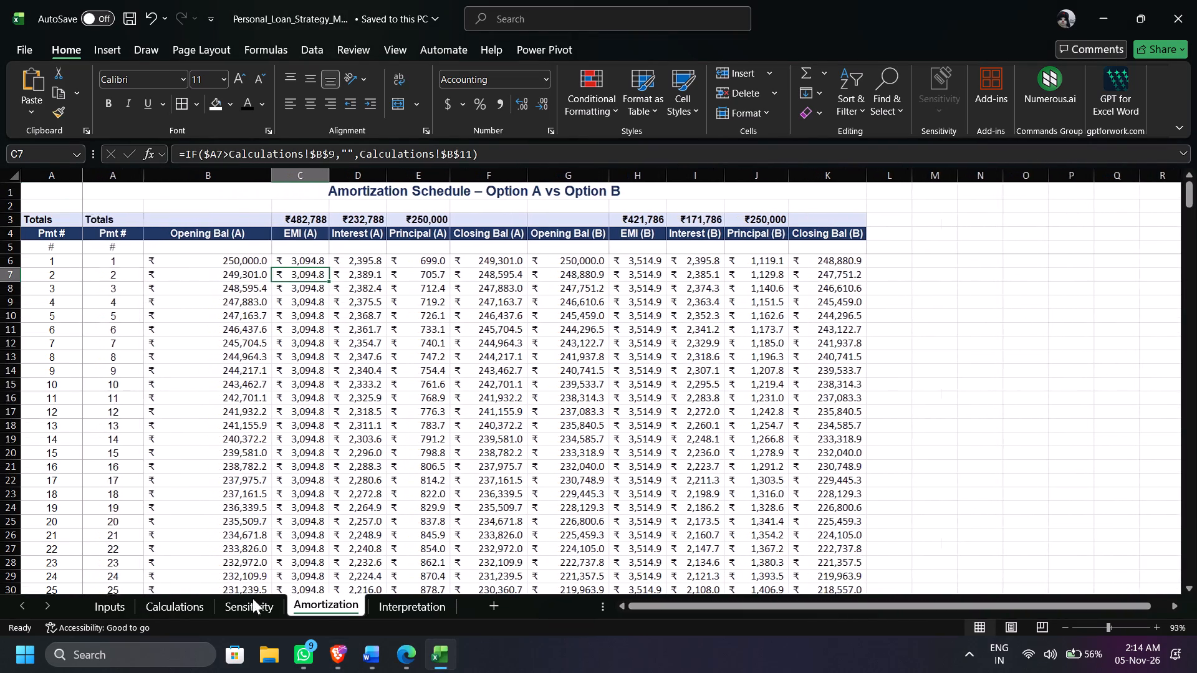
{"action": "left_click", "coordinate": [176, 601]}
{"action": "scroll", "coordinate": [219, 464], "scroll_direction": "right", "scroll_amount": 1}
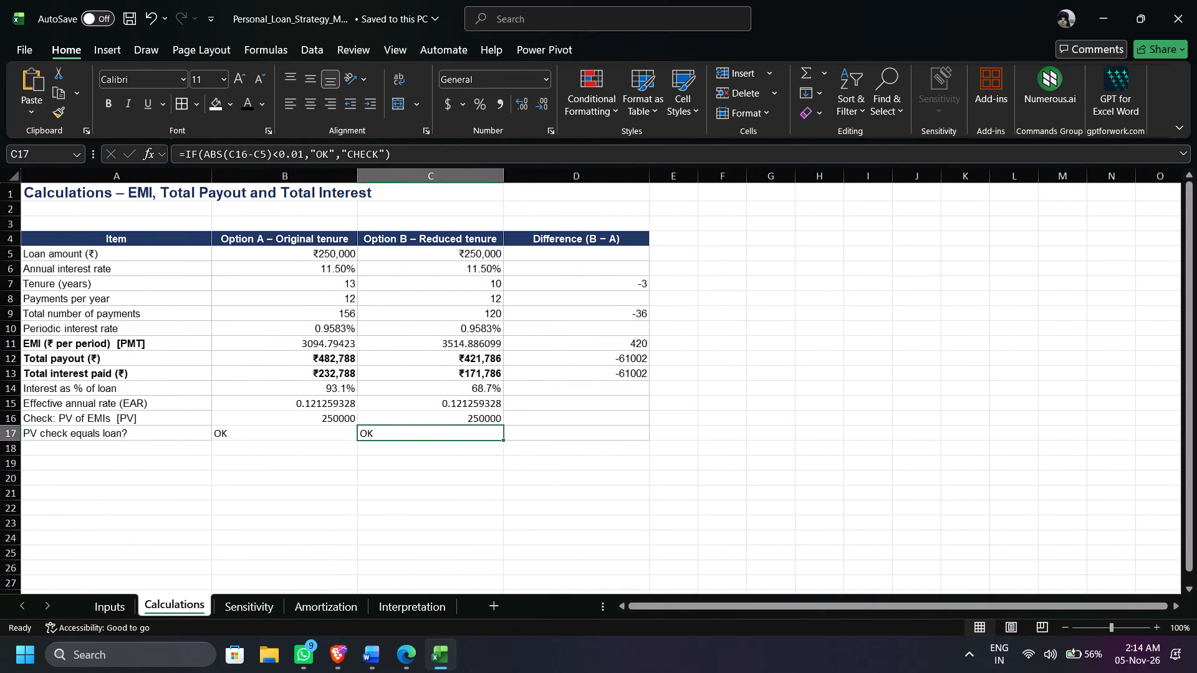
{"action": "left_click", "coordinate": [289, 344]}
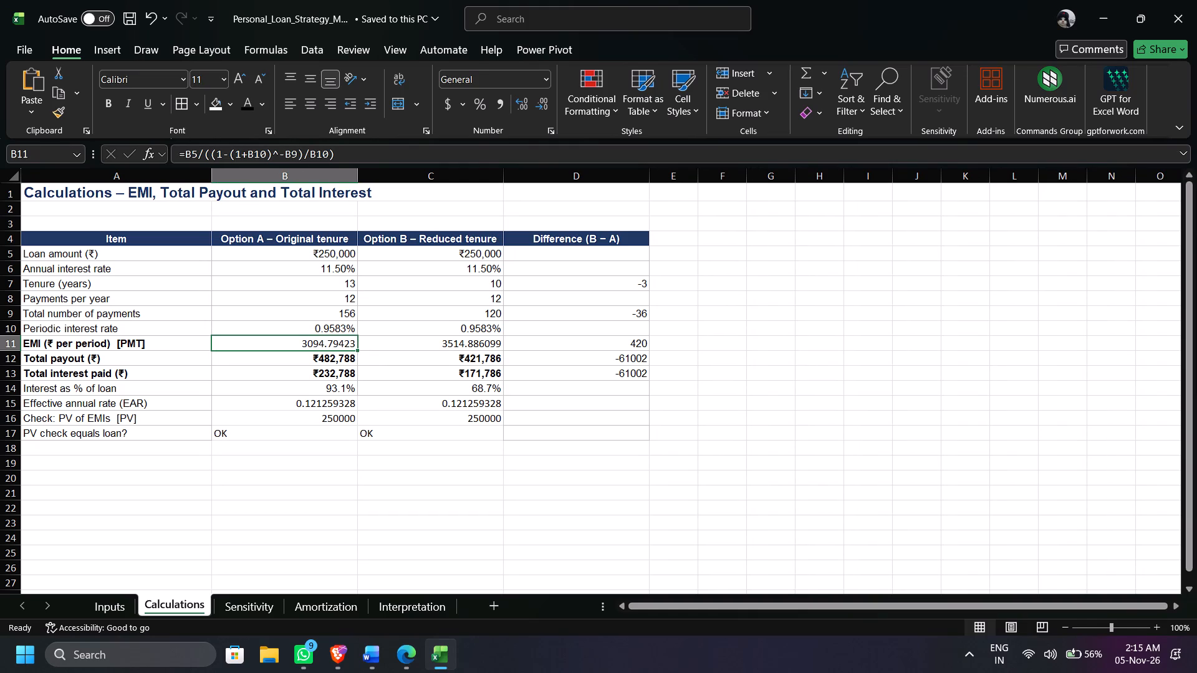
{"action": "scroll", "coordinate": [183, 420], "scroll_direction": "right", "scroll_amount": 1}
{"action": "scroll", "coordinate": [183, 420], "scroll_direction": "up", "scroll_amount": 1}
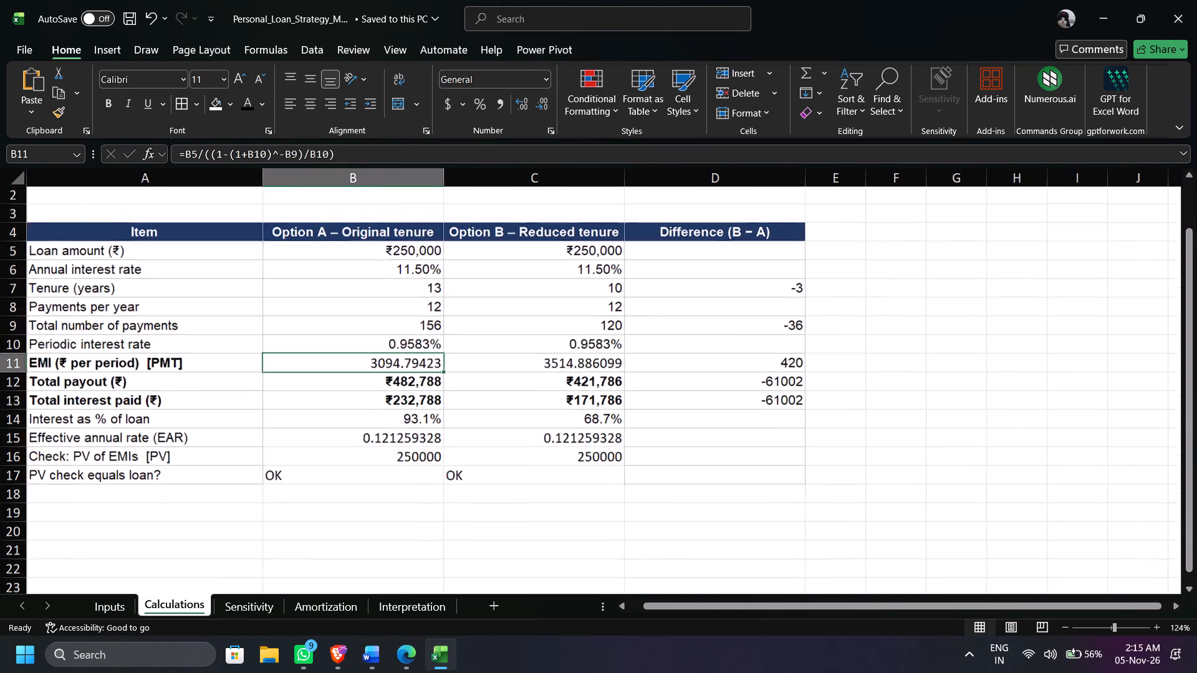
{"action": "scroll", "coordinate": [183, 420], "scroll_direction": "up", "scroll_amount": 1}
{"action": "left_click", "coordinate": [89, 606]}
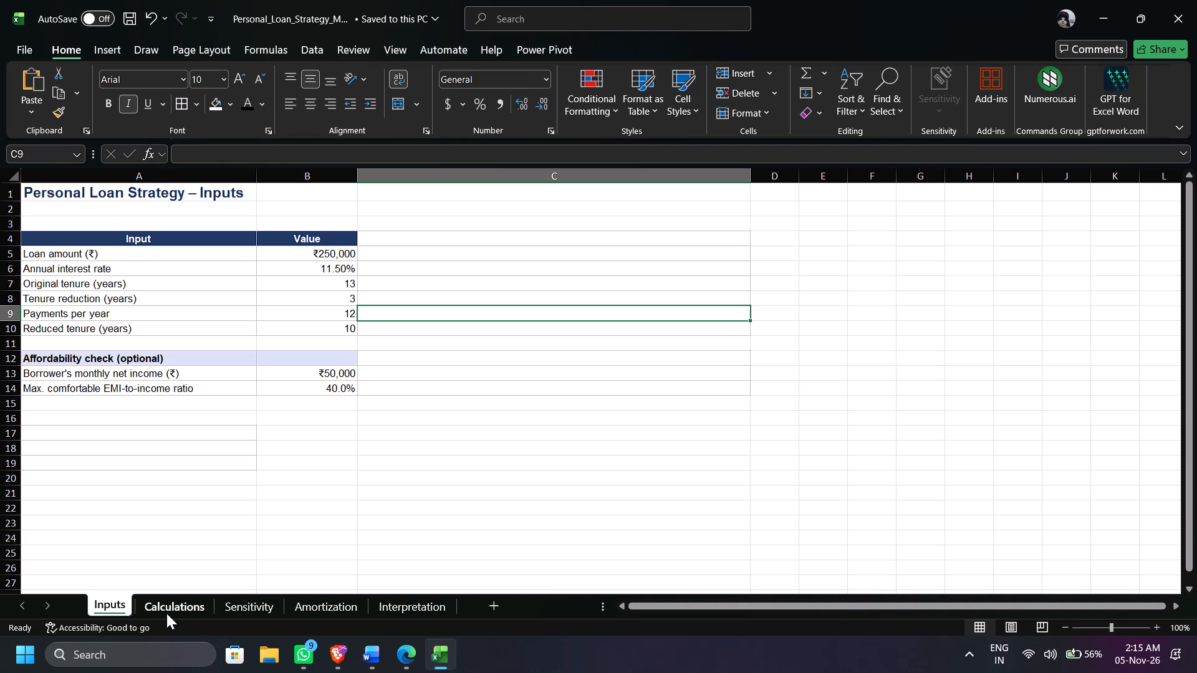
{"action": "left_click", "coordinate": [367, 307]}
{"action": "left_click", "coordinate": [359, 308]}
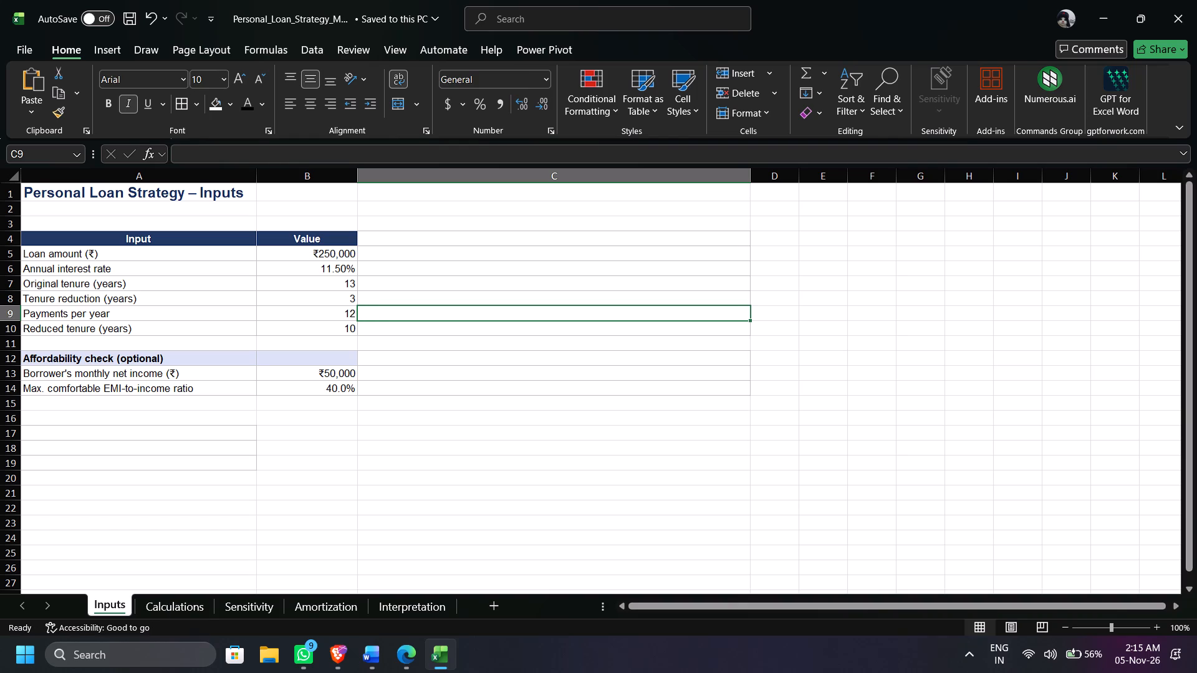
{"action": "left_click", "coordinate": [342, 310]}
{"action": "left_click", "coordinate": [334, 292]}
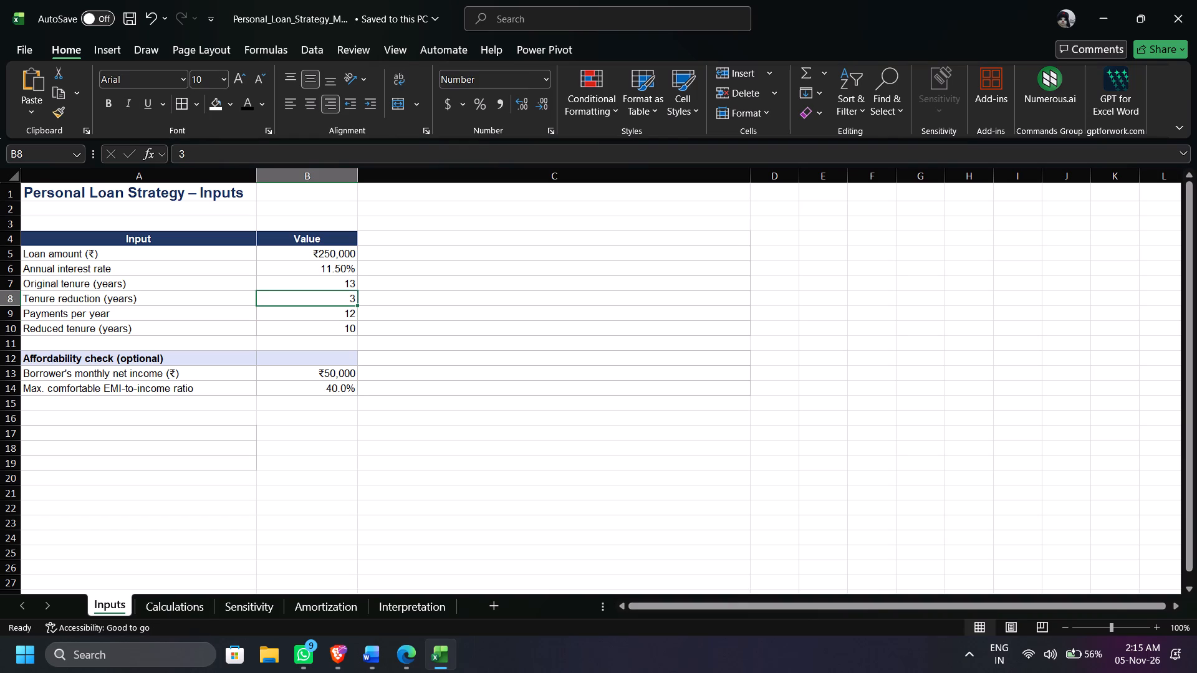
{"action": "left_click", "coordinate": [334, 280]}
On the Calculations sheet, inspect the Option A and Option B formulas from the loan amount row to the EMI row.
{"action": "left_click", "coordinate": [195, 618]}
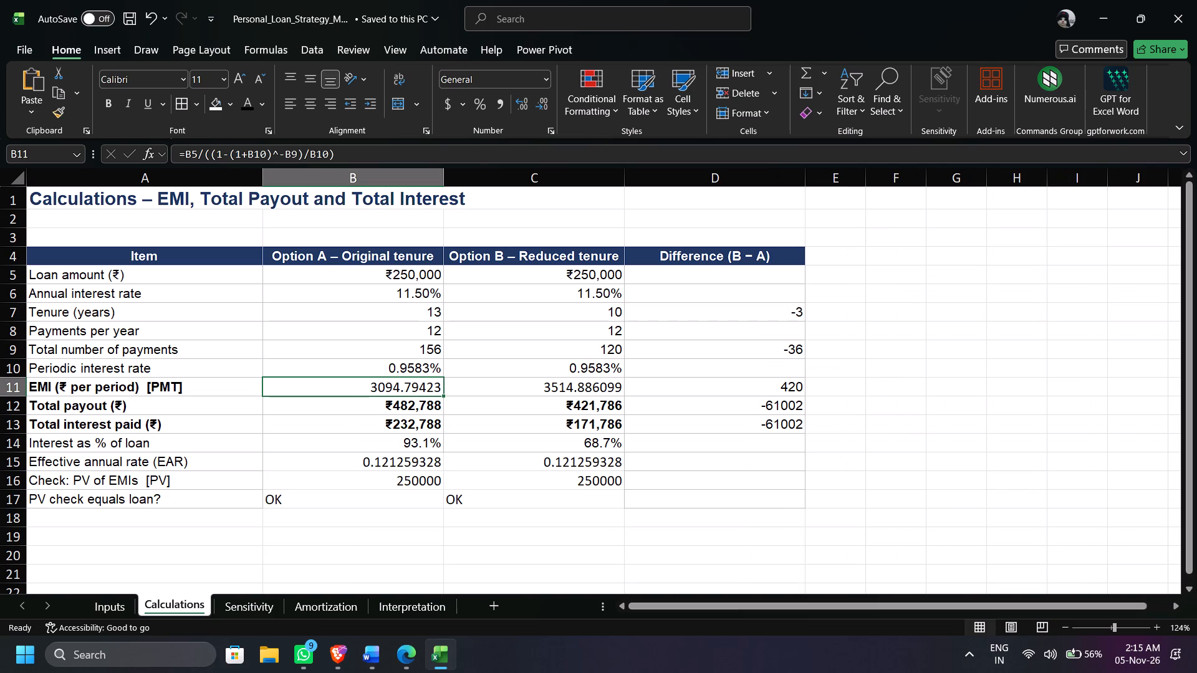
{"action": "left_click", "coordinate": [394, 266]}
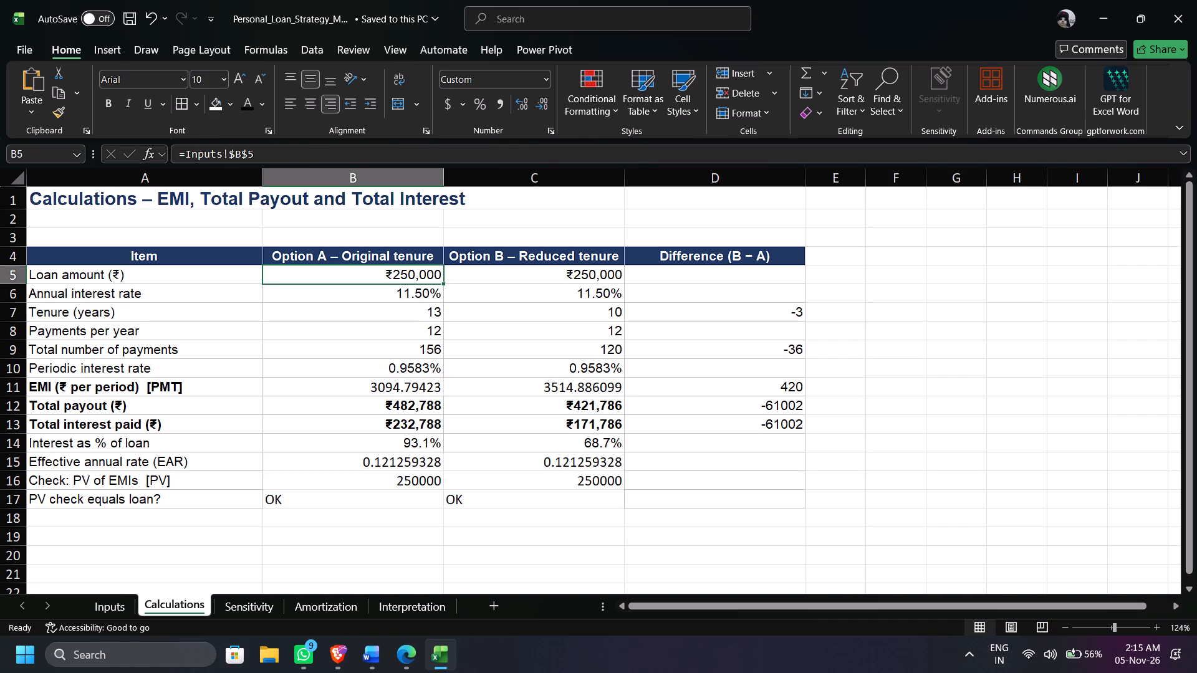
{"action": "left_click", "coordinate": [552, 279]}
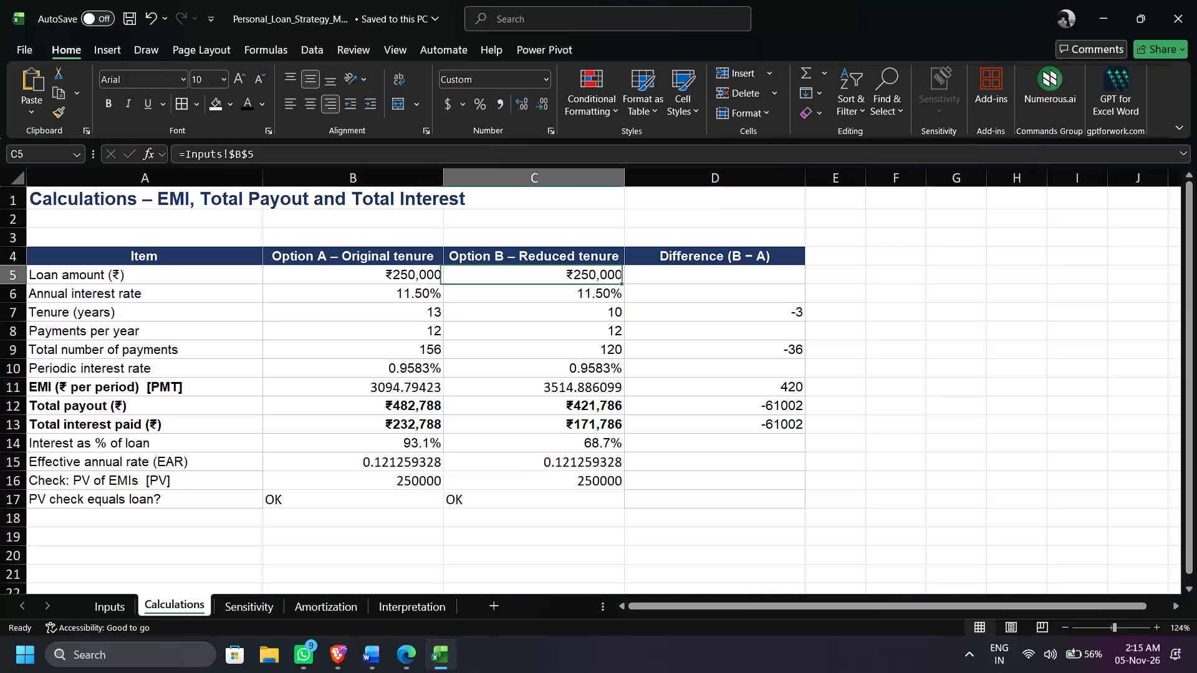
{"action": "key", "text": "Left"}
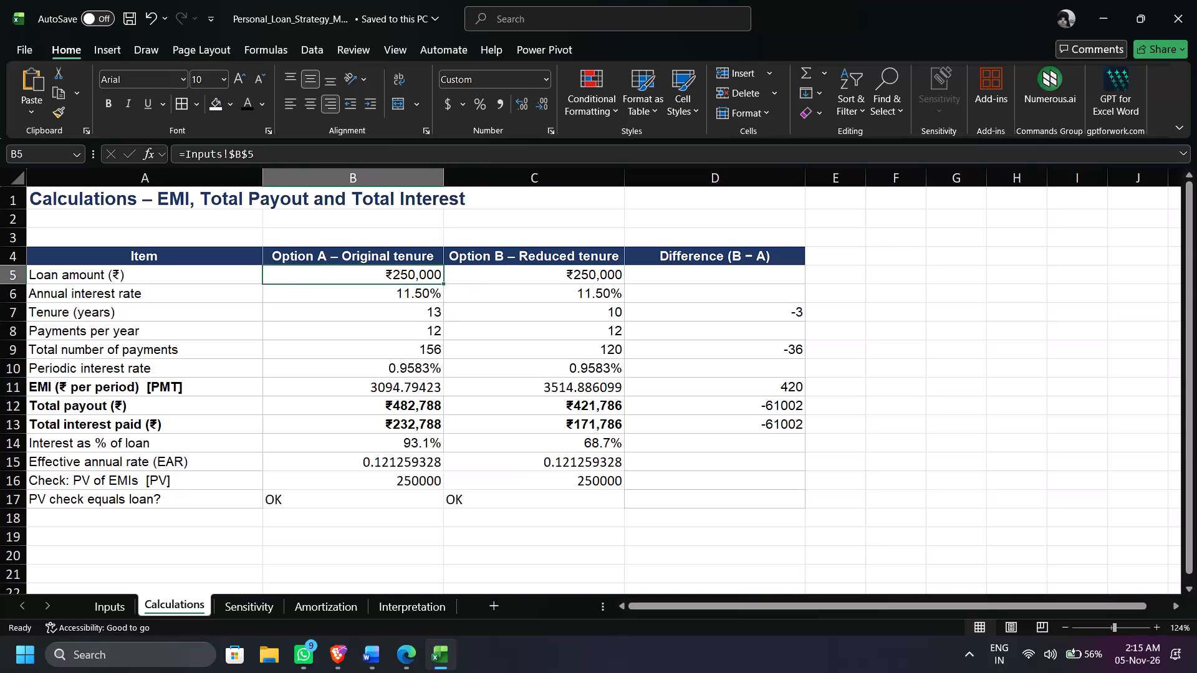
{"action": "key", "text": "Down"}
{"action": "key", "text": "Right"}
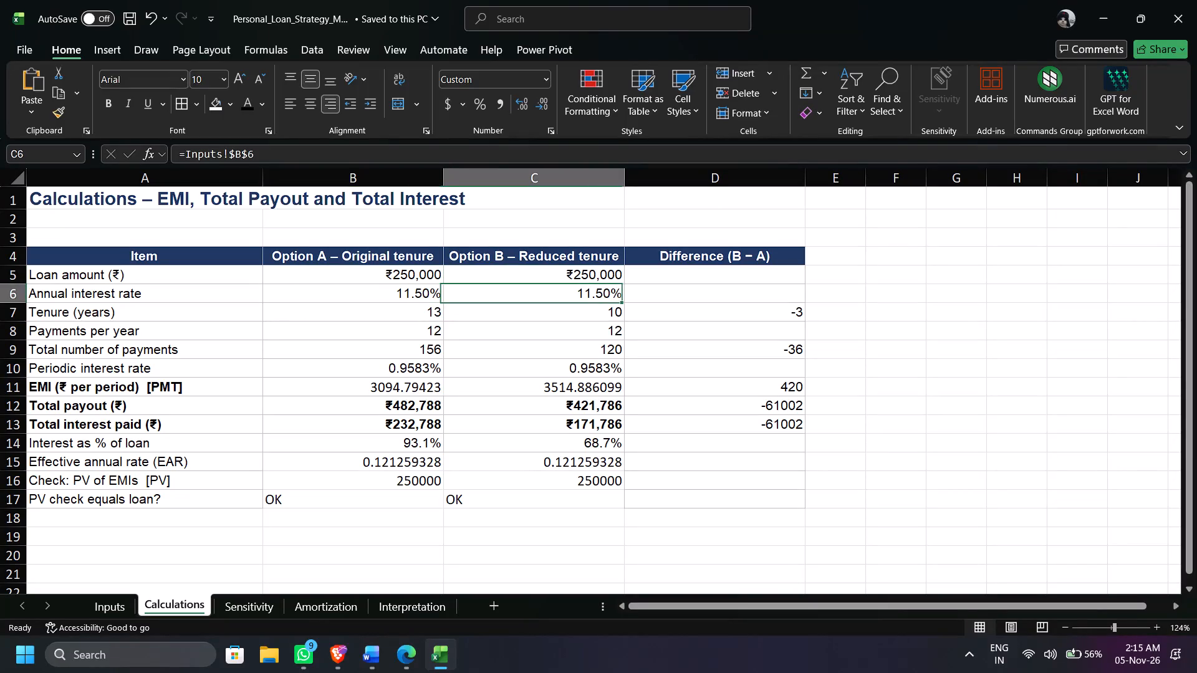
{"action": "key", "text": "Down"}
{"action": "key", "text": "Left"}
{"action": "key", "text": "Down"}
{"action": "key", "text": "Right"}
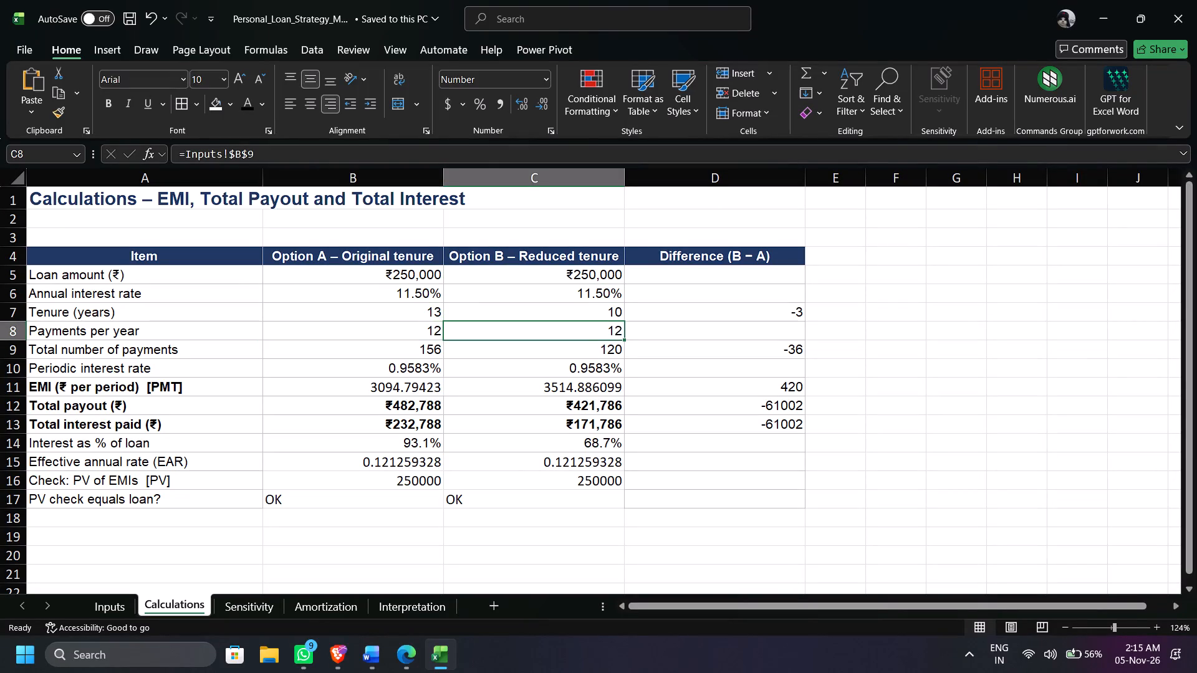
{"action": "key", "text": "Right"}
{"action": "key", "text": "Down"}
{"action": "key", "text": "Left"}
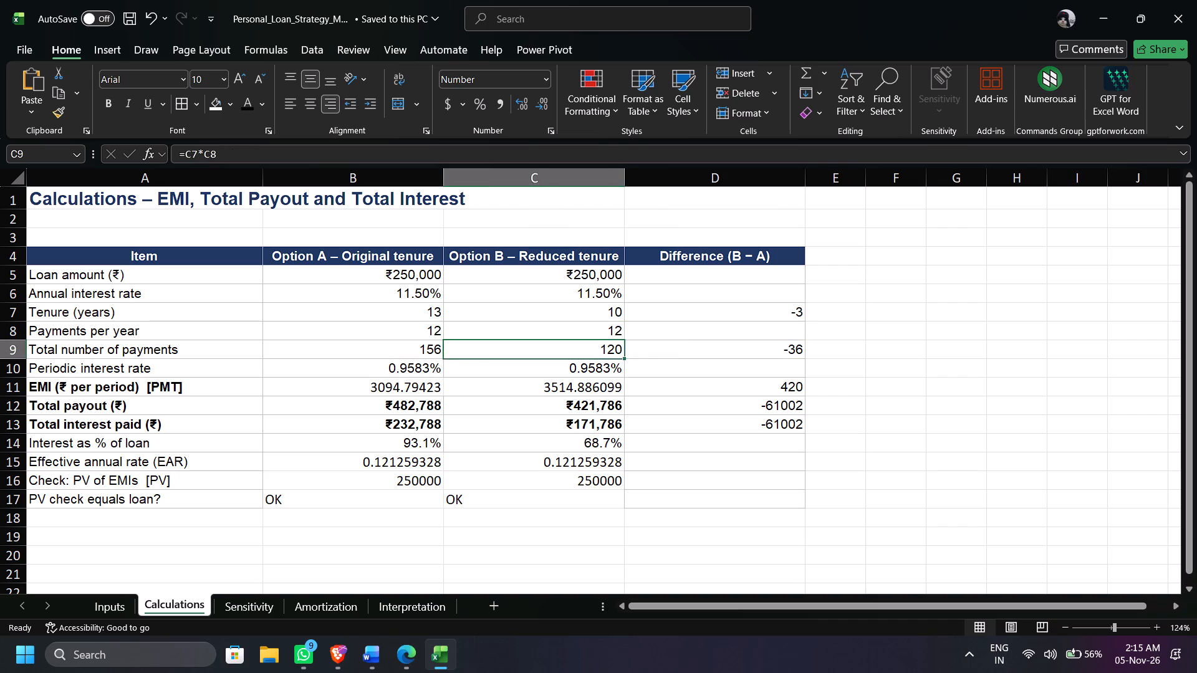
{"action": "key", "text": "Left"}
{"action": "key", "text": "Down"}
{"action": "key", "text": "Right"}
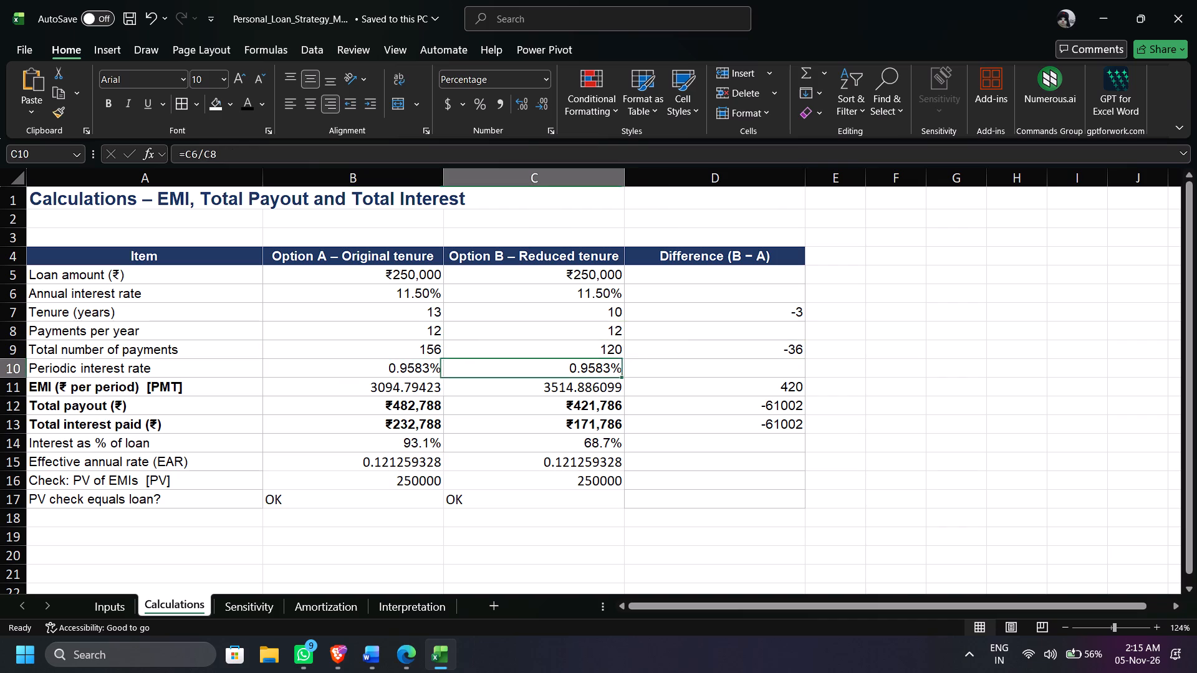
{"action": "key", "text": "Down"}
{"action": "key", "text": "Left"}
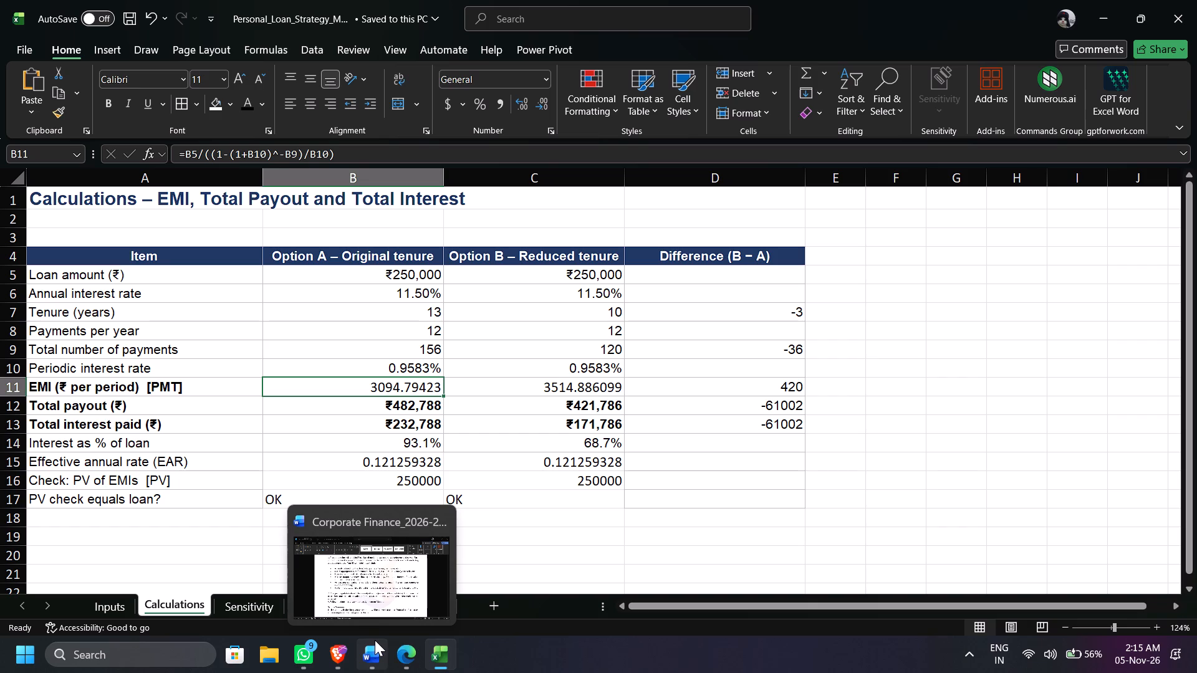
Open the handwritten notes photos in the Quick share folder under Downloads and look through them to the future value page.
{"action": "left_click", "coordinate": [271, 651]}
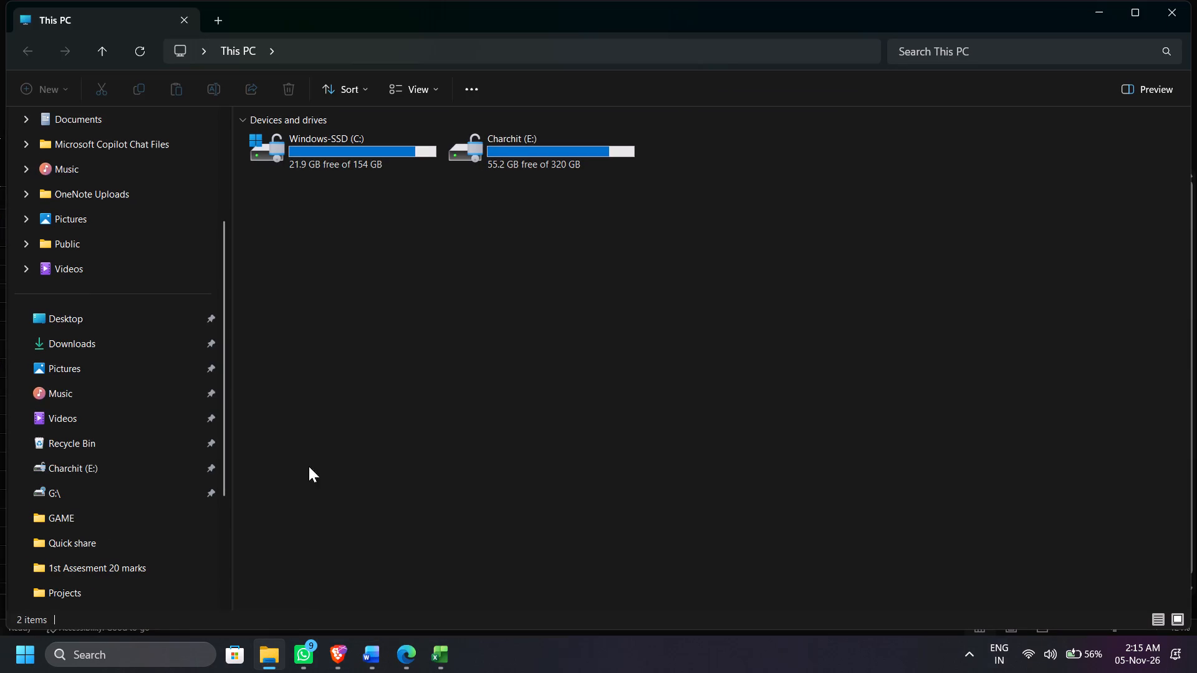
{"action": "left_click", "coordinate": [89, 342]}
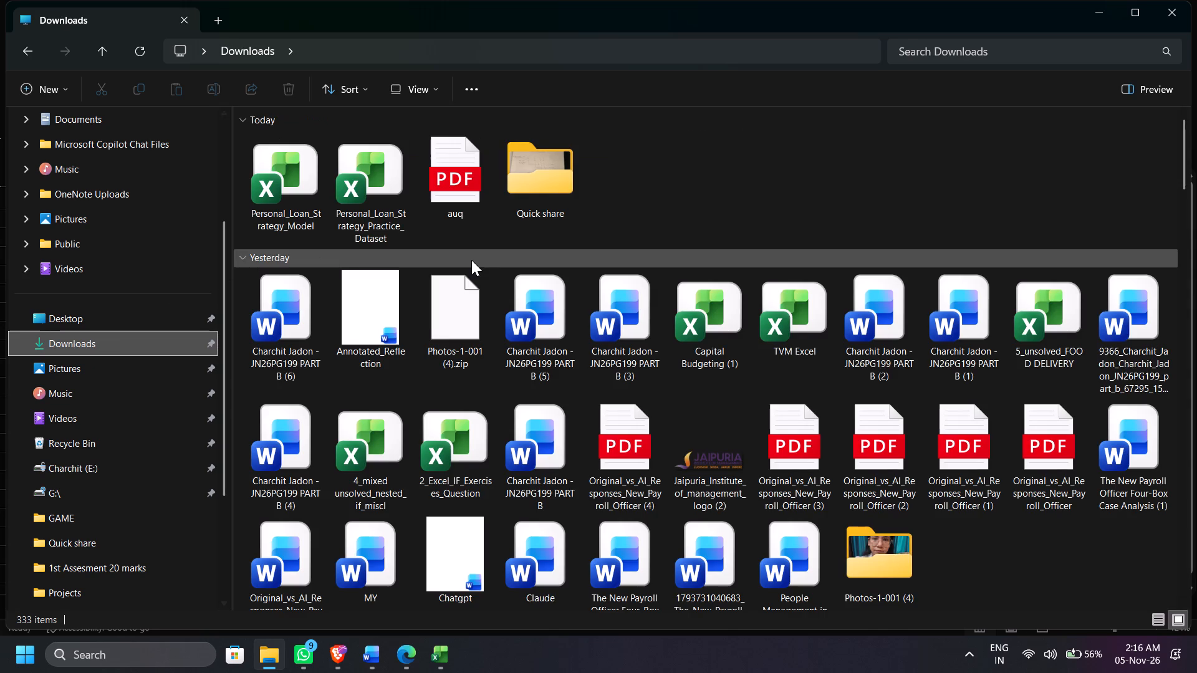
{"action": "double_click", "coordinate": [525, 193]}
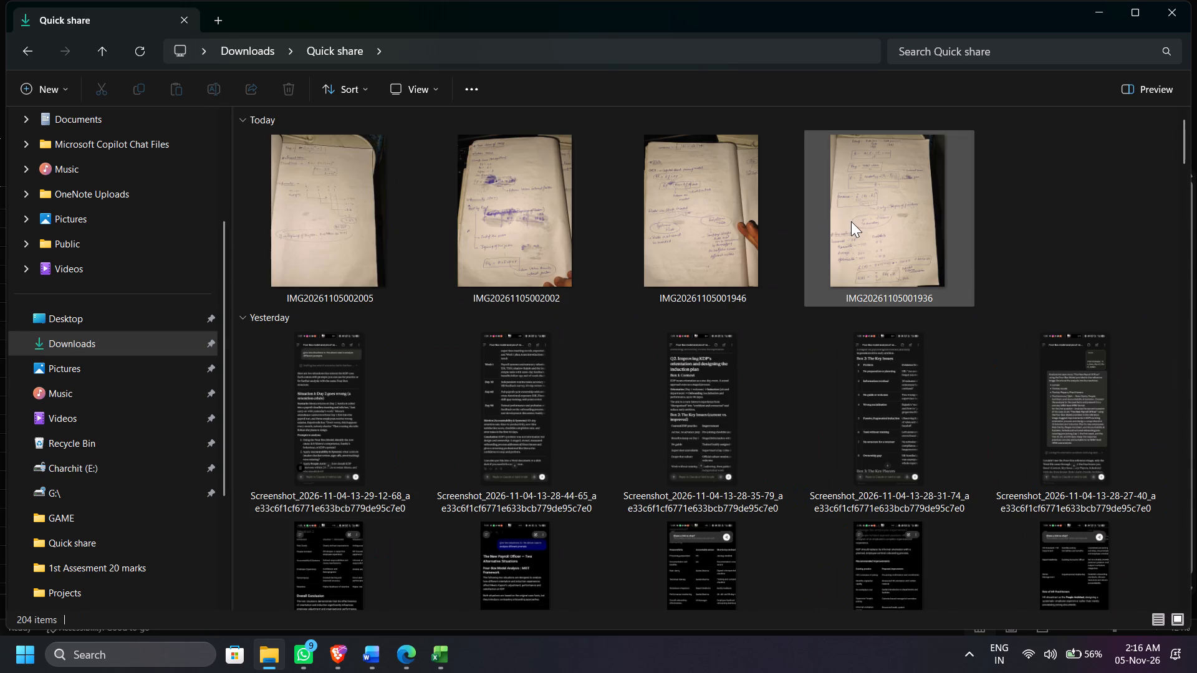
{"action": "double_click", "coordinate": [851, 221]}
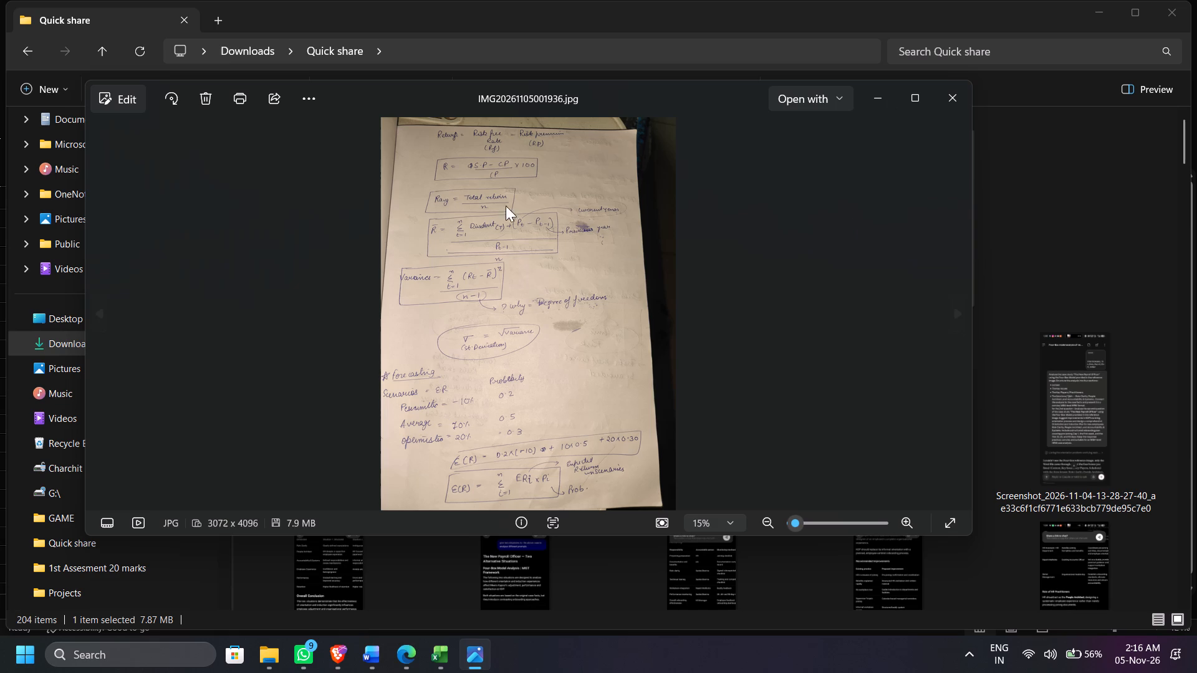
{"action": "scroll", "coordinate": [502, 182], "scroll_direction": "up", "scroll_amount": 6, "text": "ctrl"}
{"action": "key", "text": "Left"}
{"action": "scroll", "coordinate": [489, 246], "scroll_direction": "up", "scroll_amount": 9, "text": "ctrl"}
{"action": "key", "text": "Left"}
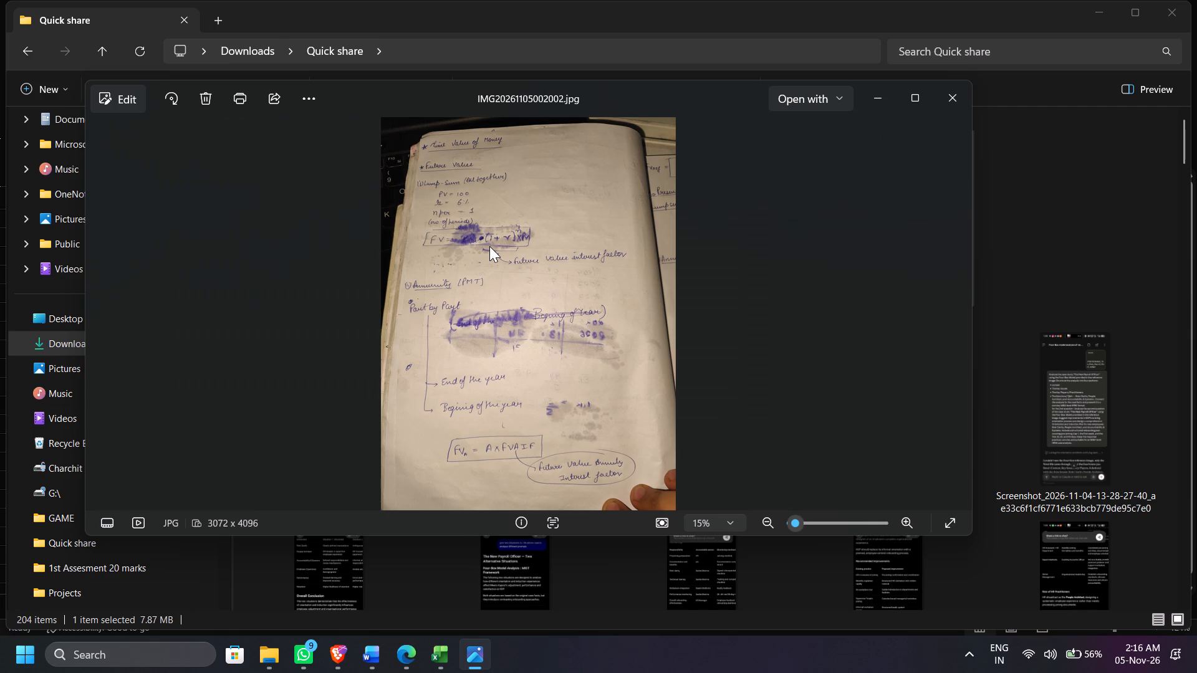
{"action": "scroll", "coordinate": [489, 246], "scroll_direction": "up", "scroll_amount": 9, "text": "ctrl"}
{"action": "scroll", "coordinate": [489, 246], "scroll_direction": "down", "scroll_amount": 6, "text": "ctrl"}
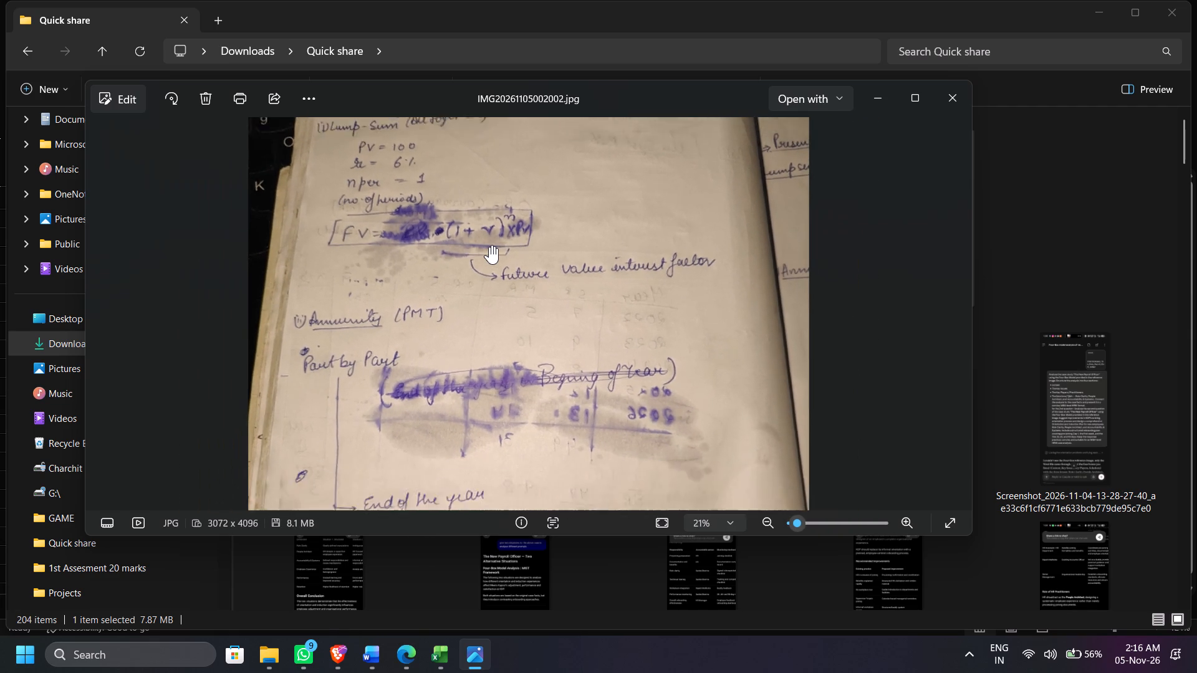
{"action": "scroll", "coordinate": [489, 246], "scroll_direction": "down", "scroll_amount": 2, "text": "ctrl"}
{"action": "key", "text": "Left"}
{"action": "scroll", "coordinate": [517, 197], "scroll_direction": "up", "scroll_amount": 7, "text": "ctrl"}
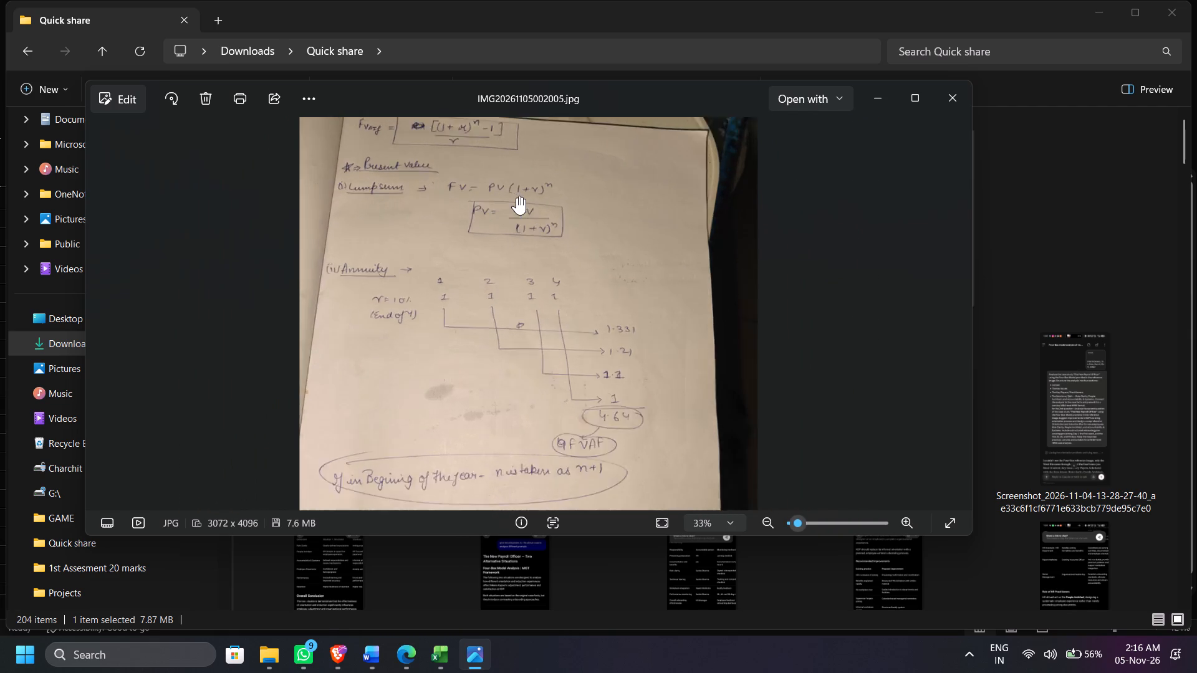
{"action": "scroll", "coordinate": [517, 197], "scroll_direction": "up", "scroll_amount": 3, "text": "ctrl"}
{"action": "left_click_drag", "start_coordinate": [517, 197], "coordinate": [529, 245]}
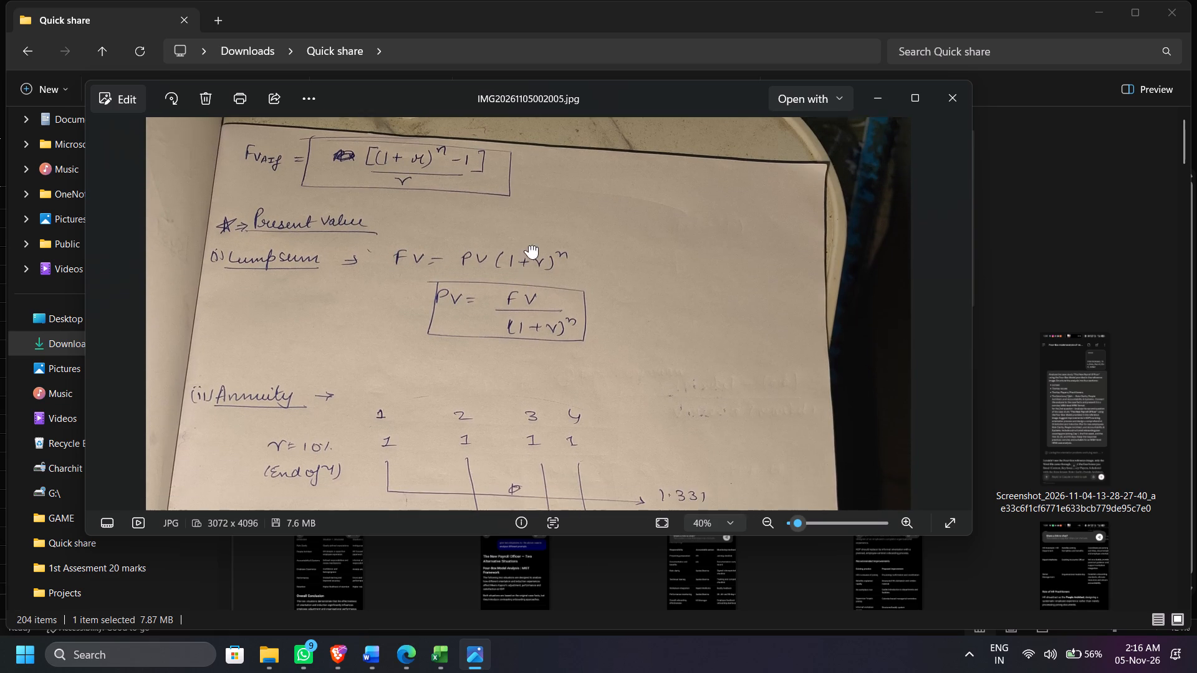
{"action": "left_click_drag", "start_coordinate": [529, 245], "coordinate": [530, 181]}
{"action": "key", "text": "Left"}
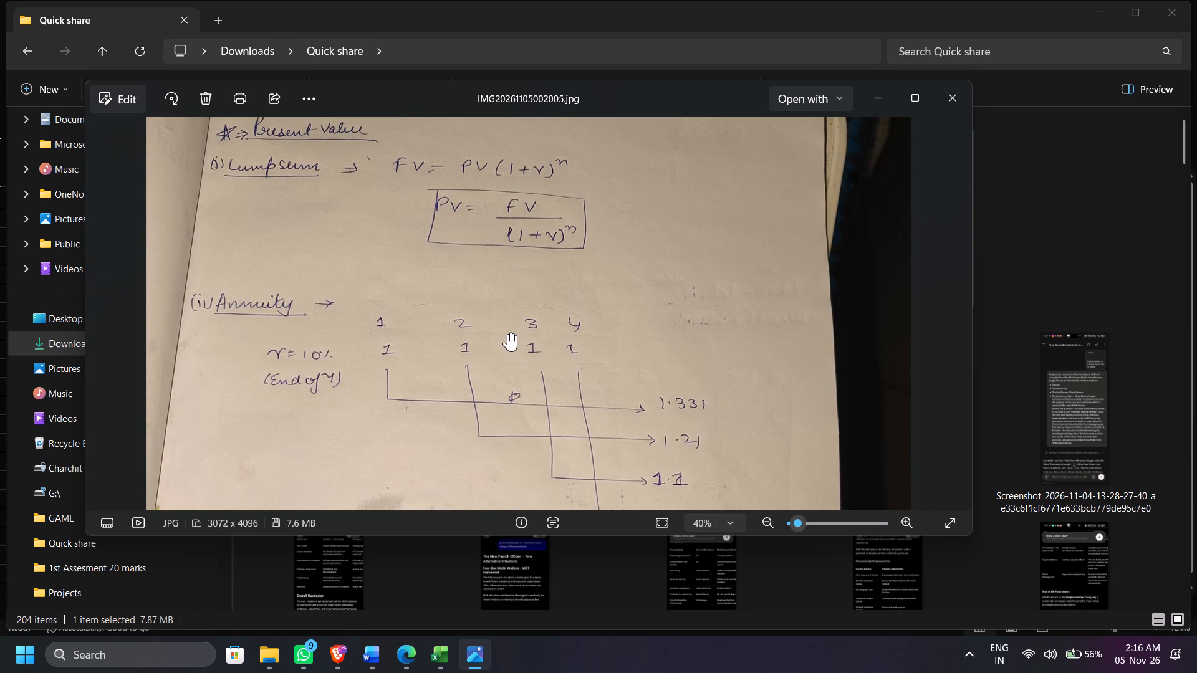
{"action": "scroll", "coordinate": [508, 333], "scroll_direction": "down", "scroll_amount": 9, "text": "ctrl"}
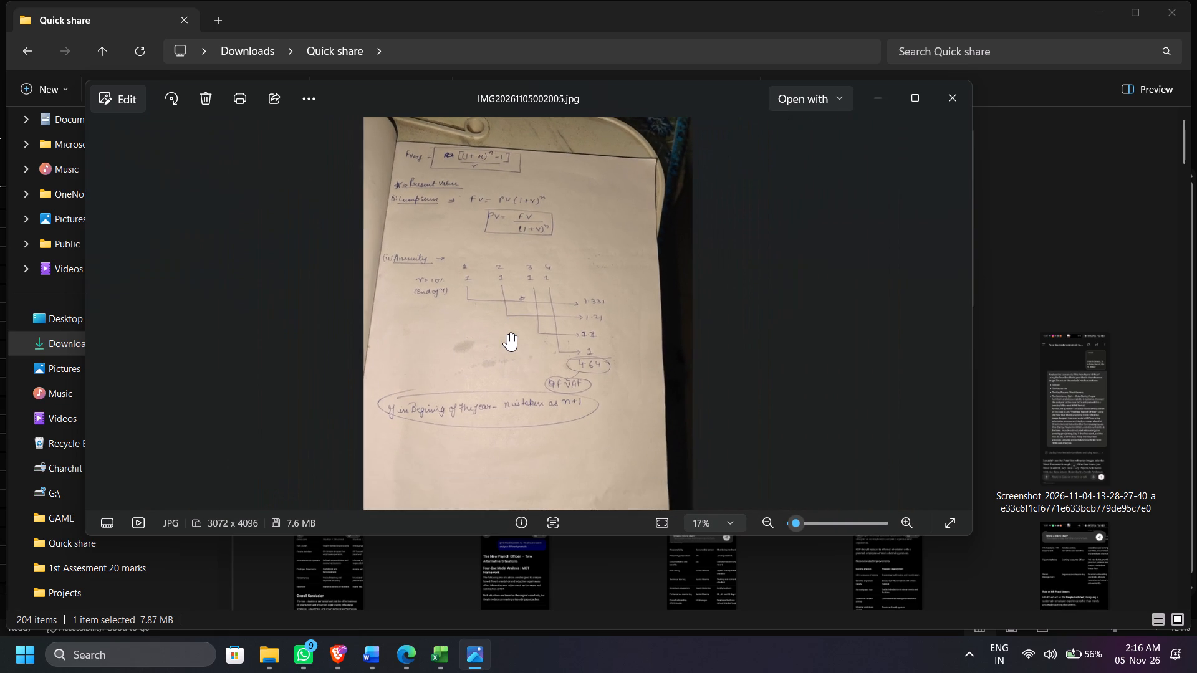
{"action": "key", "text": "Left"}
{"action": "scroll", "coordinate": [508, 333], "scroll_direction": "down", "scroll_amount": 4, "text": "ctrl"}
{"action": "key", "text": "Left"}
{"action": "scroll", "coordinate": [508, 333], "scroll_direction": "down", "scroll_amount": 4, "text": "ctrl"}
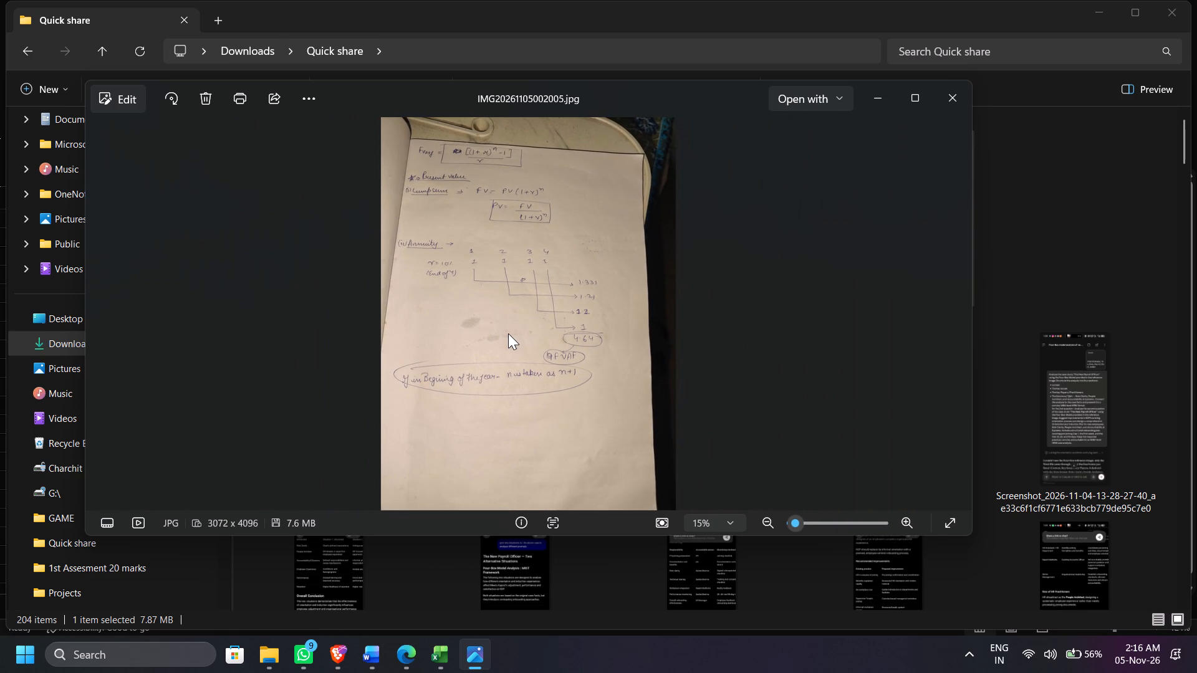
{"action": "key", "text": "Left"}
{"action": "scroll", "coordinate": [590, 285], "scroll_direction": "up", "scroll_amount": 10, "text": "ctrl"}
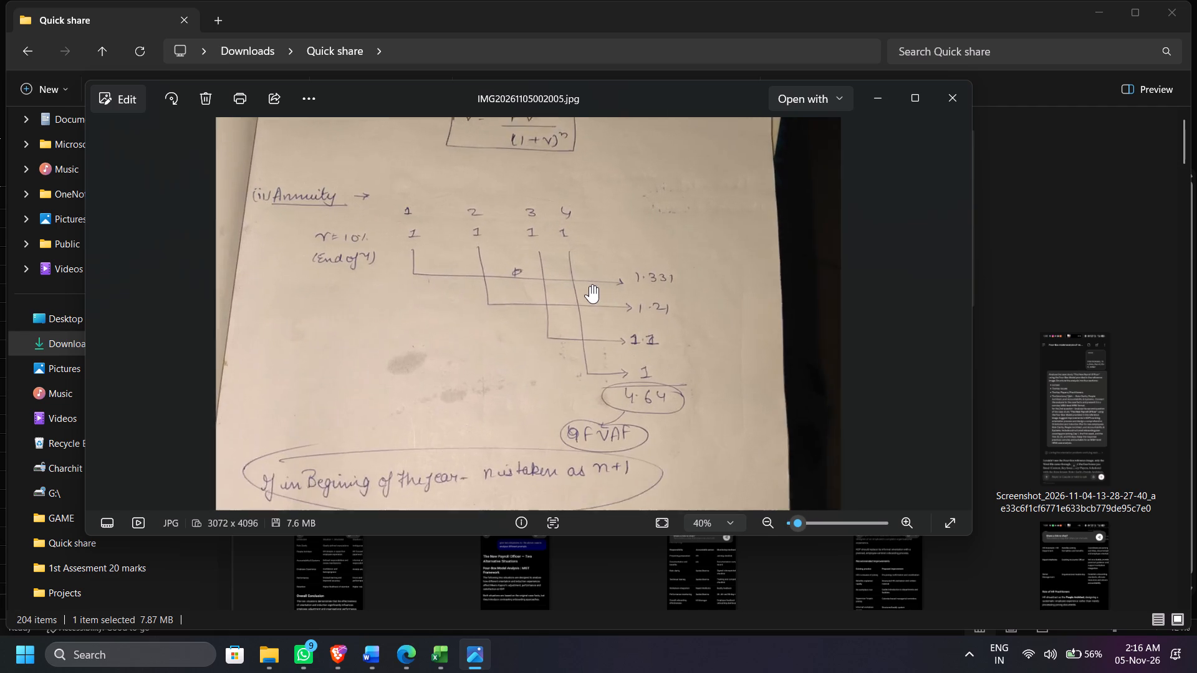
{"action": "left_click_drag", "start_coordinate": [496, 265], "coordinate": [517, 434]}
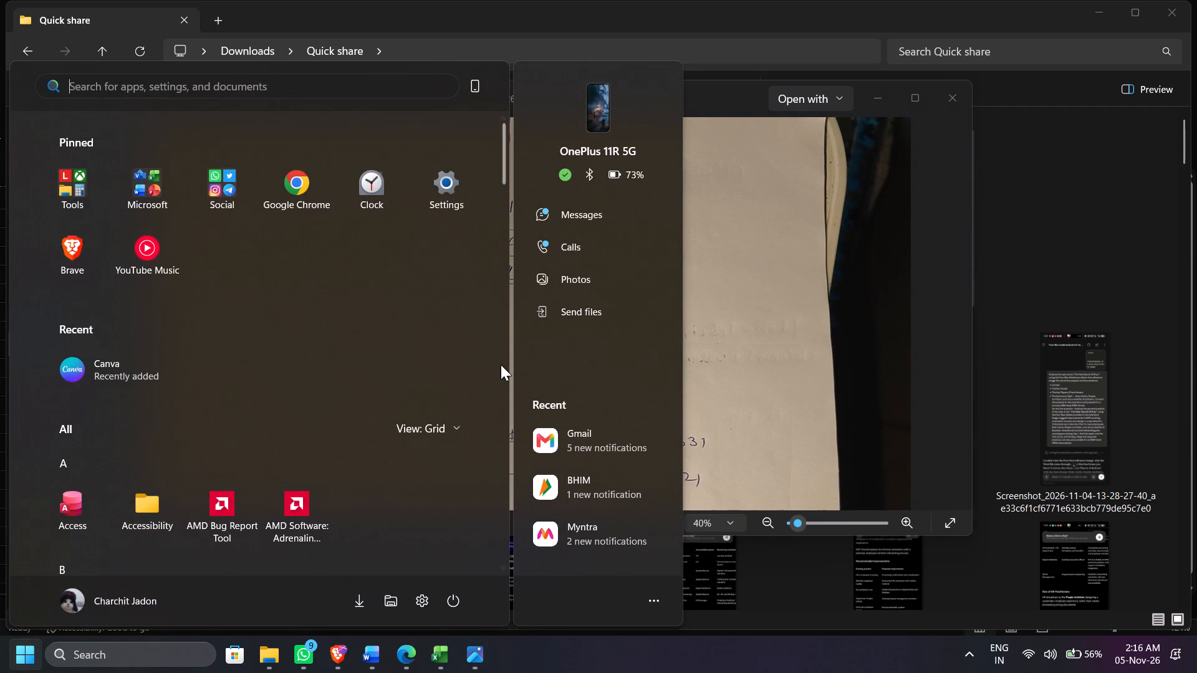
{"action": "left_click", "coordinate": [693, 316]}
{"action": "scroll", "coordinate": [693, 316], "scroll_direction": "up", "scroll_amount": 1}
{"action": "left_click", "coordinate": [693, 316]}
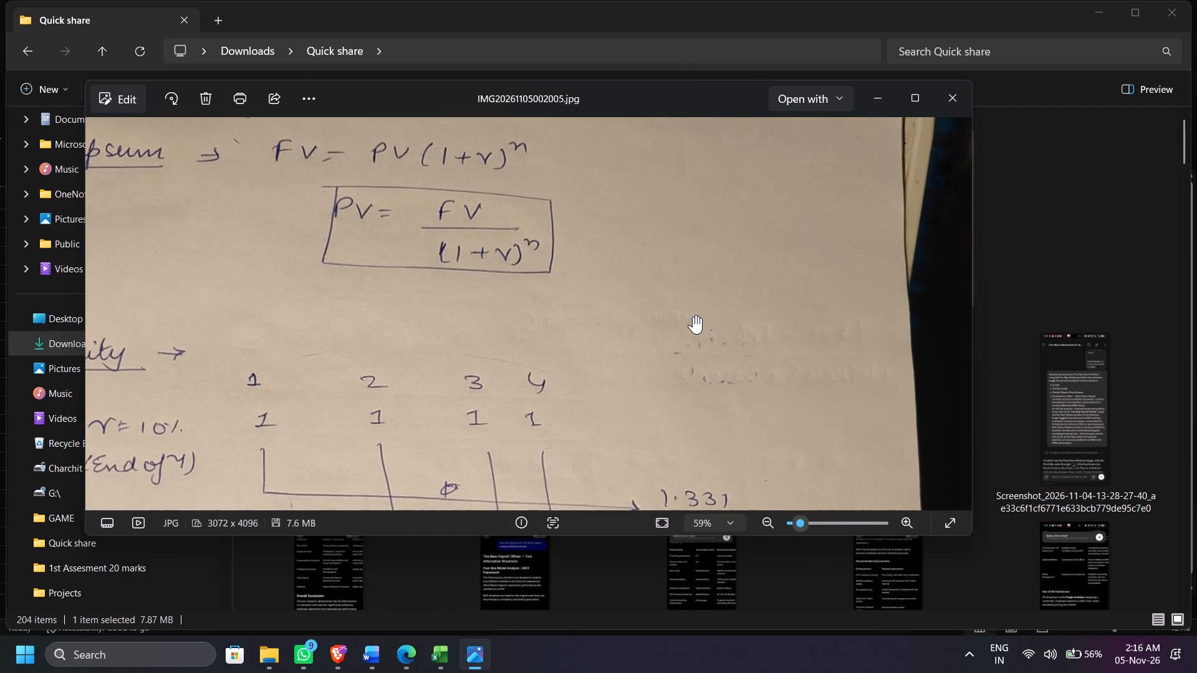
{"action": "scroll", "coordinate": [693, 316], "scroll_direction": "down", "scroll_amount": 3, "text": "ctrl"}
{"action": "left_click_drag", "start_coordinate": [561, 213], "coordinate": [627, 344]}
{"action": "scroll", "coordinate": [627, 344], "scroll_direction": "down", "scroll_amount": 4, "text": "ctrl"}
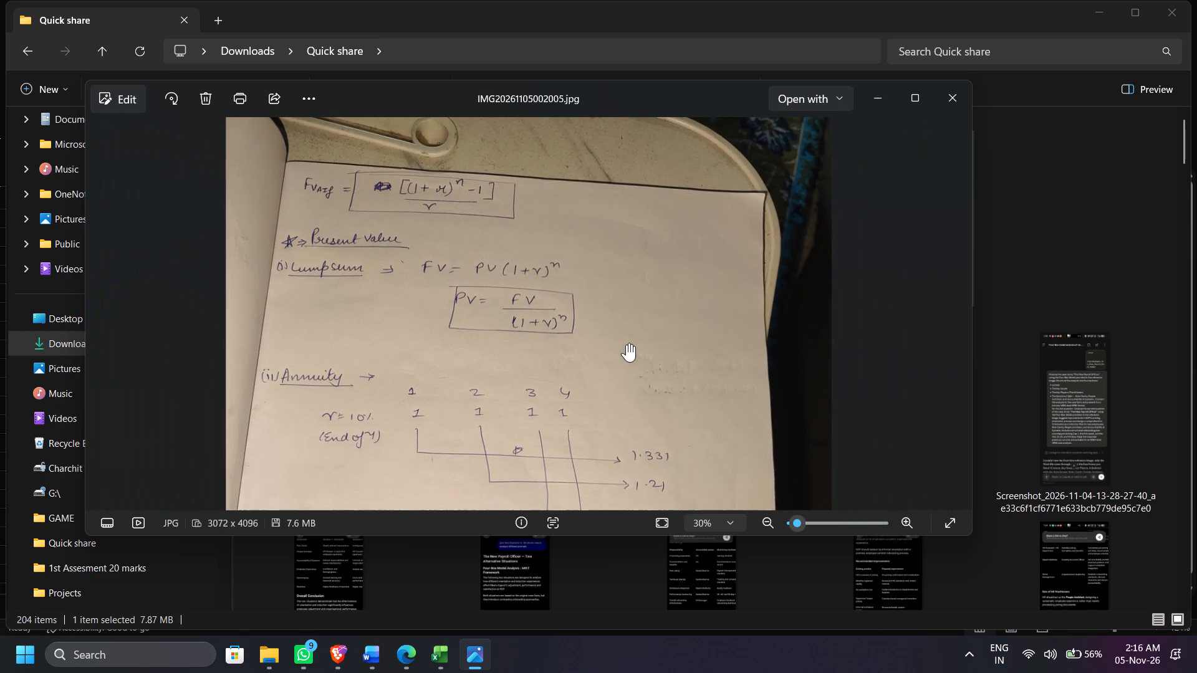
{"action": "left_click_drag", "start_coordinate": [636, 340], "coordinate": [642, 330]}
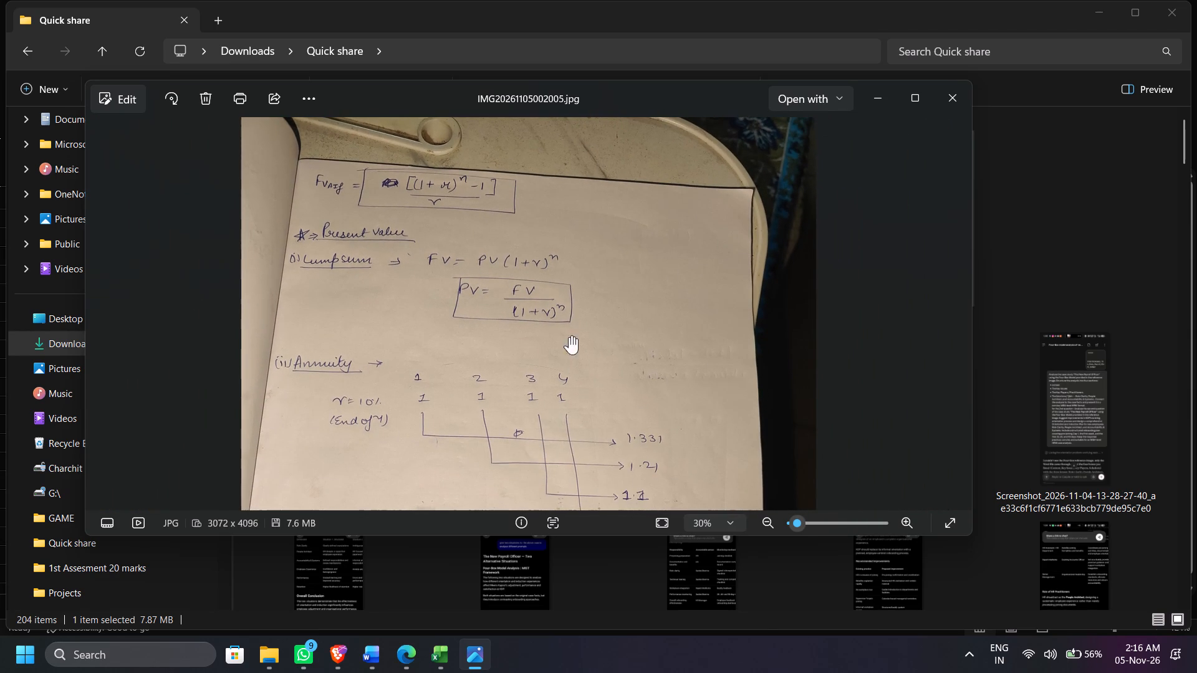
{"action": "scroll", "coordinate": [514, 333], "scroll_direction": "down", "scroll_amount": 8, "text": "ctrl"}
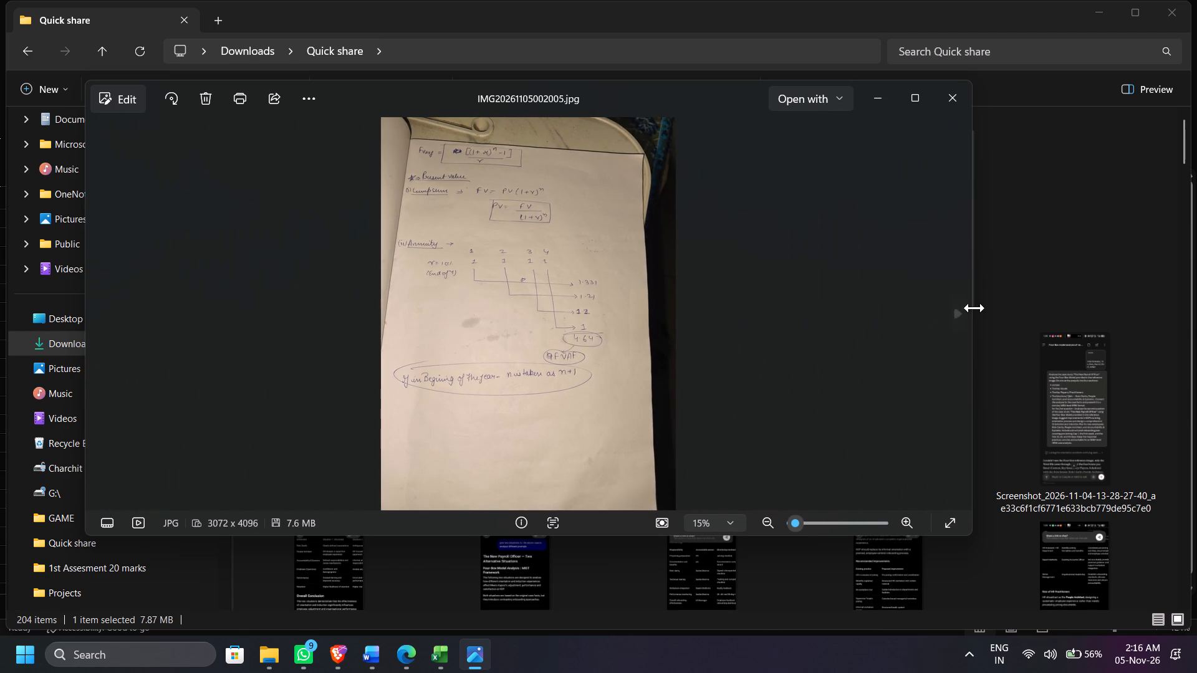
Recheck the neighbouring future value and CAPM note pages and the present value formulas, then return to the Excel workbook.
{"action": "left_click", "coordinate": [942, 309]}
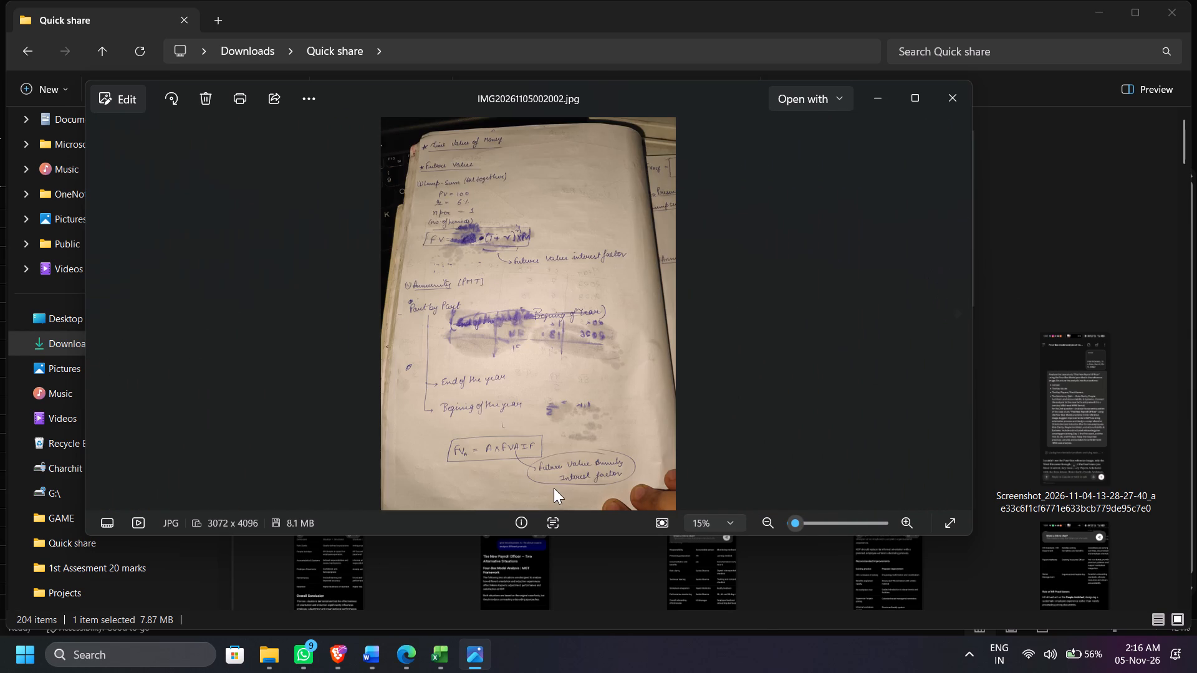
{"action": "scroll", "coordinate": [554, 488], "scroll_direction": "up", "scroll_amount": 8, "text": "ctrl"}
{"action": "scroll", "coordinate": [554, 488], "scroll_direction": "down", "scroll_amount": 4, "text": "ctrl"}
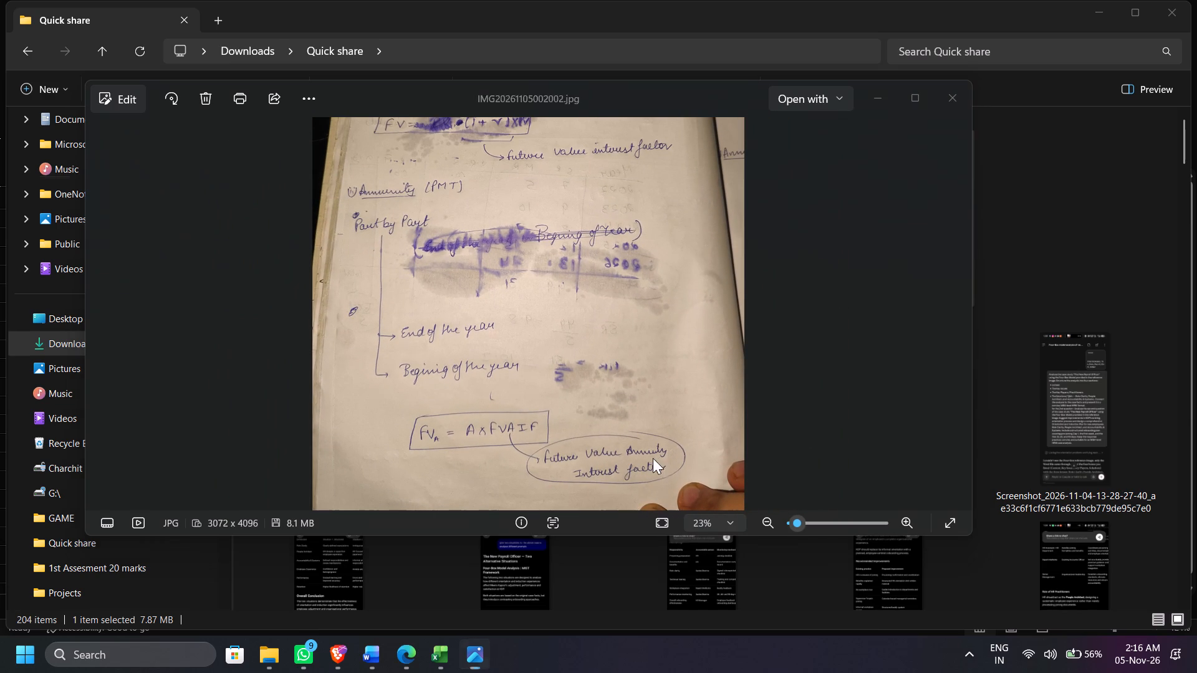
{"action": "left_click", "coordinate": [946, 325]}
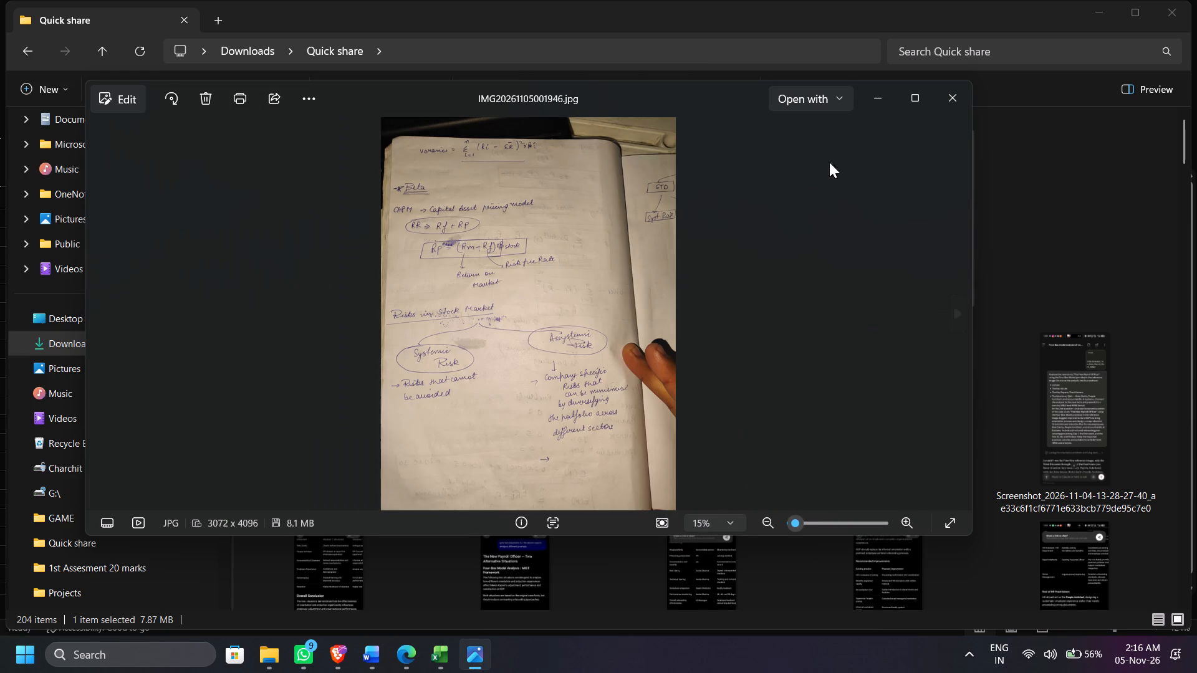
{"action": "left_click", "coordinate": [120, 327]}
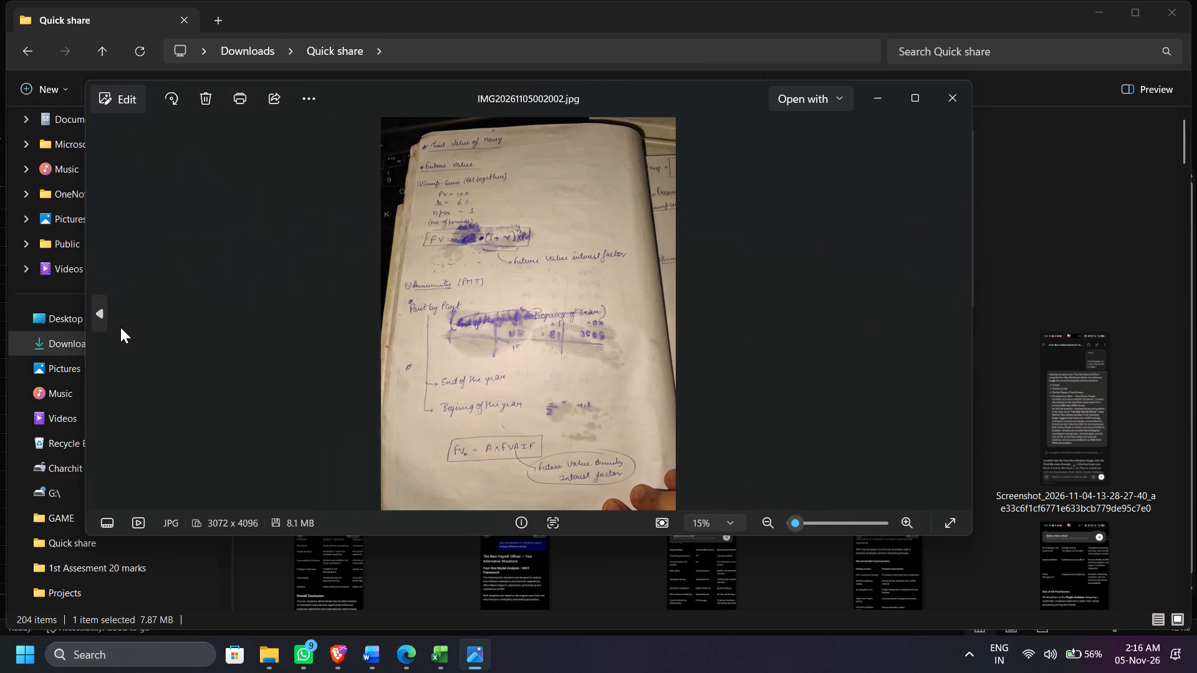
{"action": "left_click", "coordinate": [120, 327]}
{"action": "scroll", "coordinate": [467, 192], "scroll_direction": "up", "scroll_amount": 10, "text": "ctrl"}
{"action": "left_click_drag", "start_coordinate": [467, 192], "coordinate": [496, 336]}
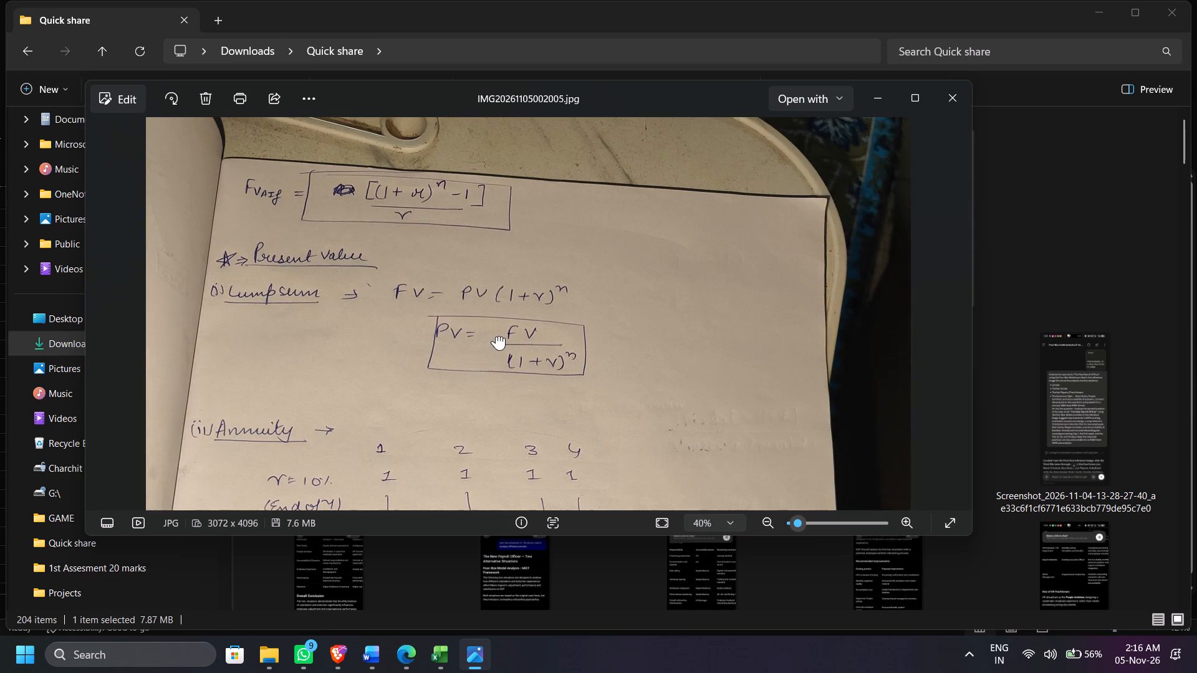
{"action": "left_click_drag", "start_coordinate": [496, 336], "coordinate": [497, 336]}
{"action": "left_click", "coordinate": [893, 94]}
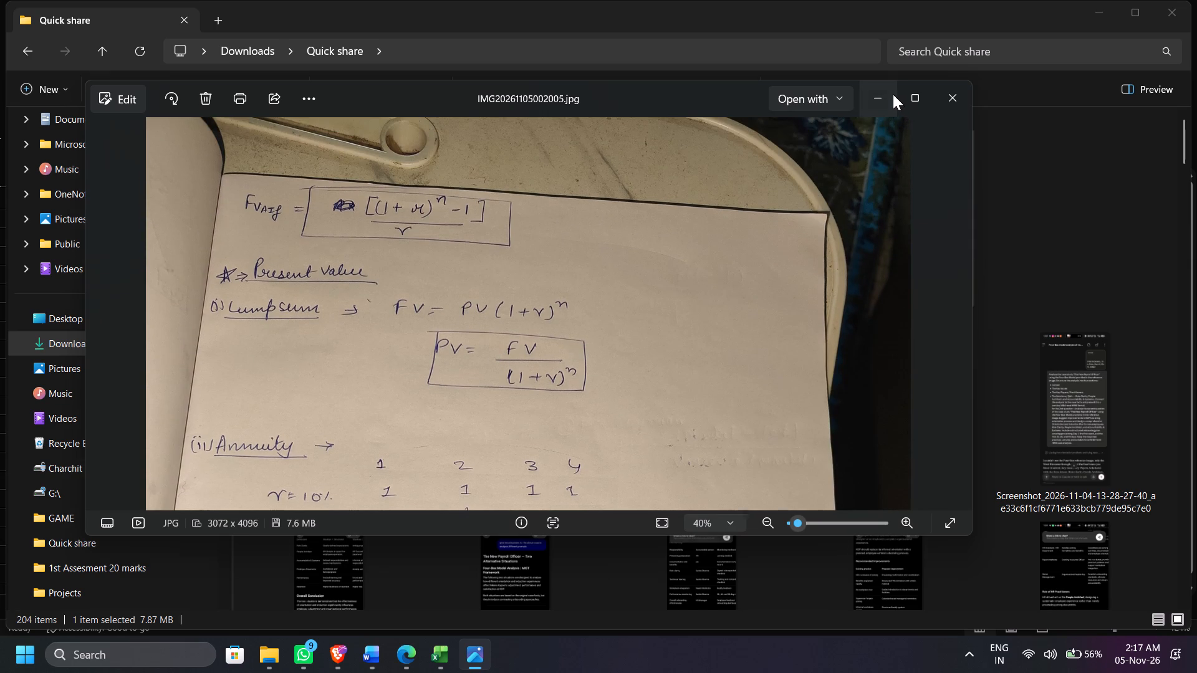
{"action": "left_click", "coordinate": [1093, 8]}
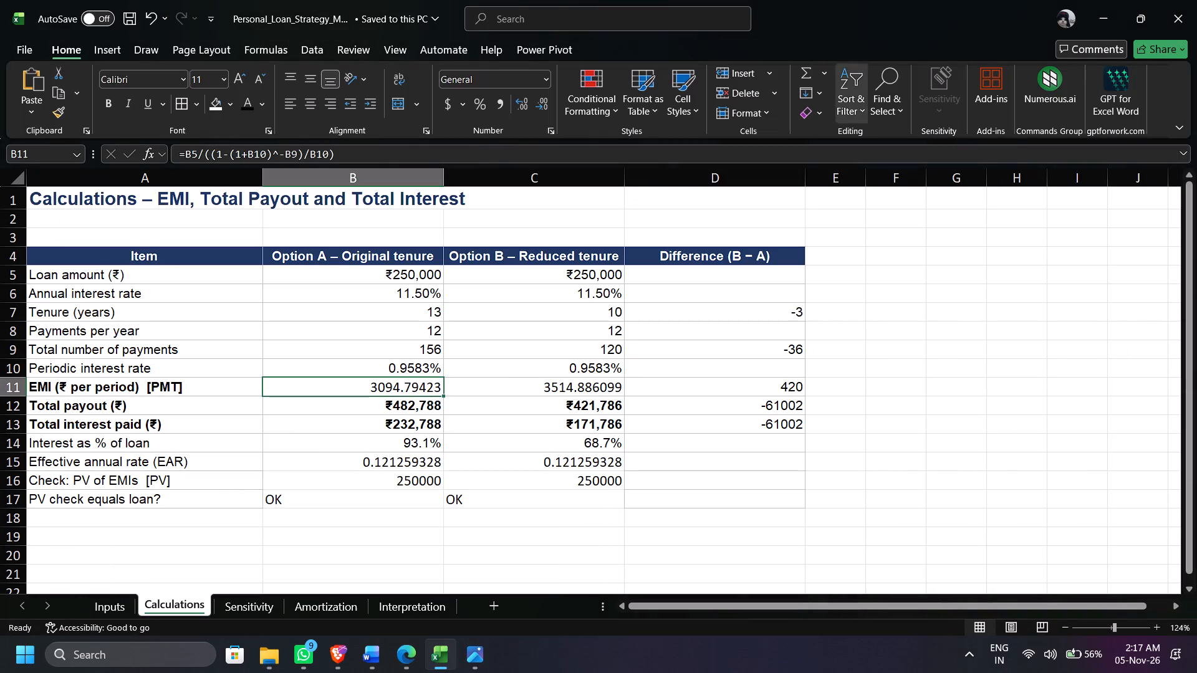
On the Calculations sheet, inspect the Option A total payout and EMI formulas.
{"action": "left_click", "coordinate": [410, 413]}
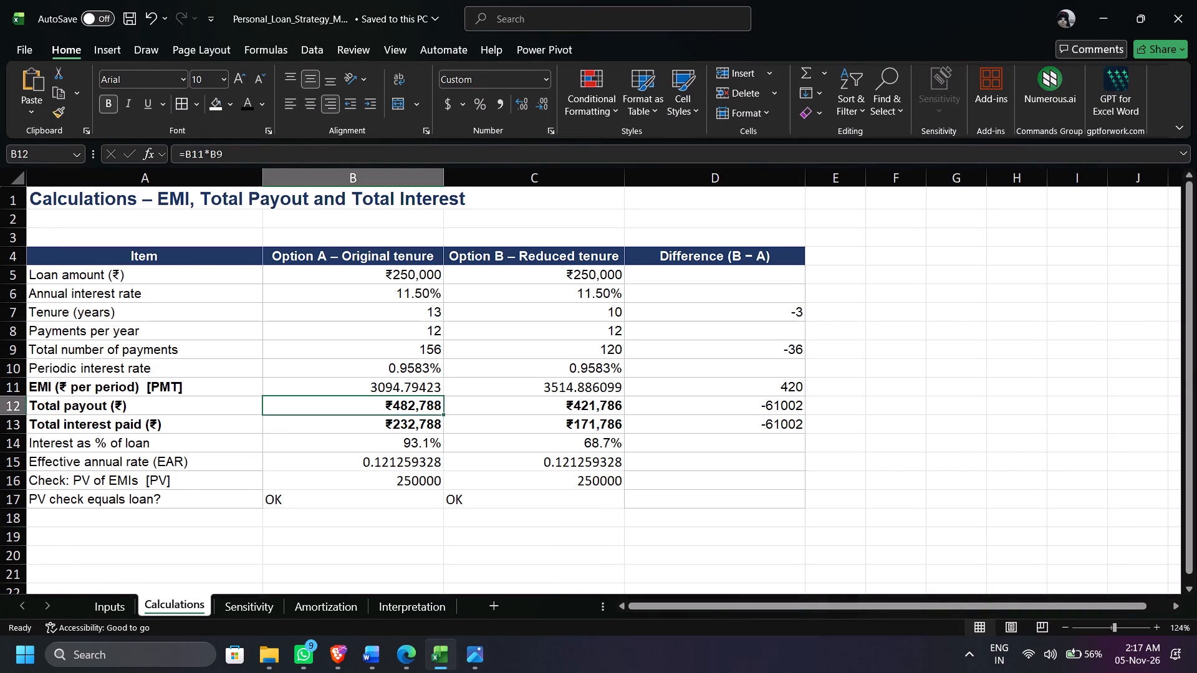
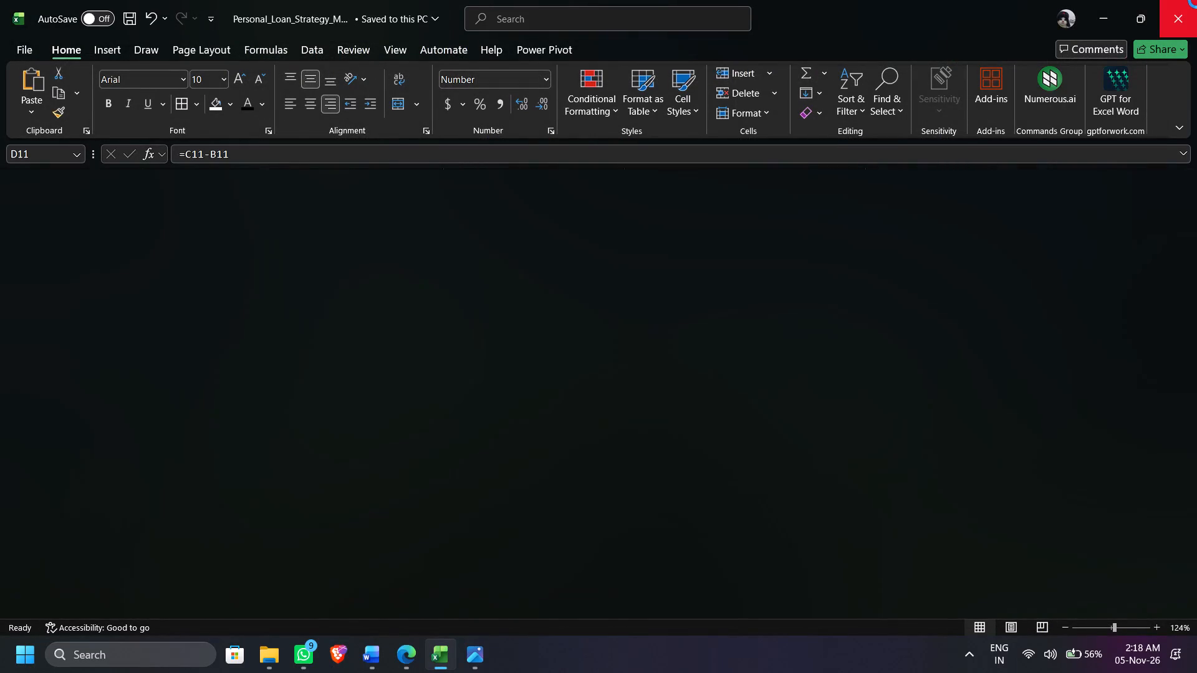
Close the open Edge window.
{"action": "left_click", "coordinate": [1196, 0]}
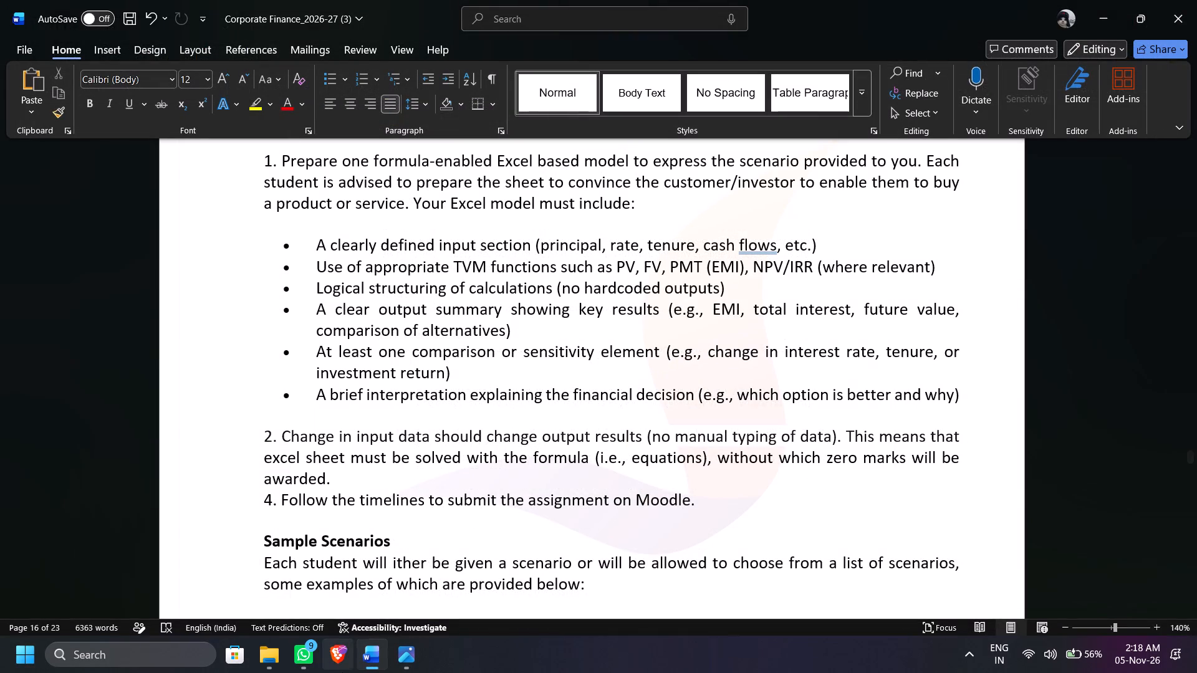
Open a new Brave browser window.
{"action": "left_click", "coordinate": [342, 672]}
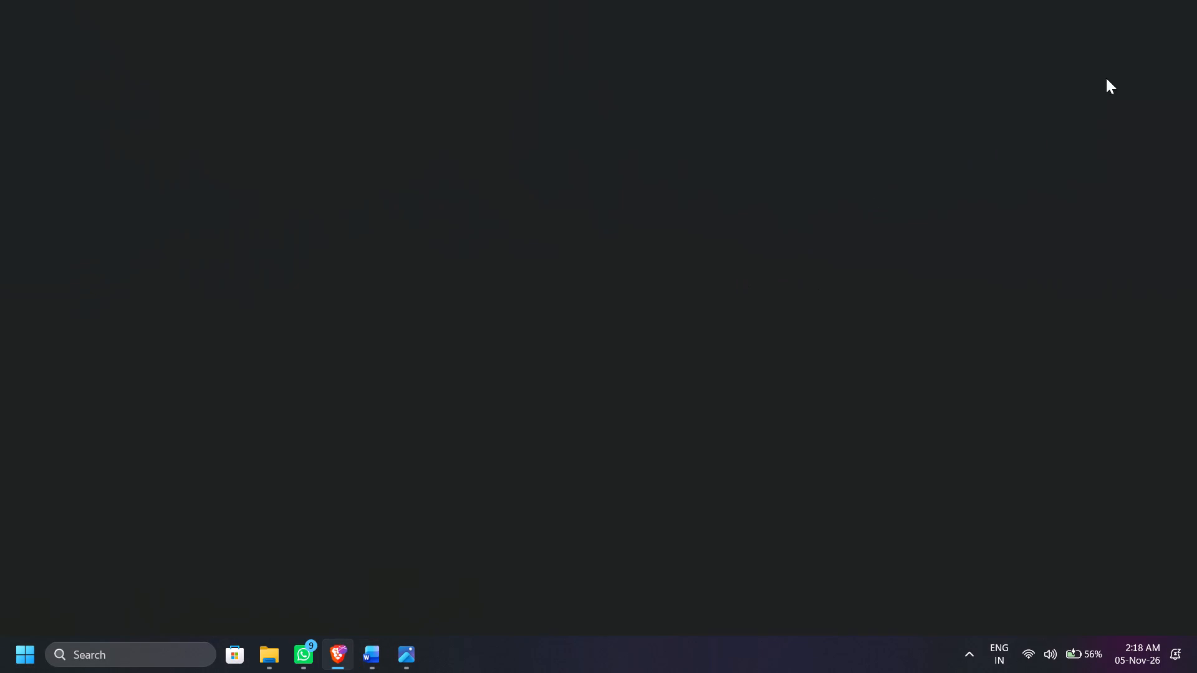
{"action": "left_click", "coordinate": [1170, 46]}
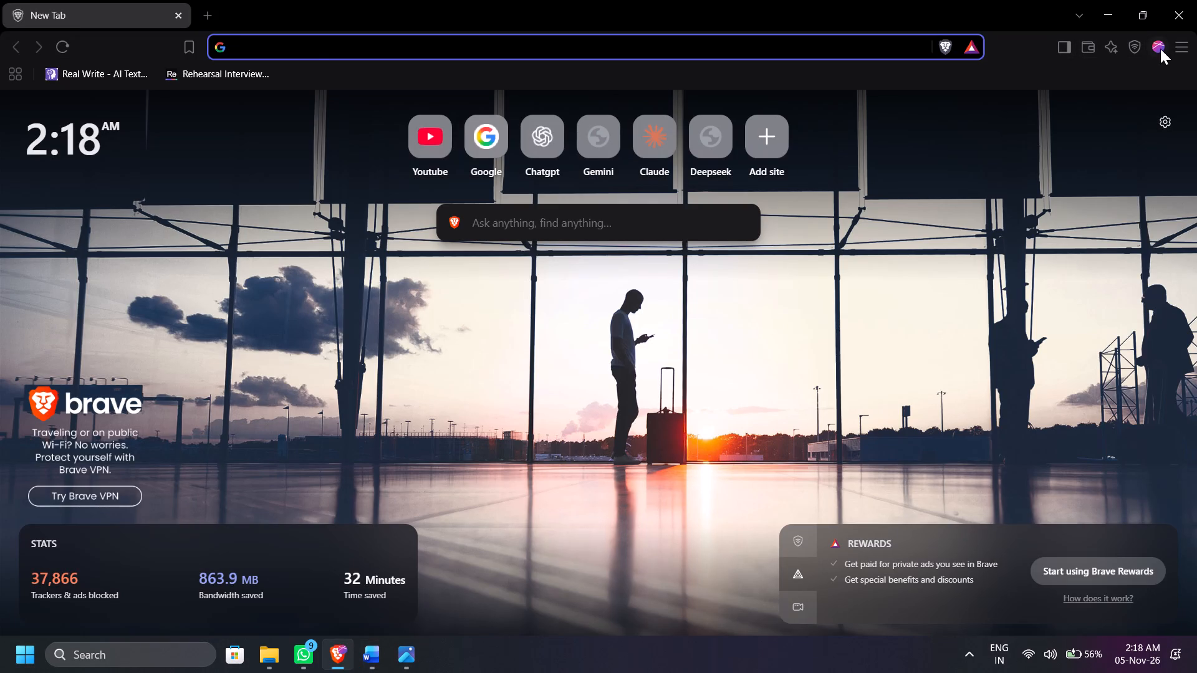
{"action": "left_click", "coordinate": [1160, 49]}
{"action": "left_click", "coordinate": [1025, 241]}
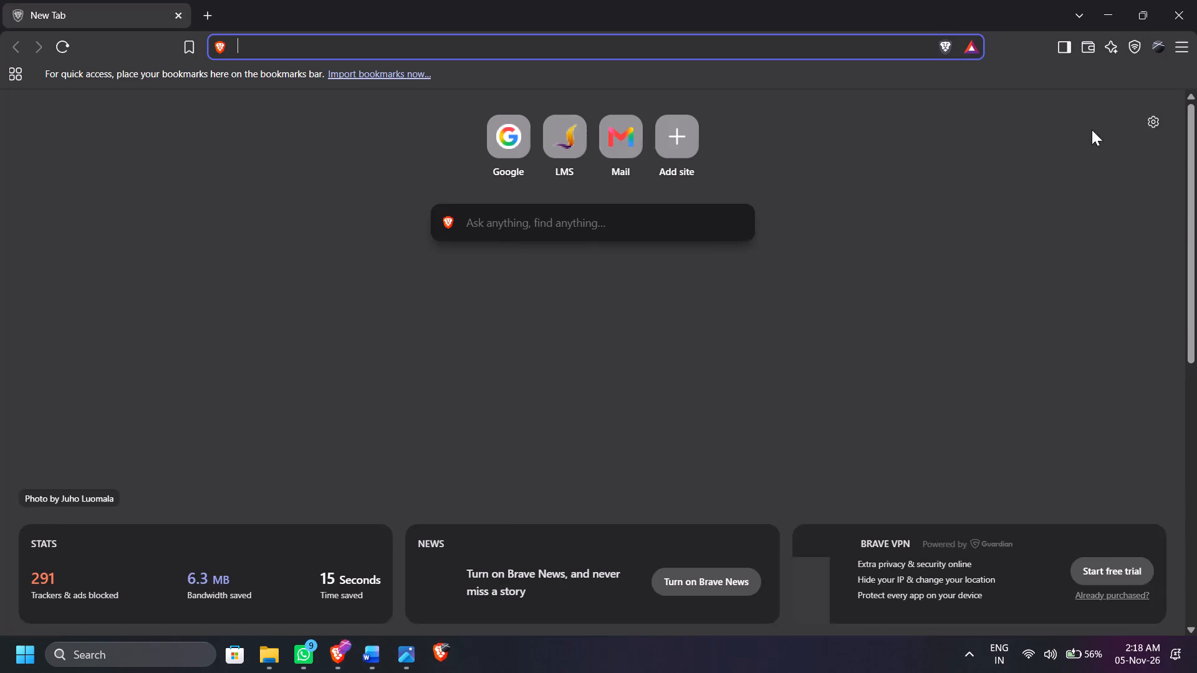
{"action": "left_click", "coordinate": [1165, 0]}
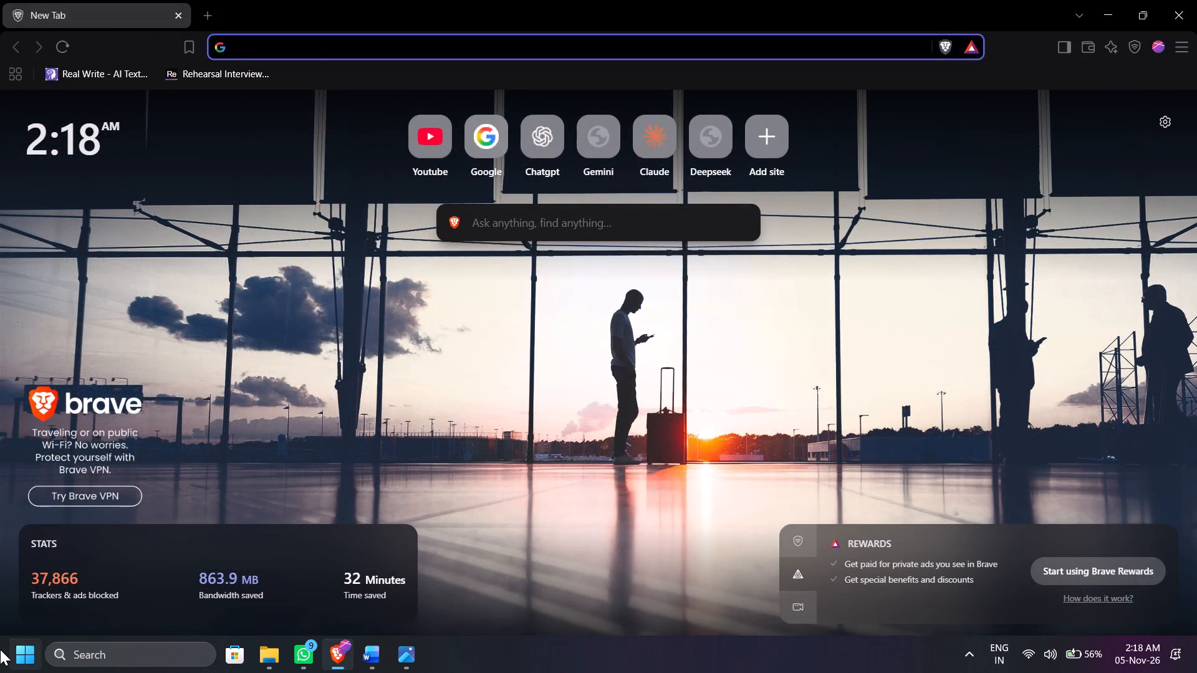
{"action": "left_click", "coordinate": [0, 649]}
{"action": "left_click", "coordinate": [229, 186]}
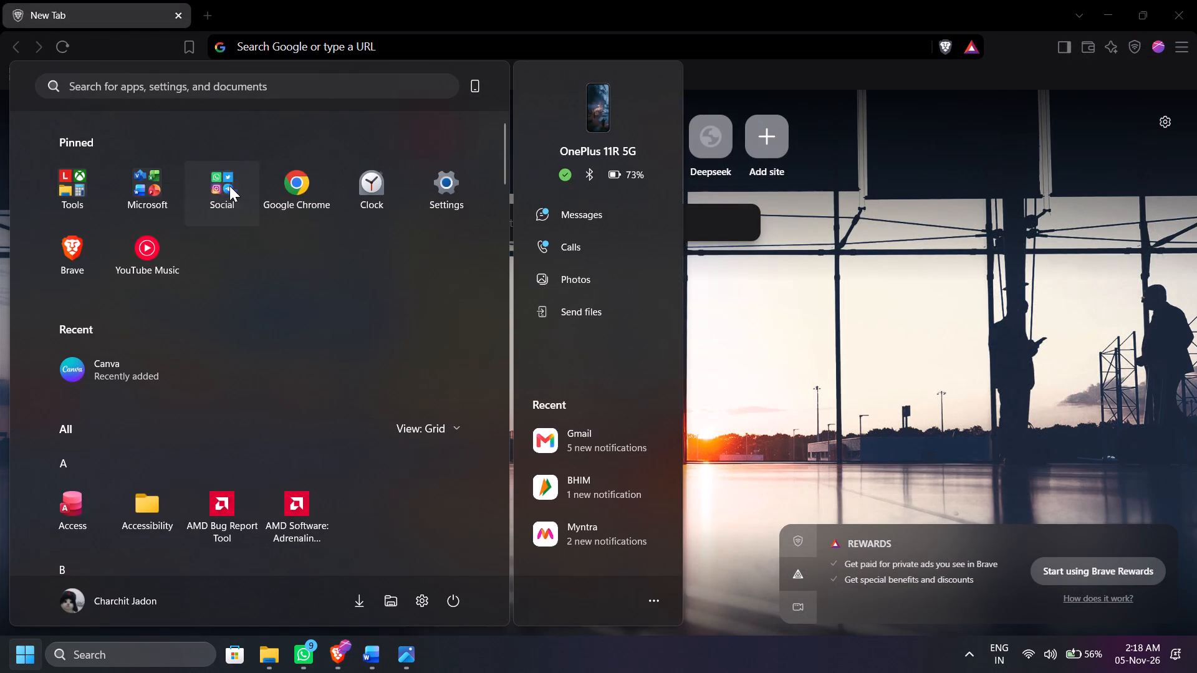
Open a new browser window with the Work profile.
{"action": "left_click", "coordinate": [1156, 49]}
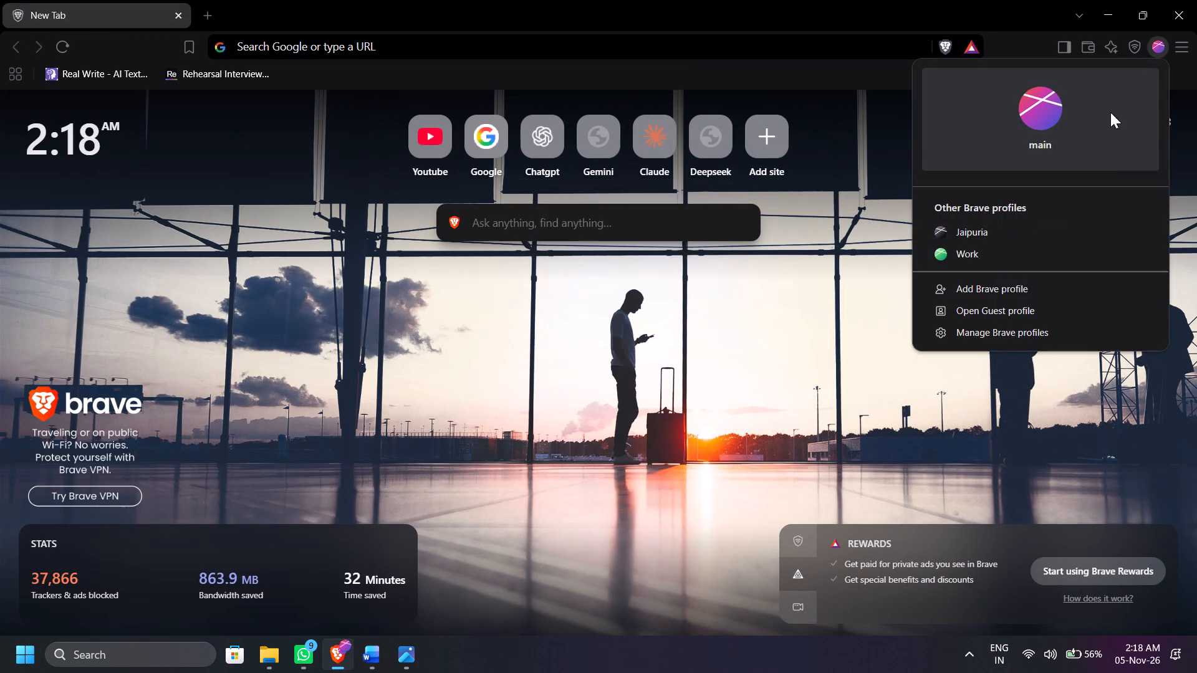
{"action": "left_click", "coordinate": [997, 246]}
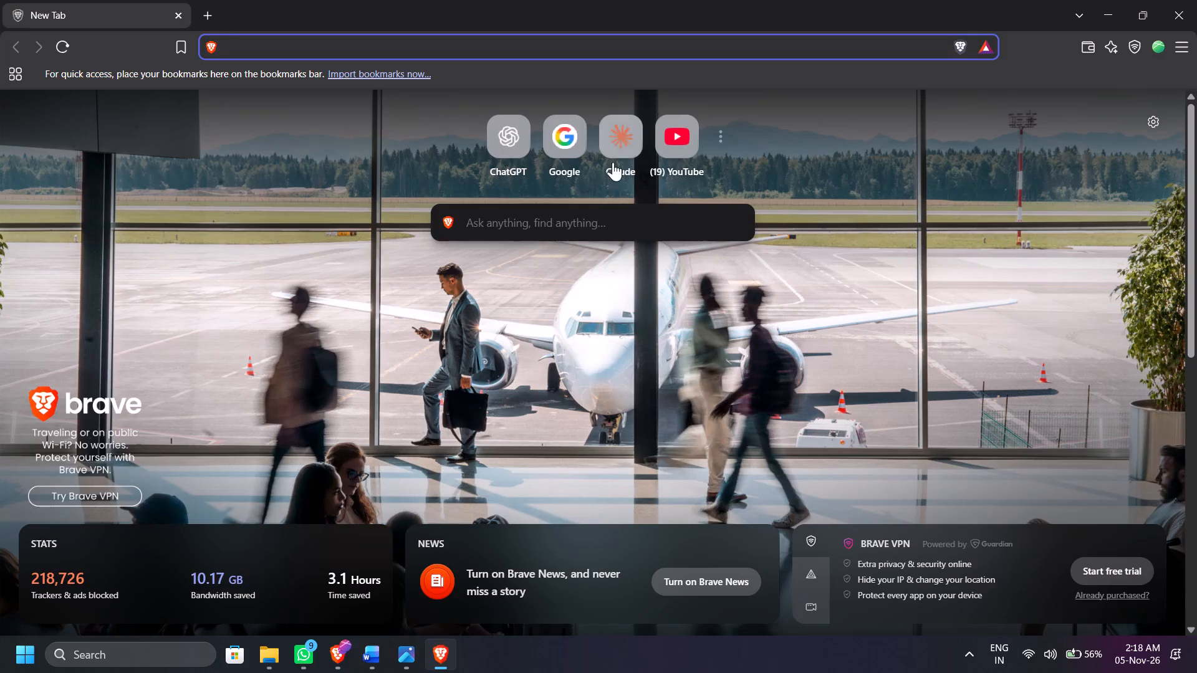
Open Google in the Work profile window and switch to the second signed-in account.
{"action": "left_click", "coordinate": [556, 136]}
{"action": "left_click", "coordinate": [1180, 95]}
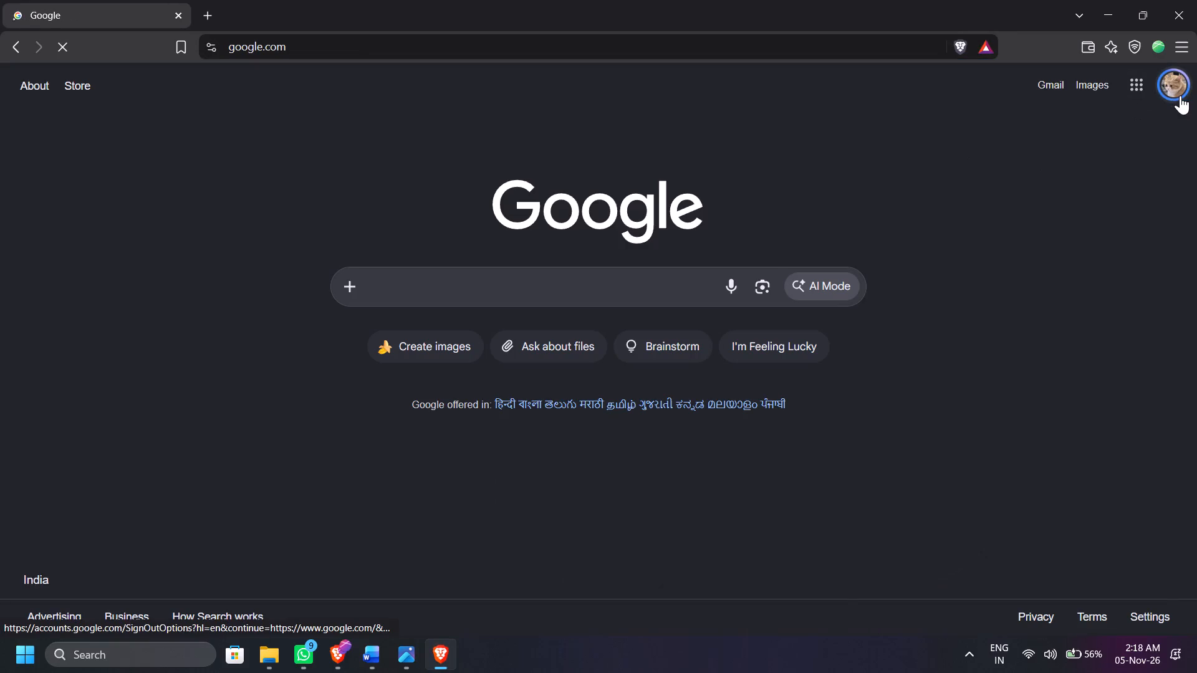
{"action": "left_click", "coordinate": [1060, 195]}
{"action": "left_click", "coordinate": [1045, 241]}
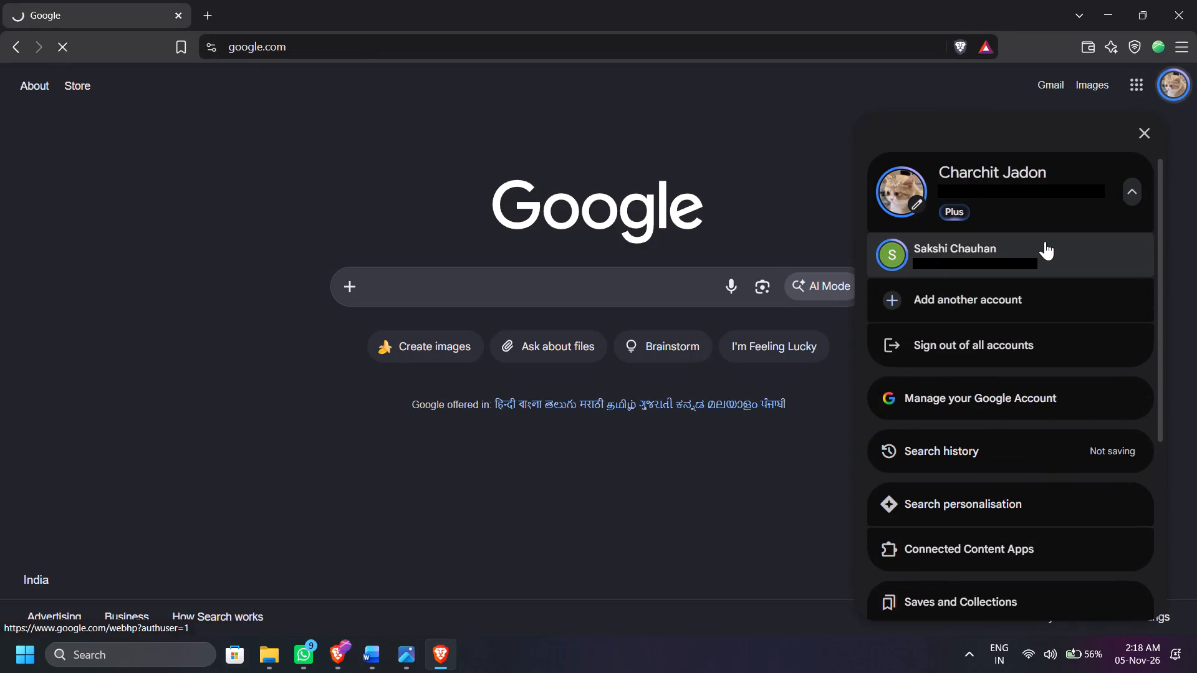
{"action": "left_click", "coordinate": [462, 272]}
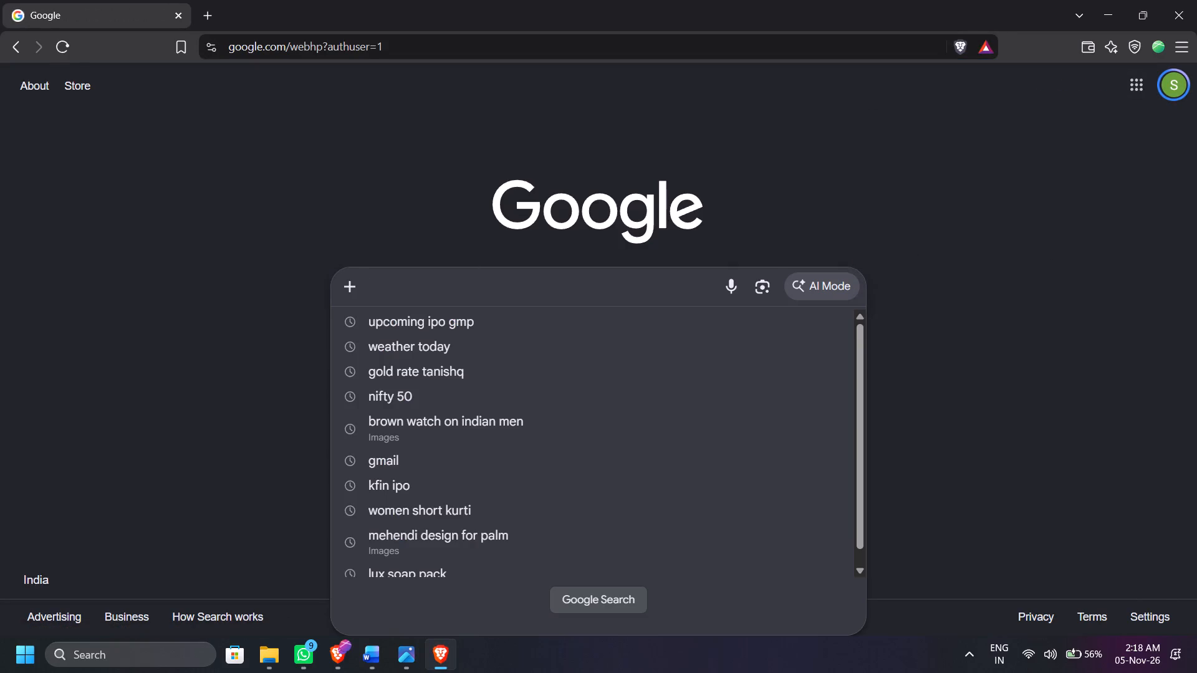
Open Google Photos for this account and look at the Trash and Recently added items.
{"action": "left_click", "coordinate": [1127, 103]}
{"action": "left_click", "coordinate": [1101, 194]}
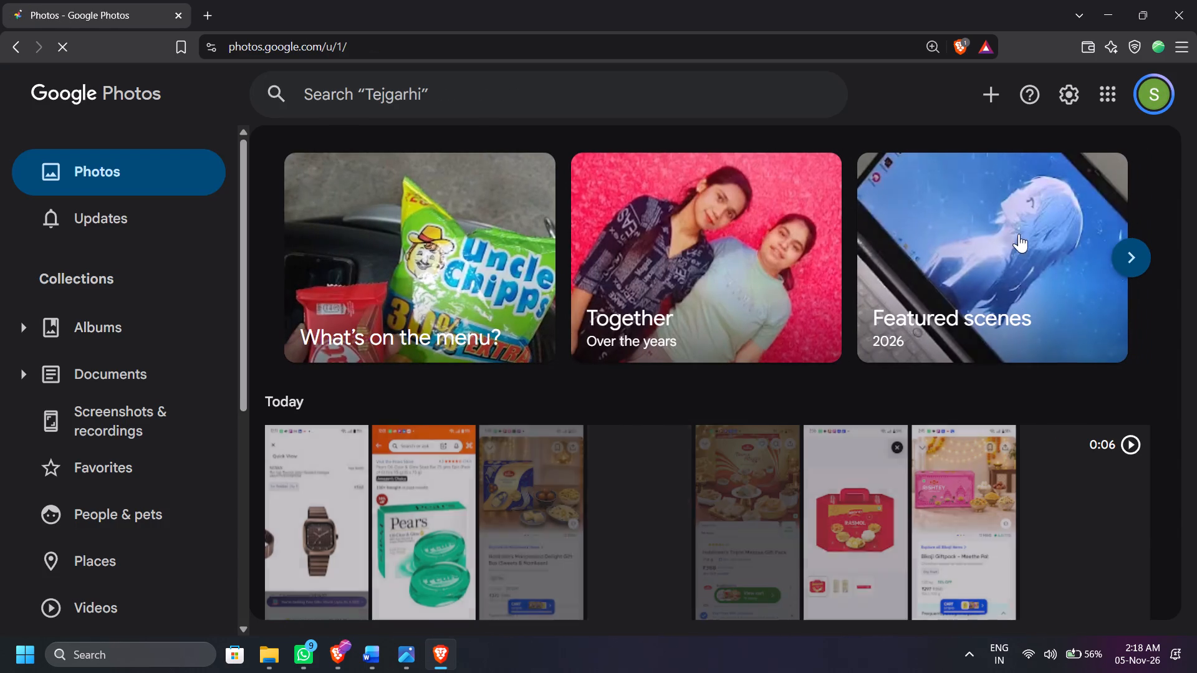
{"action": "scroll", "coordinate": [181, 398], "scroll_direction": "down", "scroll_amount": 3}
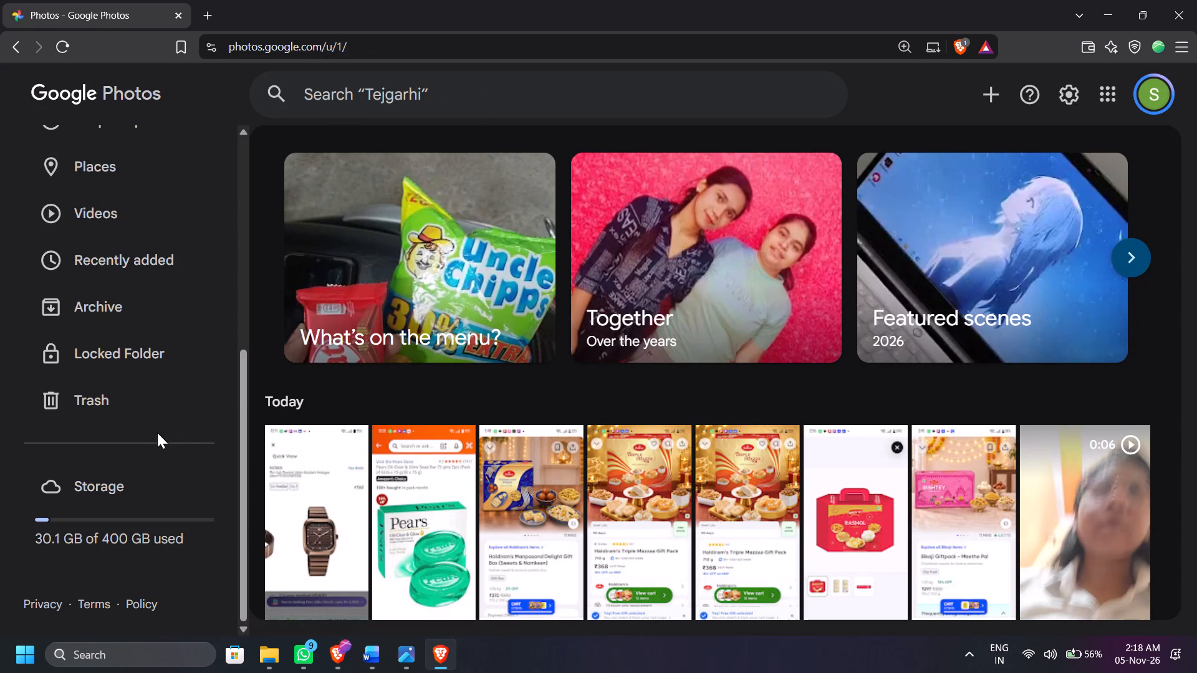
{"action": "left_click", "coordinate": [156, 414]}
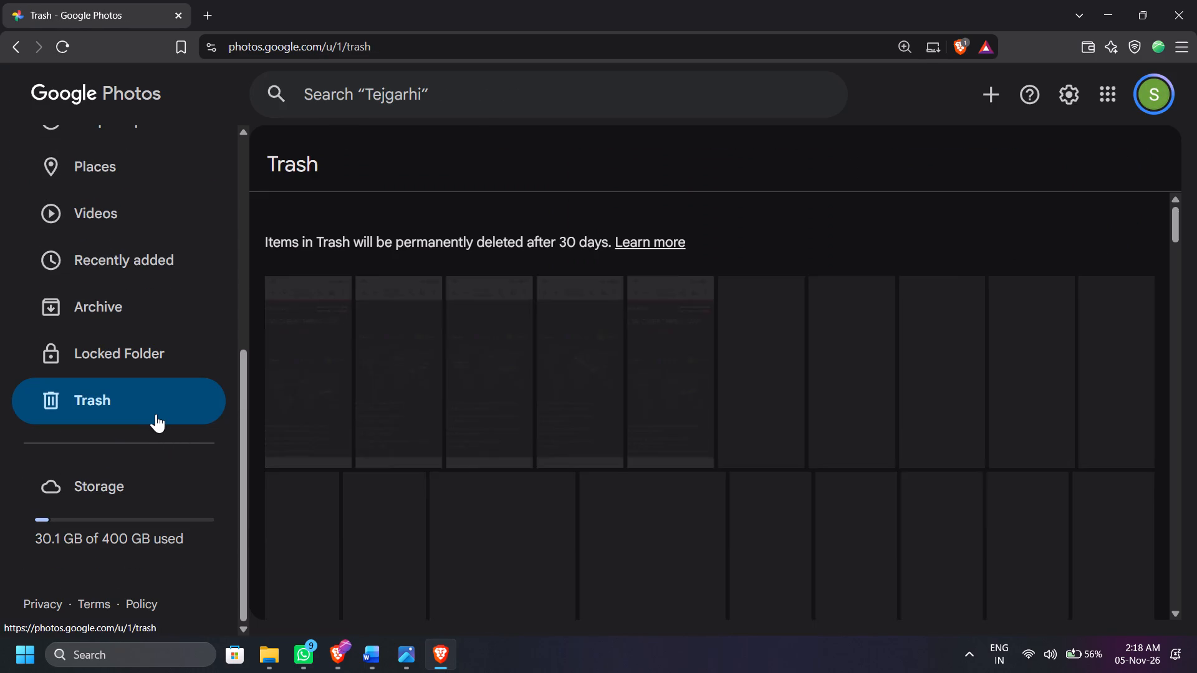
{"action": "left_click", "coordinate": [157, 249]}
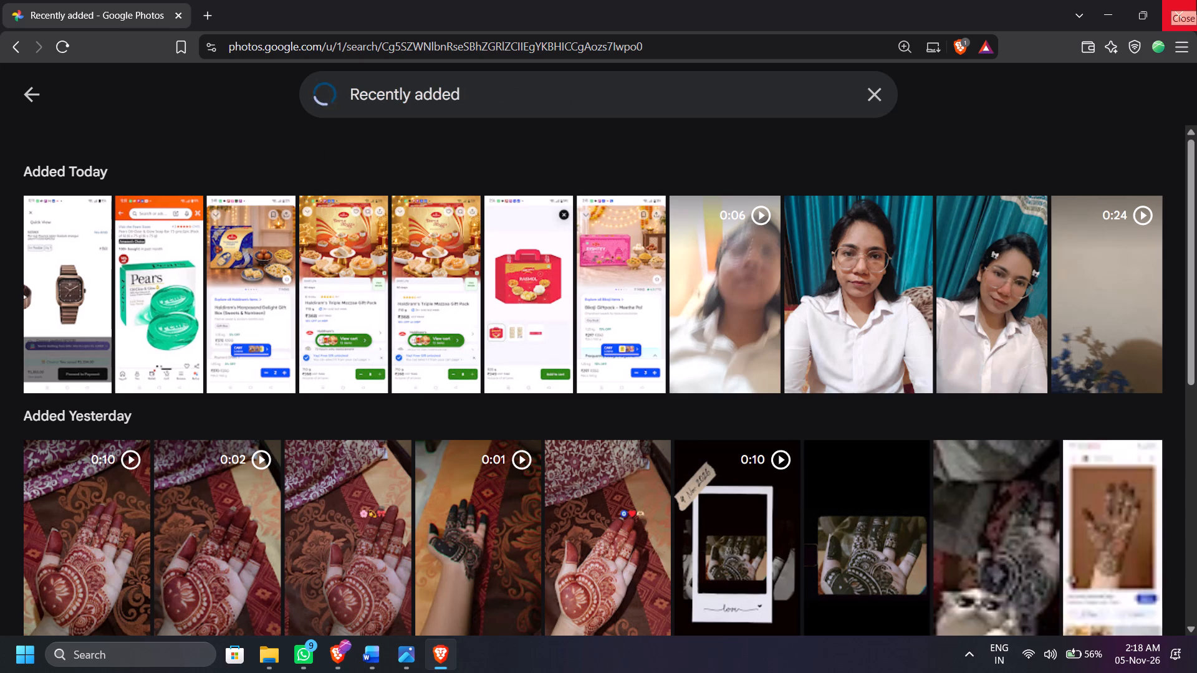
Close the Google Photos window and the remaining new-tab browser window.
{"action": "left_click", "coordinate": [1196, 0]}
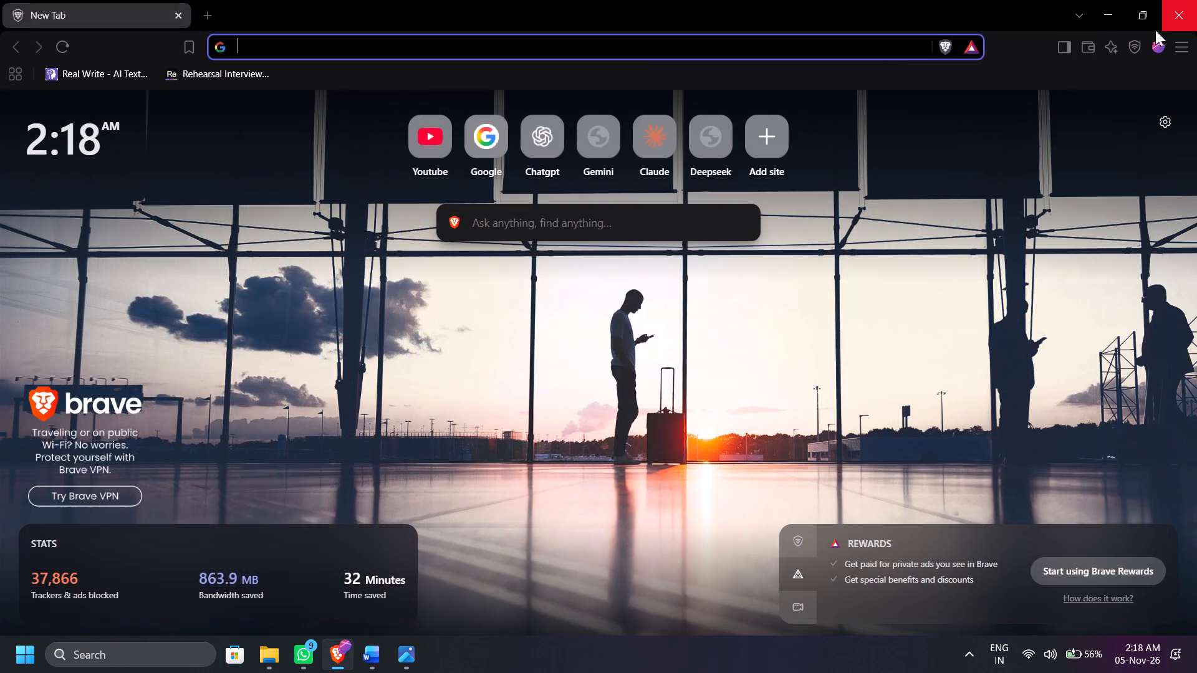
{"action": "left_click", "coordinate": [1196, 0]}
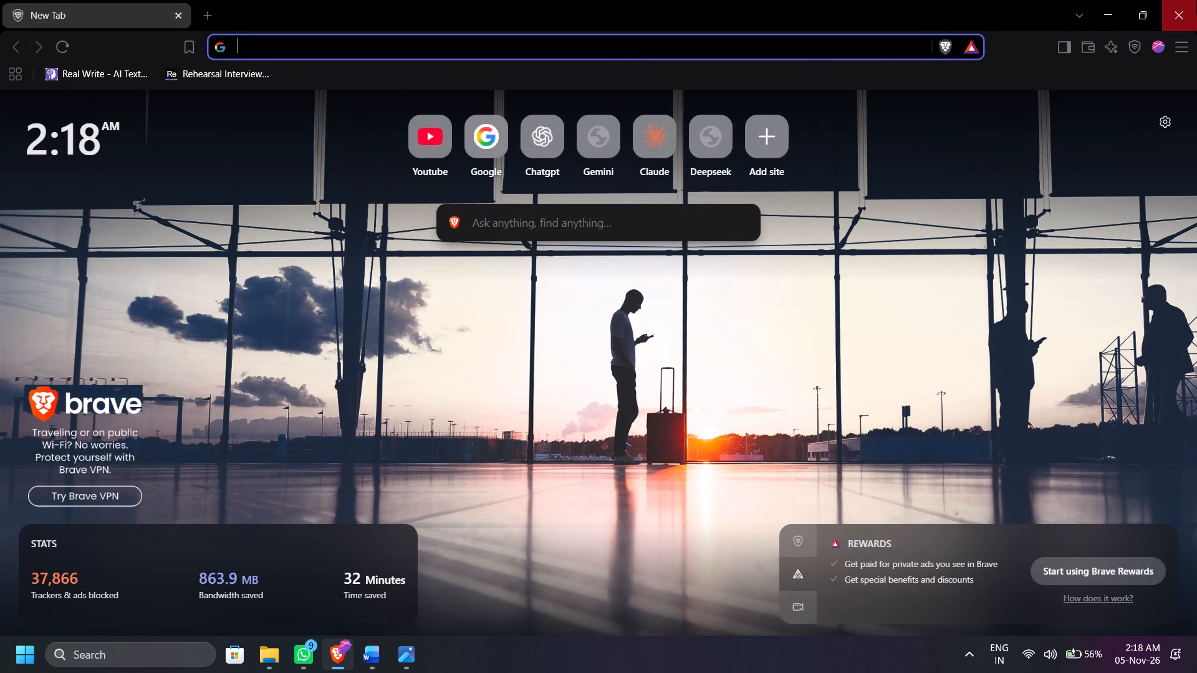